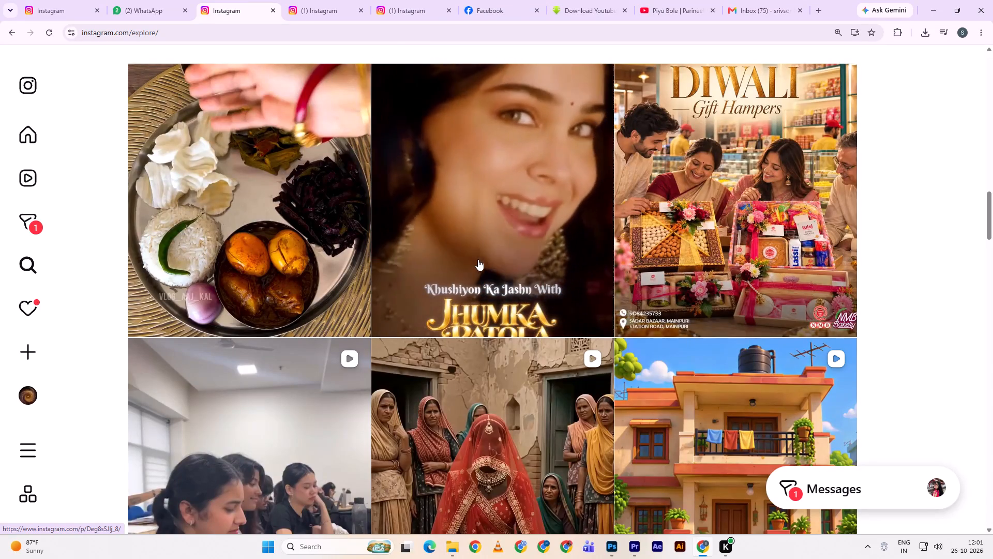
Browse the Instagram Explore feed, examining the Diwali, food and illustrated posts for design ideas.
scroll(478, 259, "down", 3)
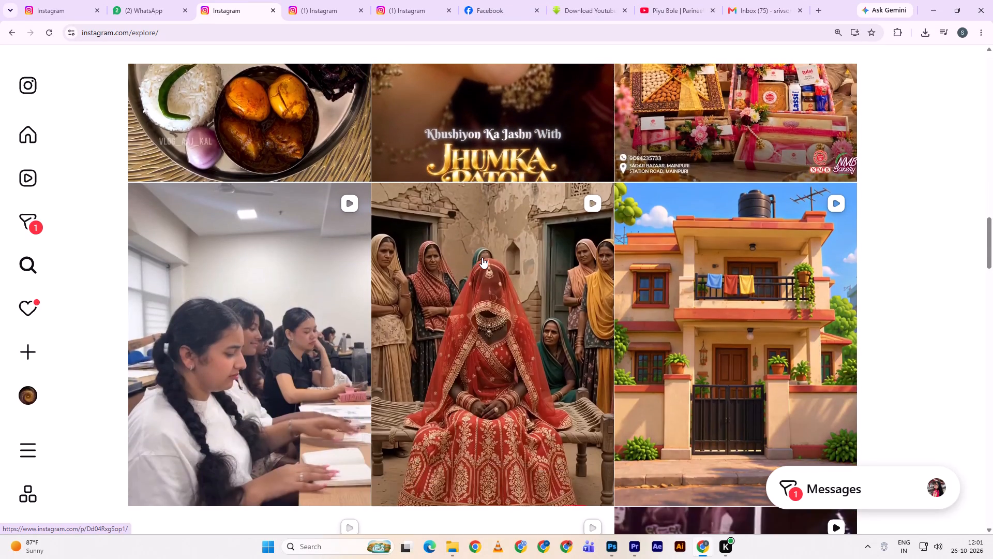
scroll(483, 254, "down", 3)
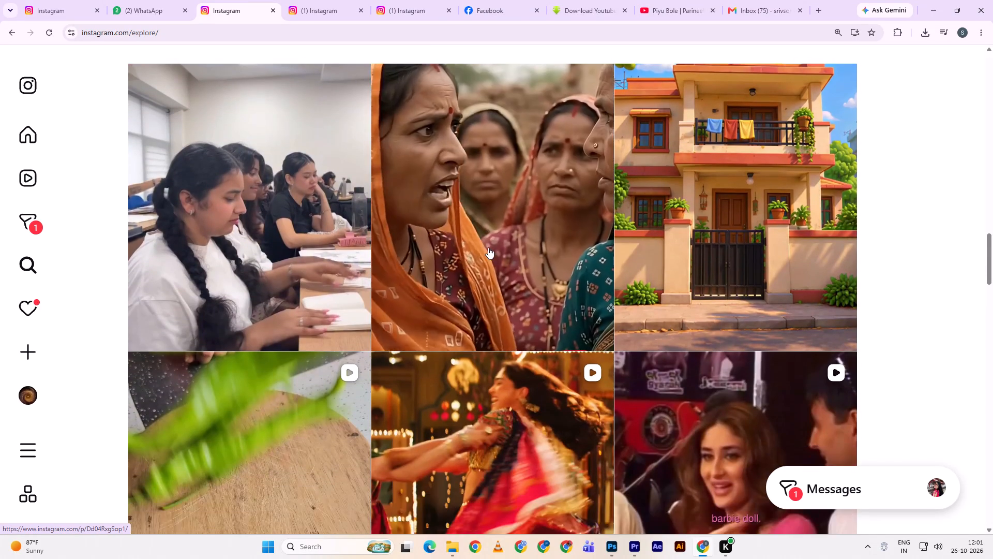
scroll(489, 245, "down", 6)
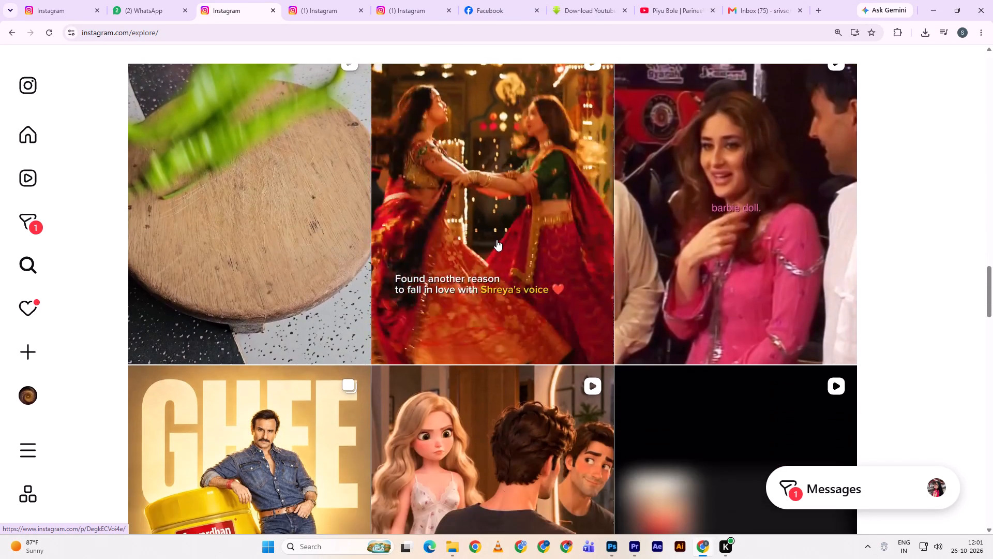
scroll(500, 238, "down", 5)
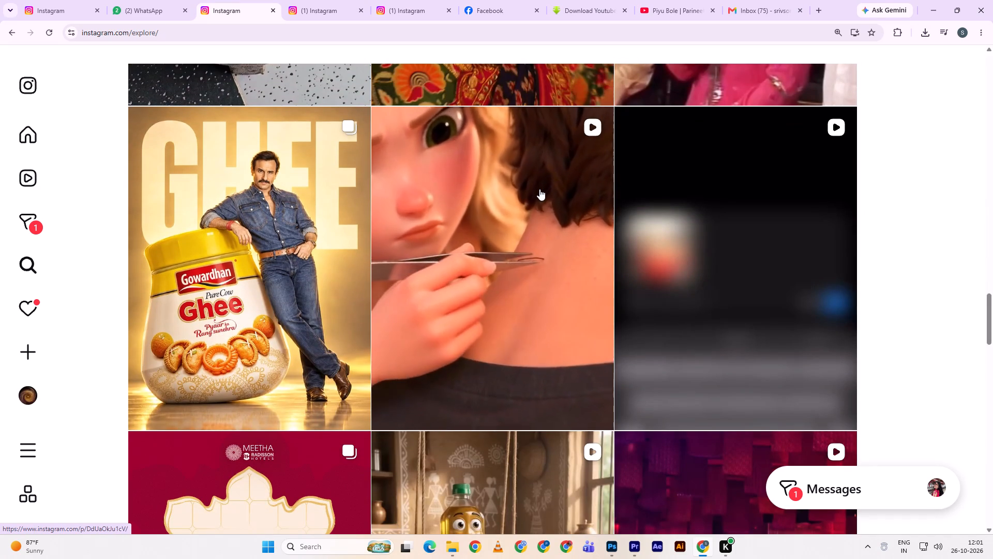
scroll(539, 189, "down", 1)
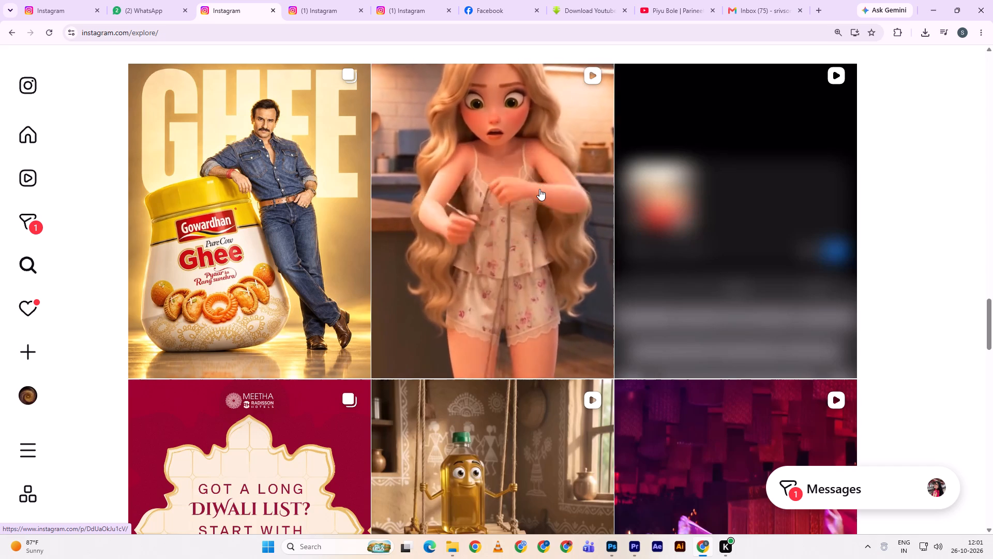
scroll(539, 189, "down", 5)
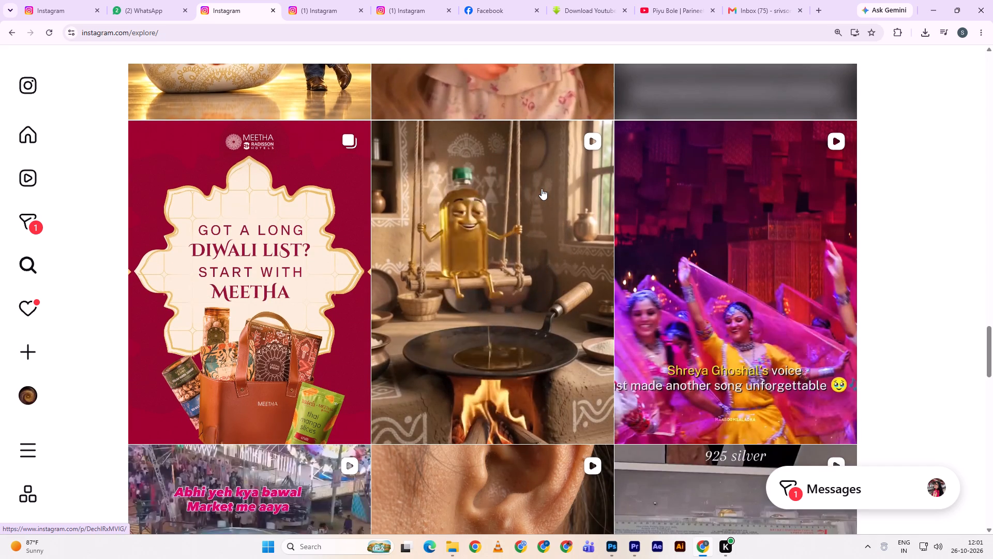
scroll(541, 188, "down", 2)
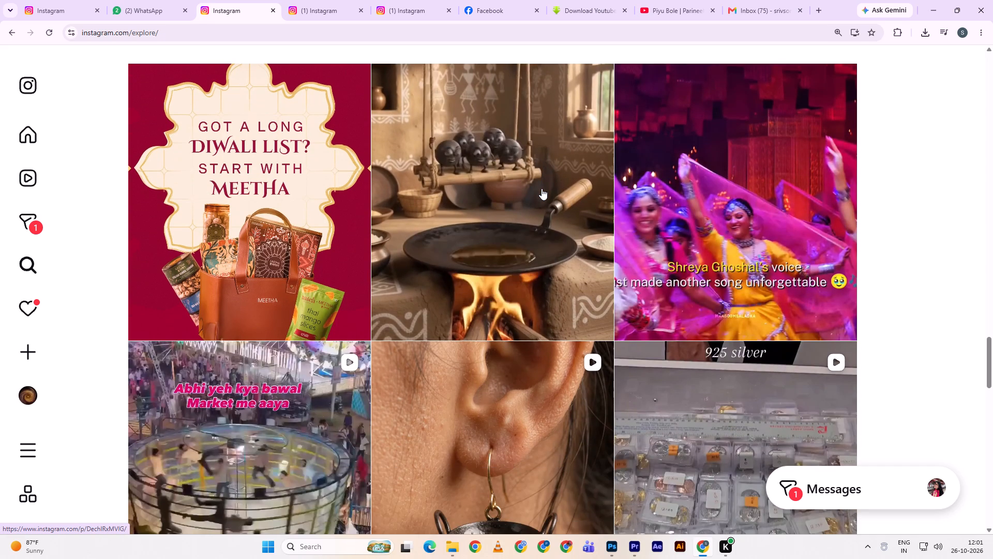
scroll(541, 188, "down", 8)
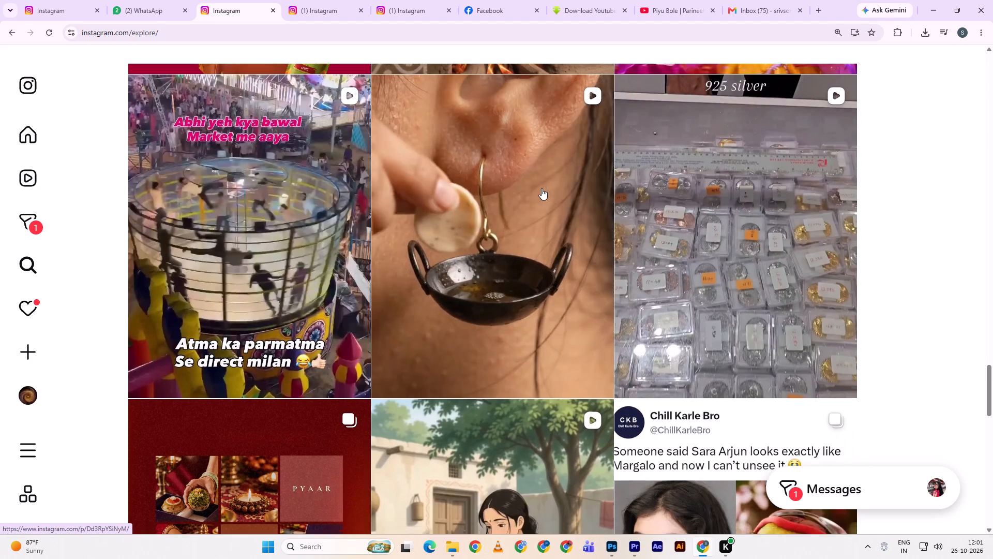
scroll(541, 188, "down", 4)
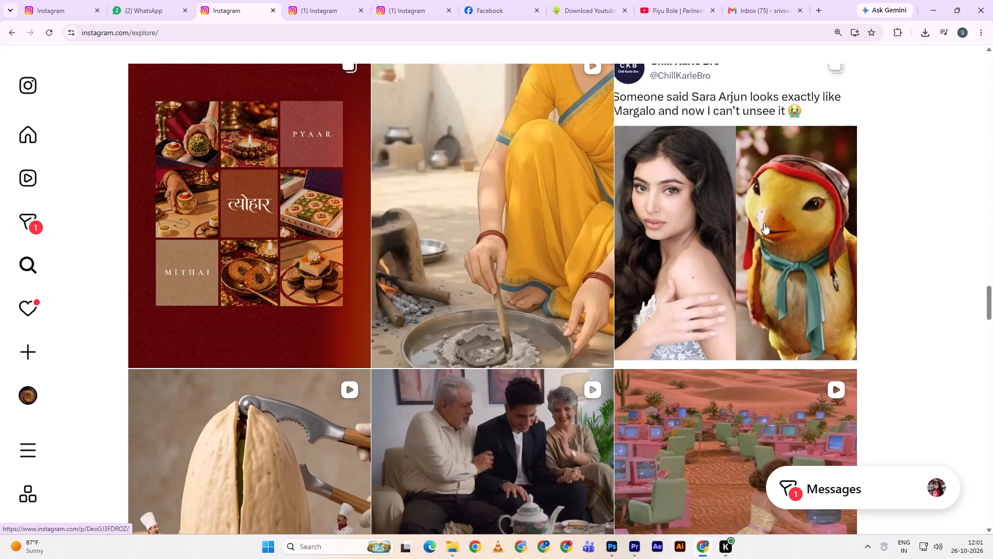
View the chillkarlebro post comparing Sara Arjun with Margalo, look through its following slides, and close it.
double_click(766, 223)
double_click(459, 283)
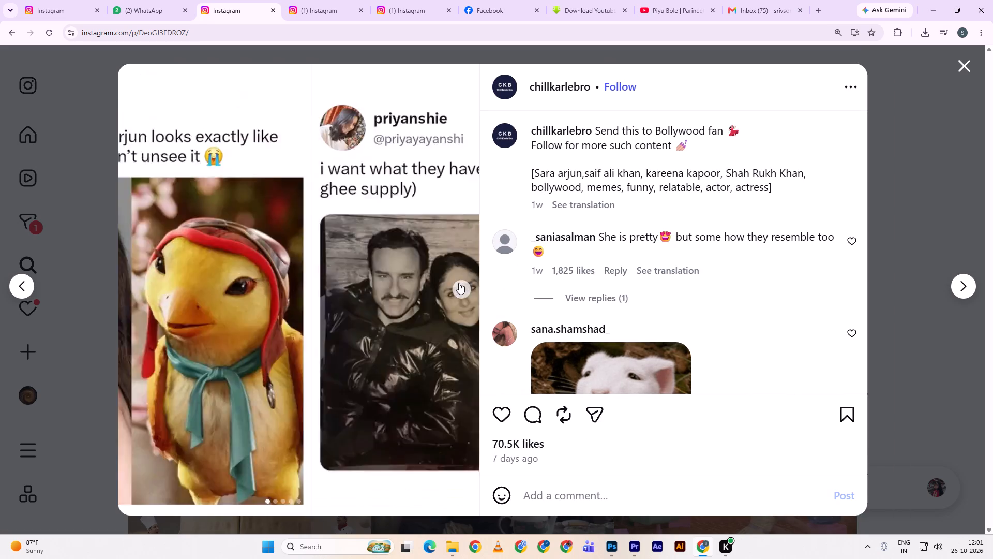
left_click(459, 283)
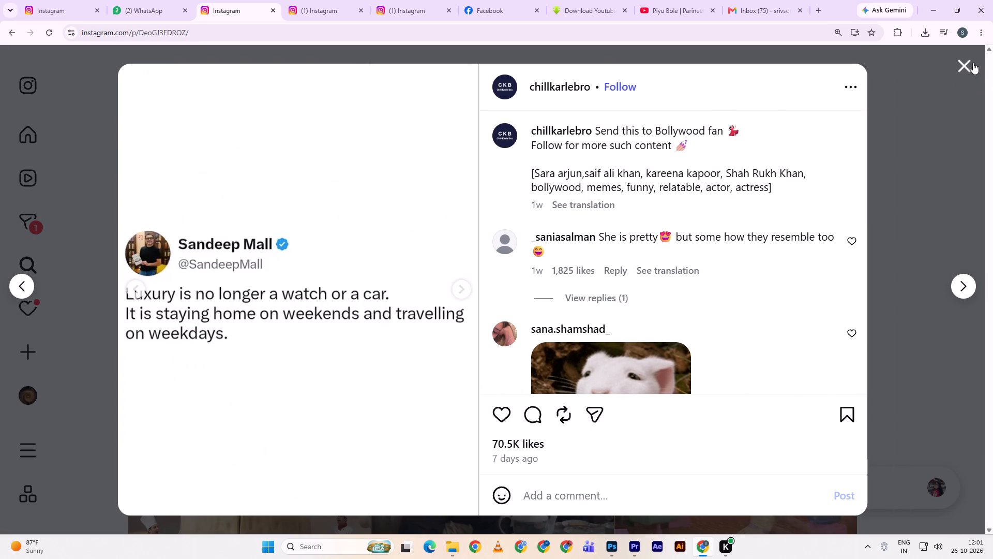
left_click(973, 63)
Continue through the Explore feed and examine the reel previews, including the Illustrator DON'T/DO potato tutorial.
scroll(460, 214, "down", 5)
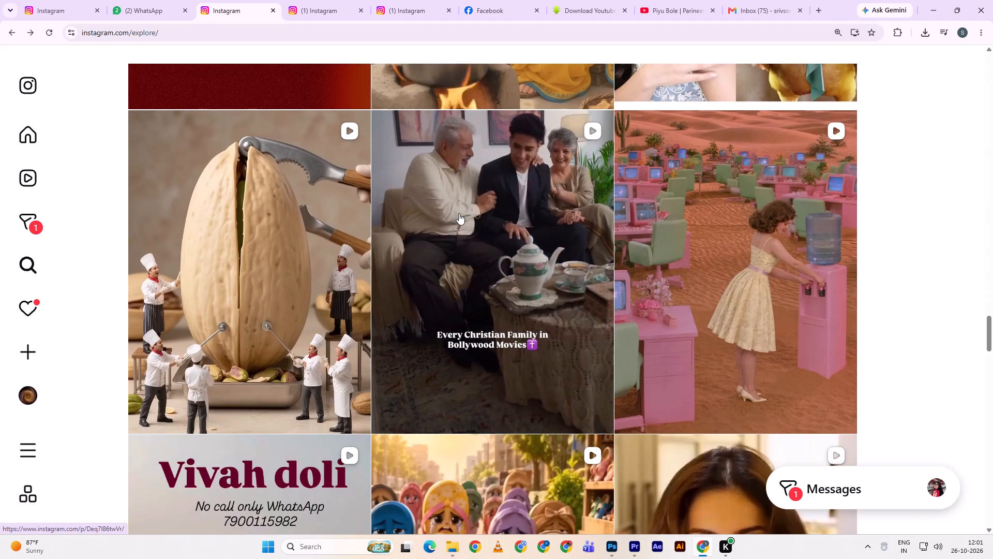
scroll(459, 209, "down", 5)
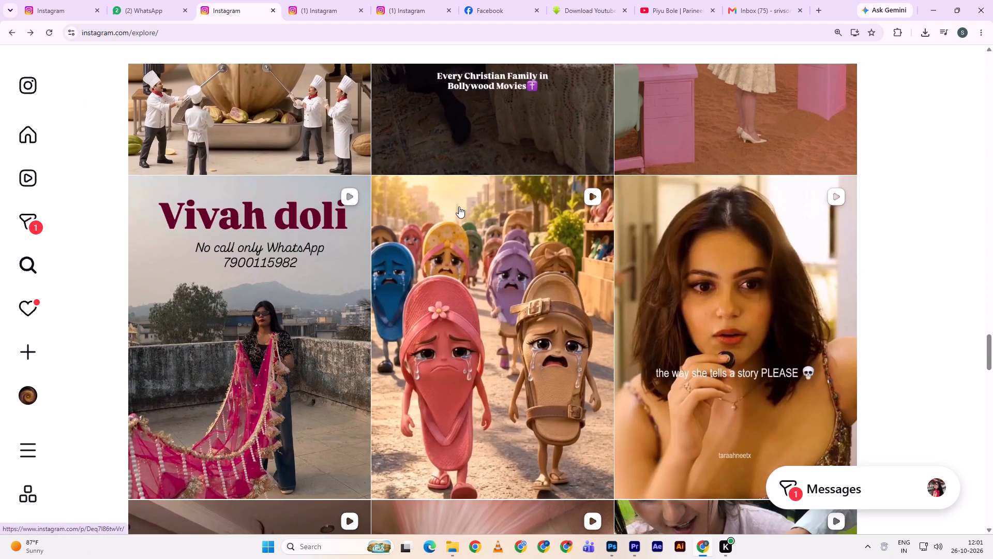
scroll(459, 207, "down", 2)
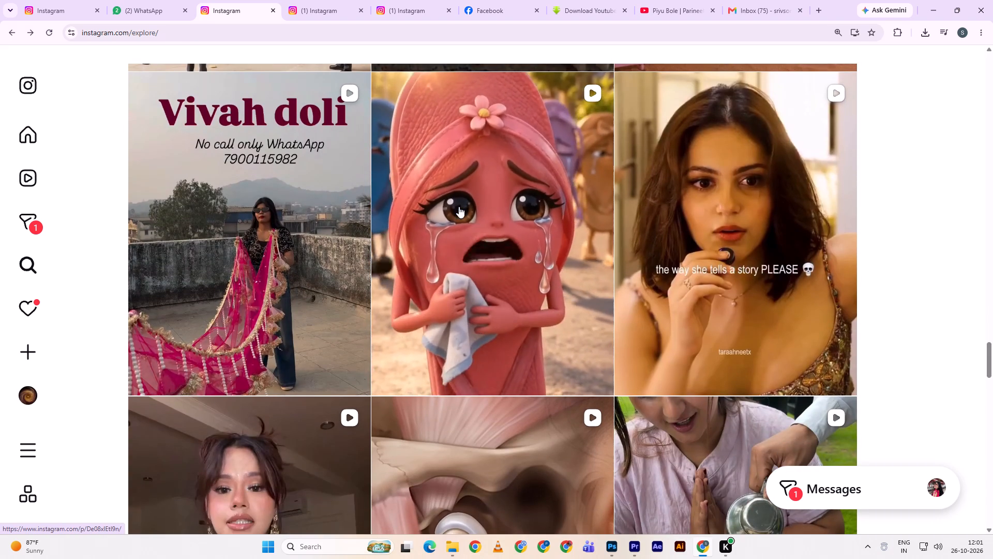
scroll(437, 224, "down", 3)
scroll(437, 224, "up", 3)
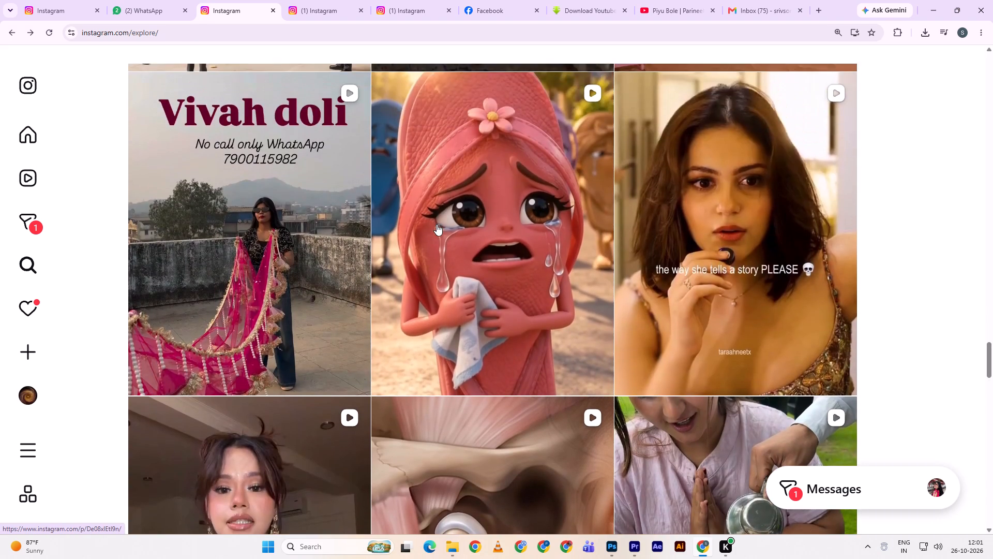
scroll(437, 224, "down", 7)
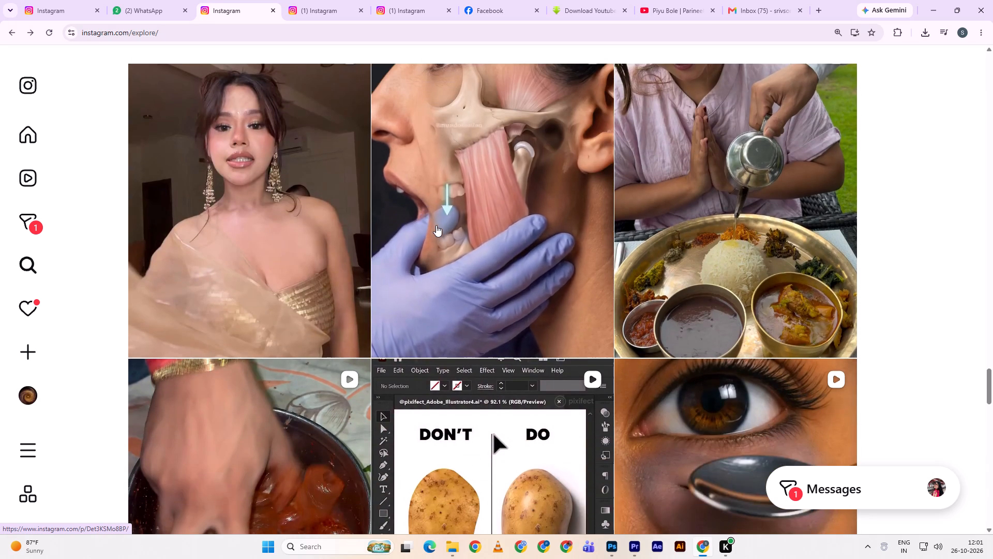
scroll(436, 225, "down", 5)
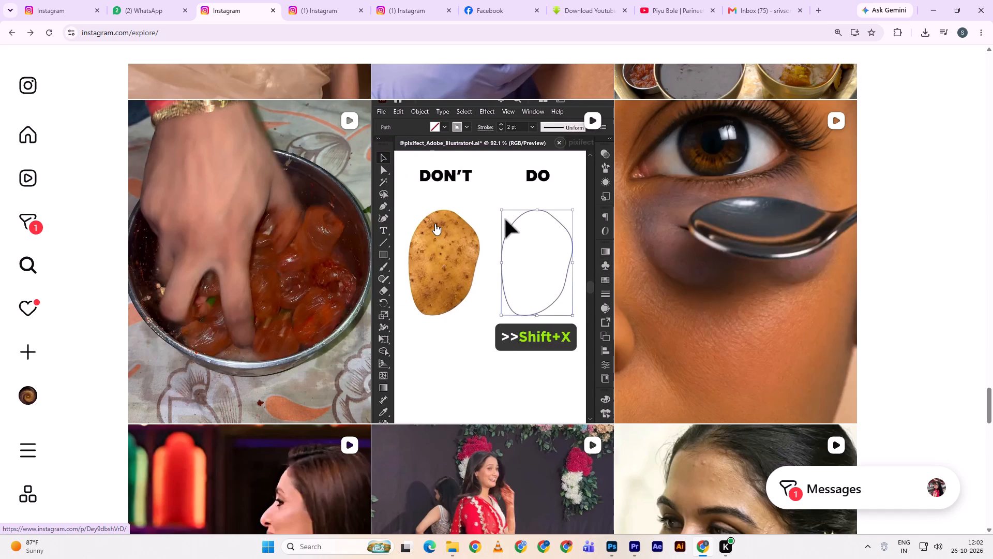
scroll(435, 224, "down", 1)
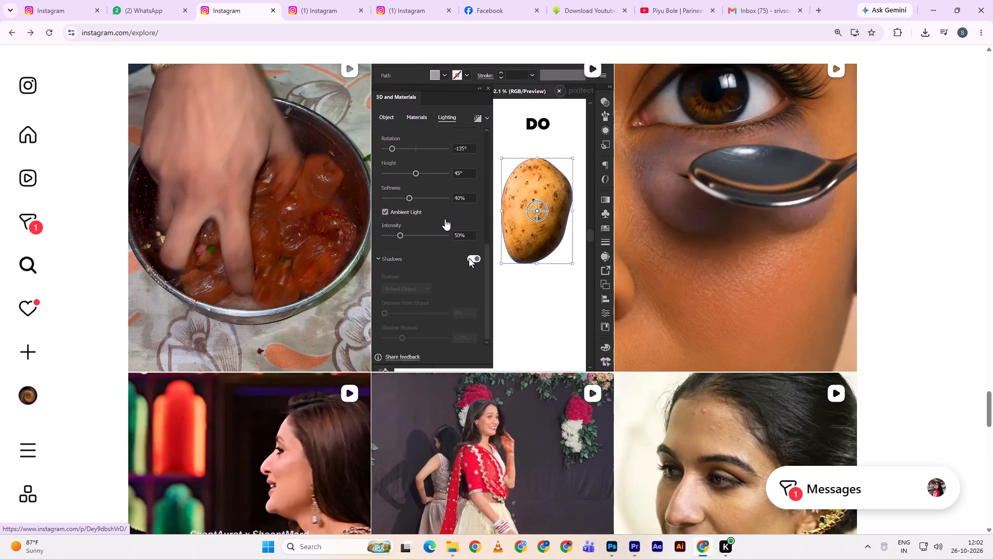
scroll(445, 219, "down", 3)
Save pixifect's Adobe Illustrator 3D potato mockup reel to the Design collection and close the post.
scroll(445, 219, "up", 1)
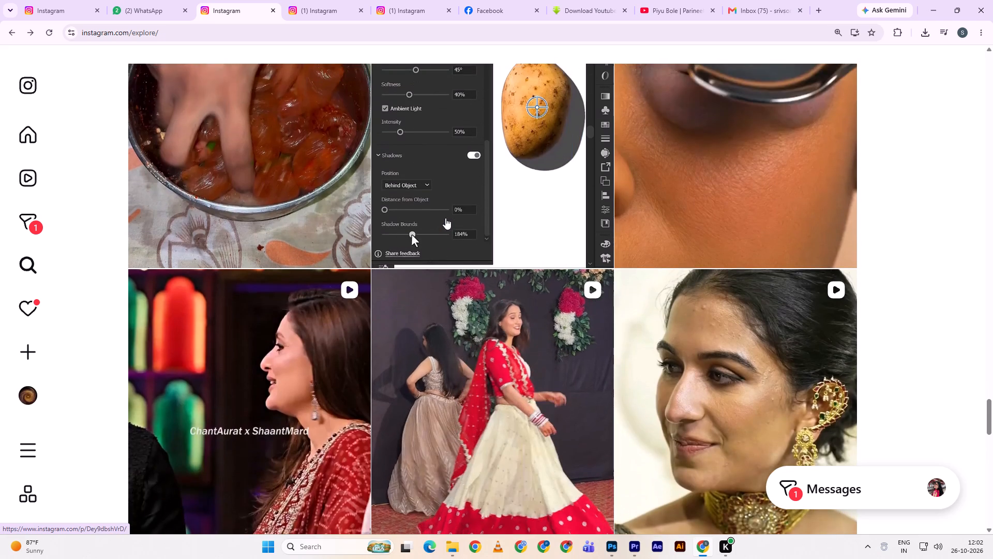
scroll(445, 218, "up", 2)
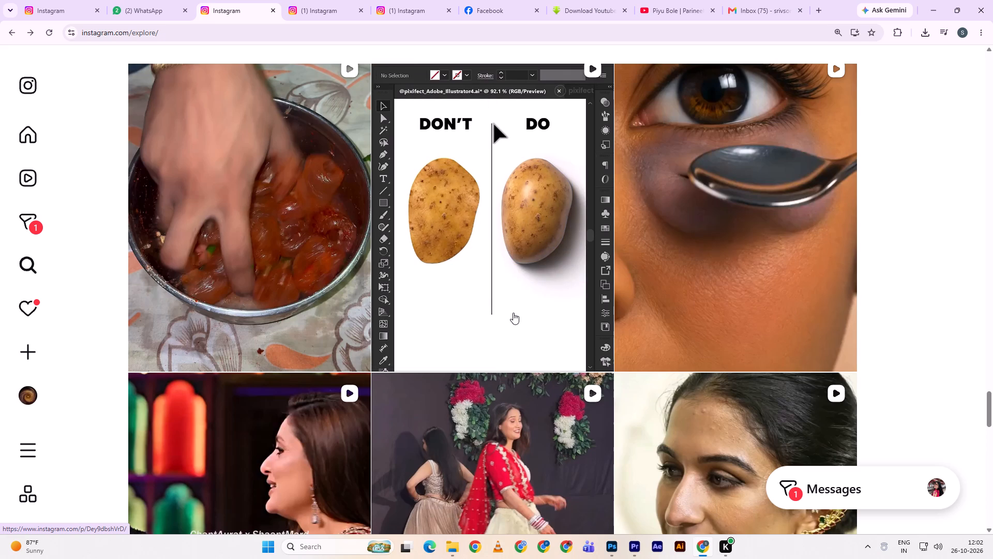
scroll(513, 311, "up", 2)
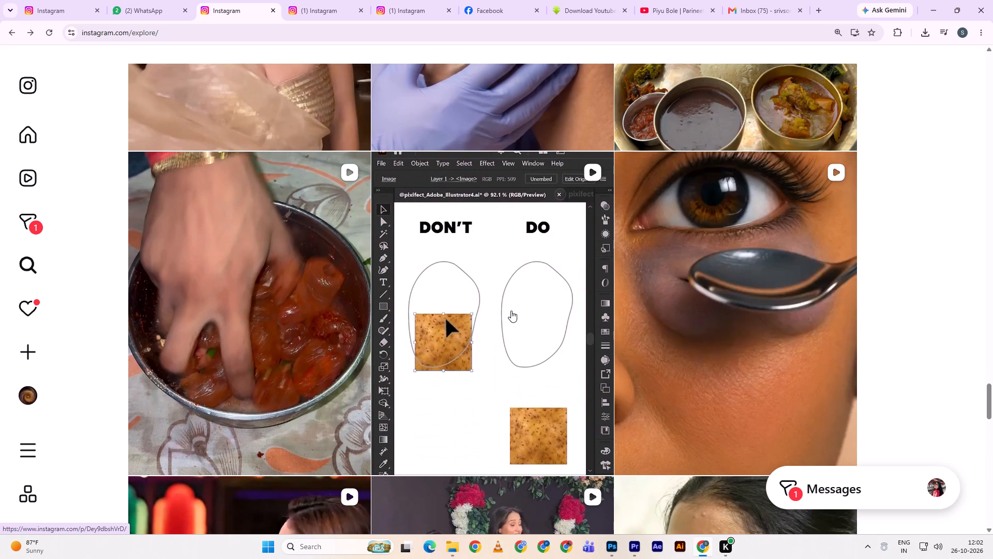
left_click(511, 311)
left_click(821, 416)
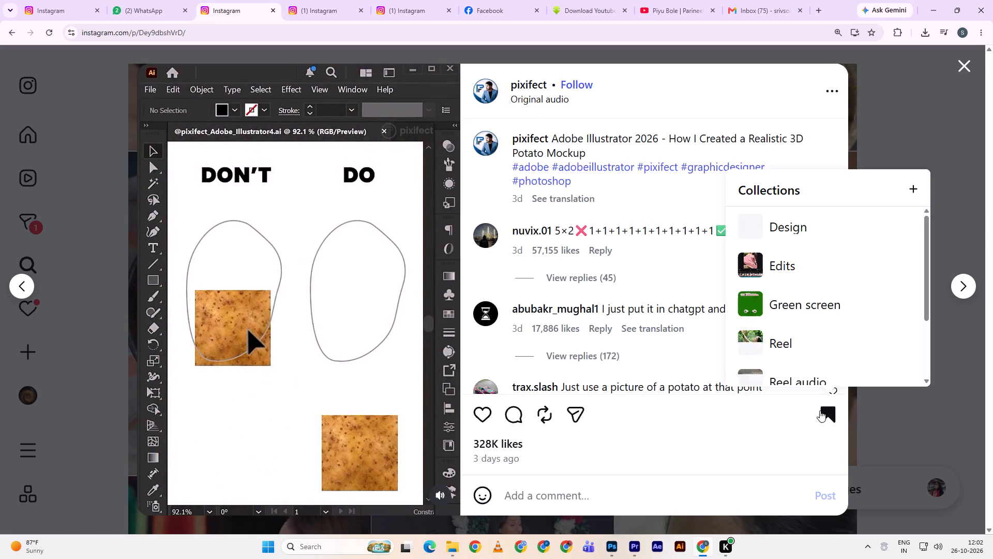
left_click(880, 240)
left_click(962, 77)
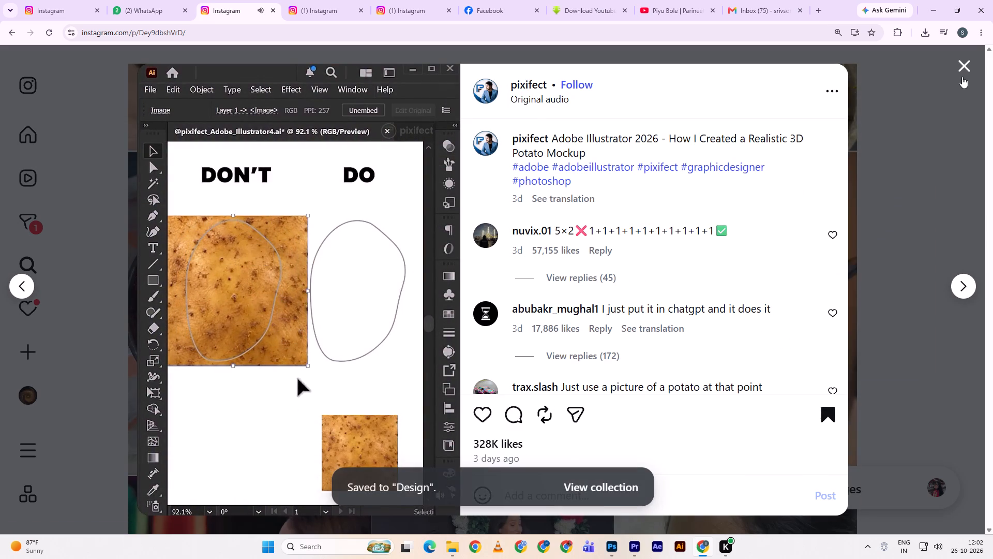
Browse the Explore posts below the potato tutorial, examining the festival brand creatives and the video reels.
scroll(666, 314, "down", 5)
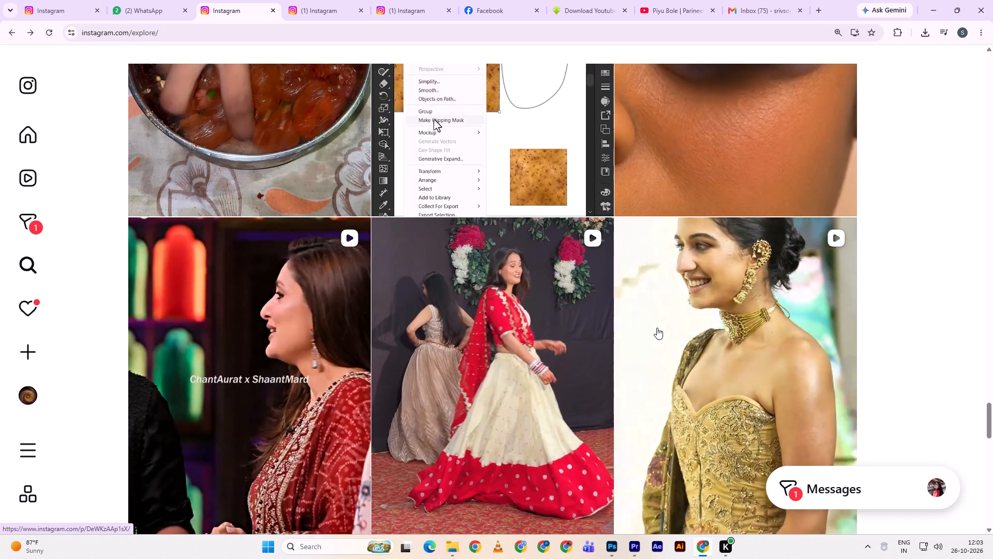
scroll(657, 328, "down", 1)
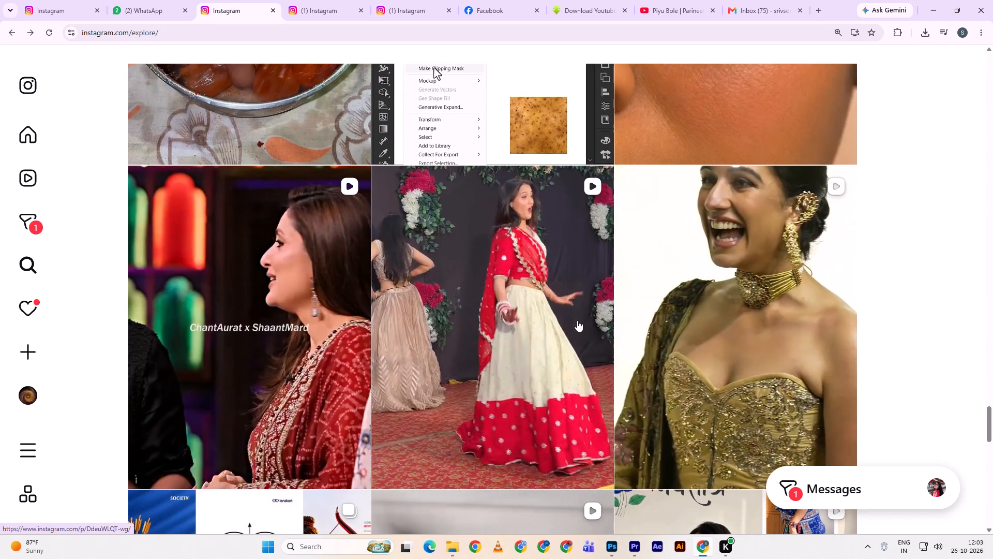
scroll(577, 320, "down", 4)
scroll(577, 318, "up", 4)
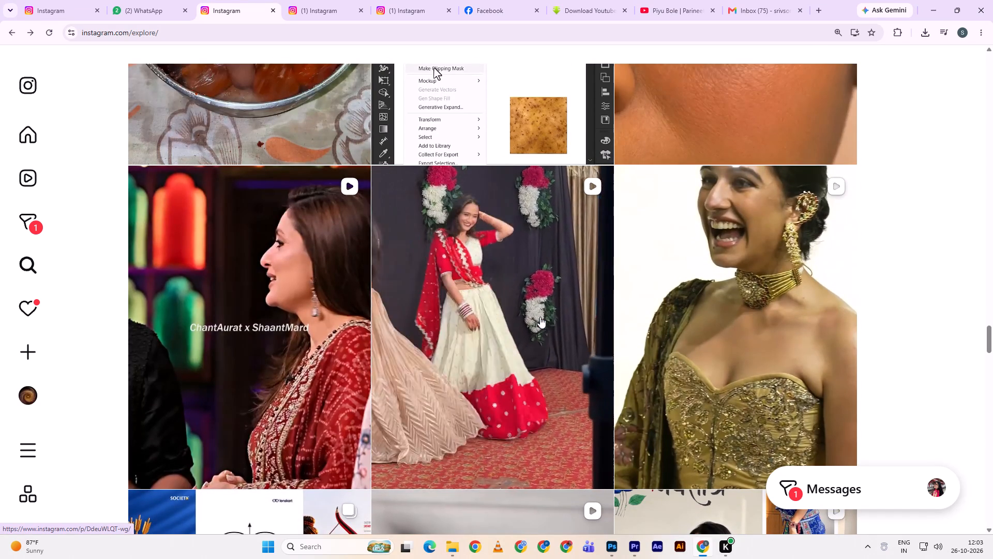
scroll(540, 317, "down", 8)
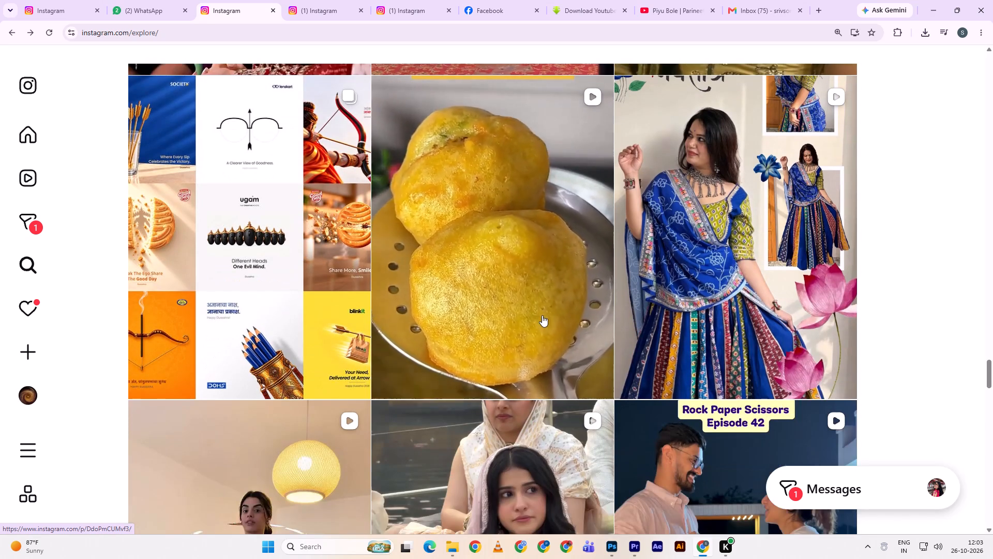
scroll(542, 315, "down", 7)
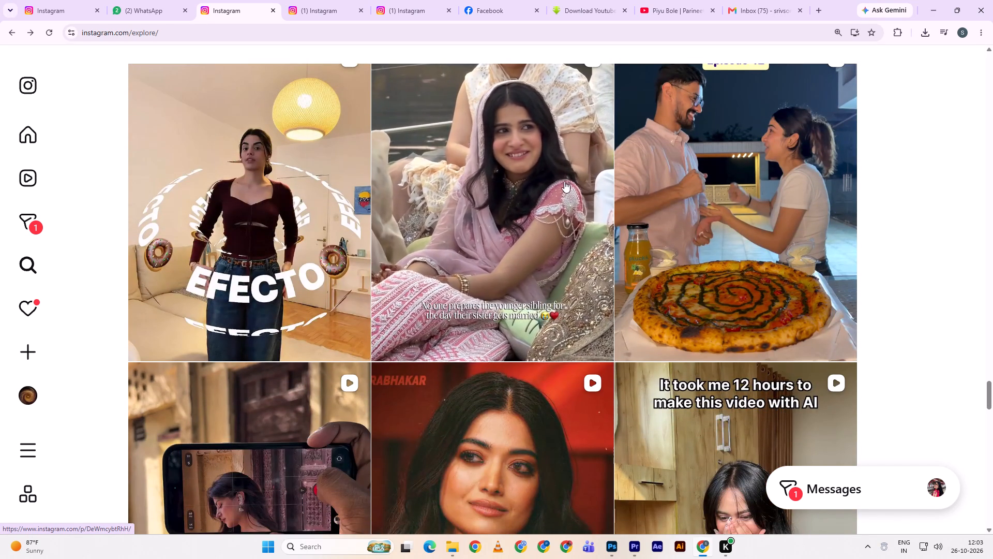
Switch to the open savefrom.net YouTube Video Downloader page.
double_click(596, 0)
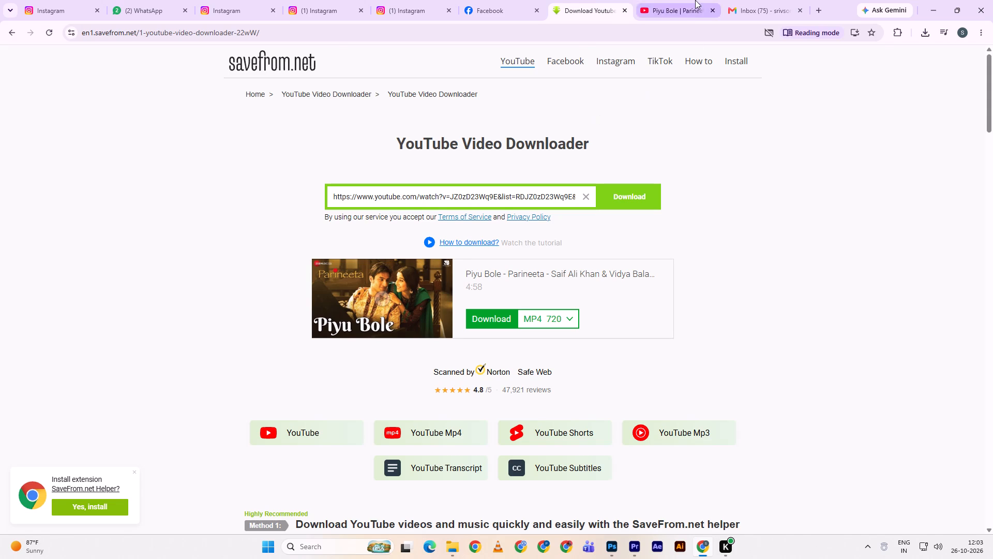
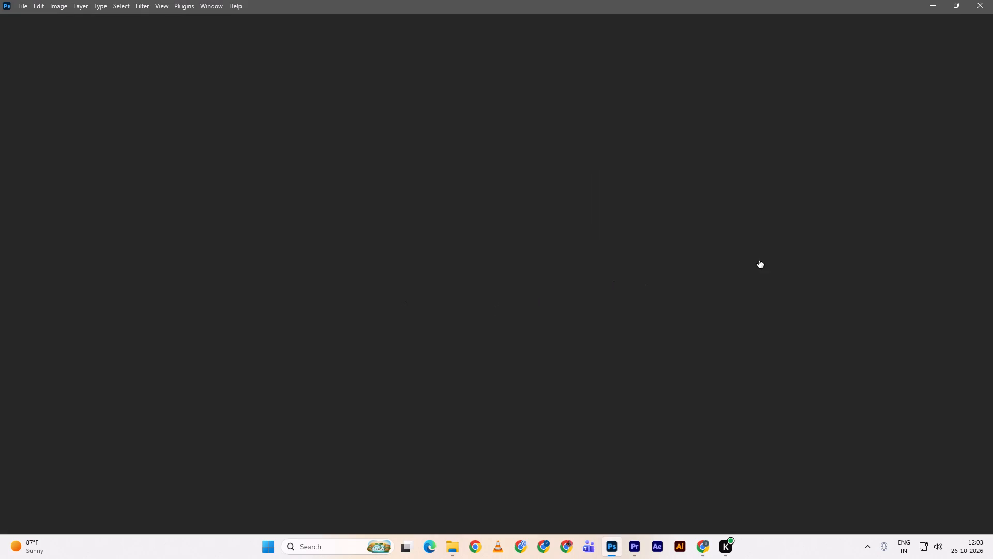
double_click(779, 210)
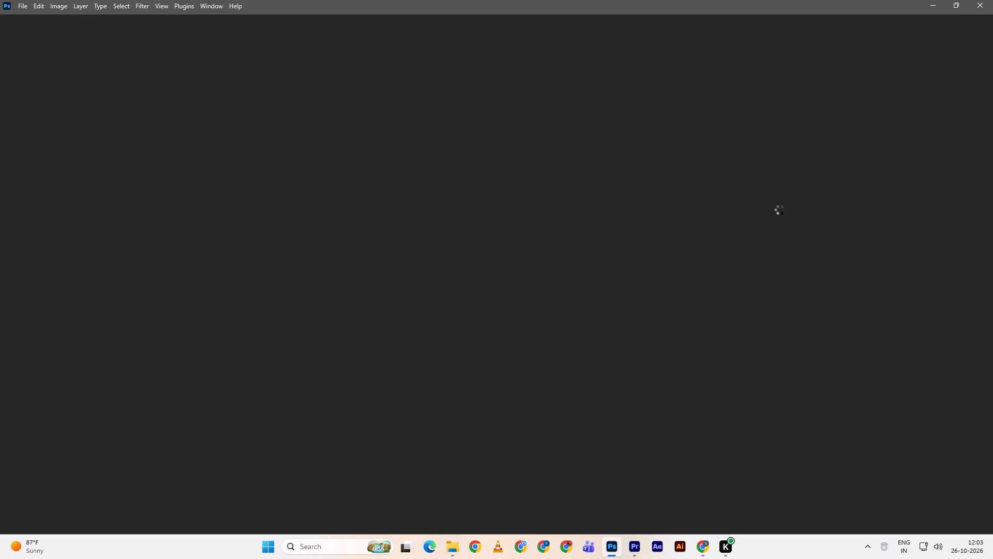
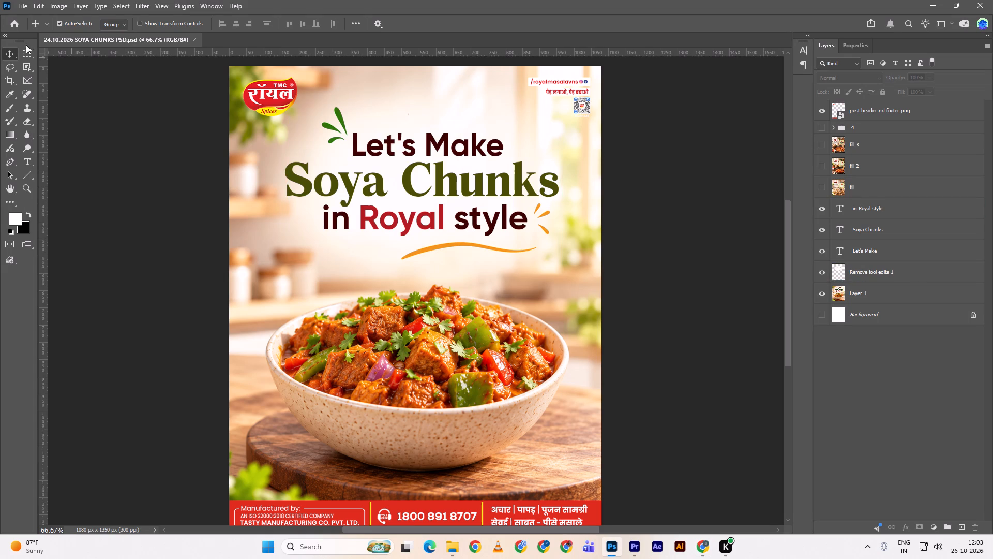
Open the recent file RATNADEEP FILE MOCKUP revised.psd alongside the soya chunks document.
left_click(17, 23)
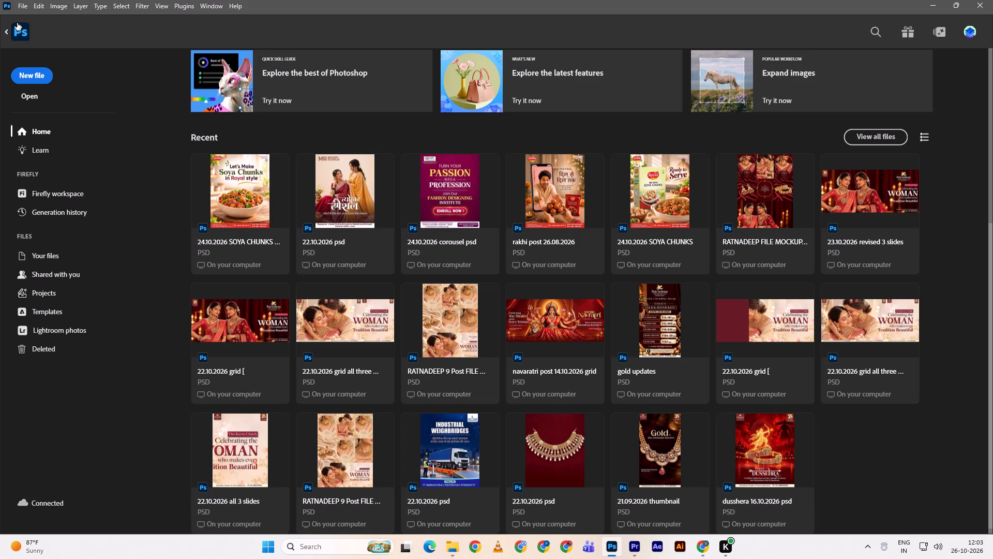
left_click(758, 198)
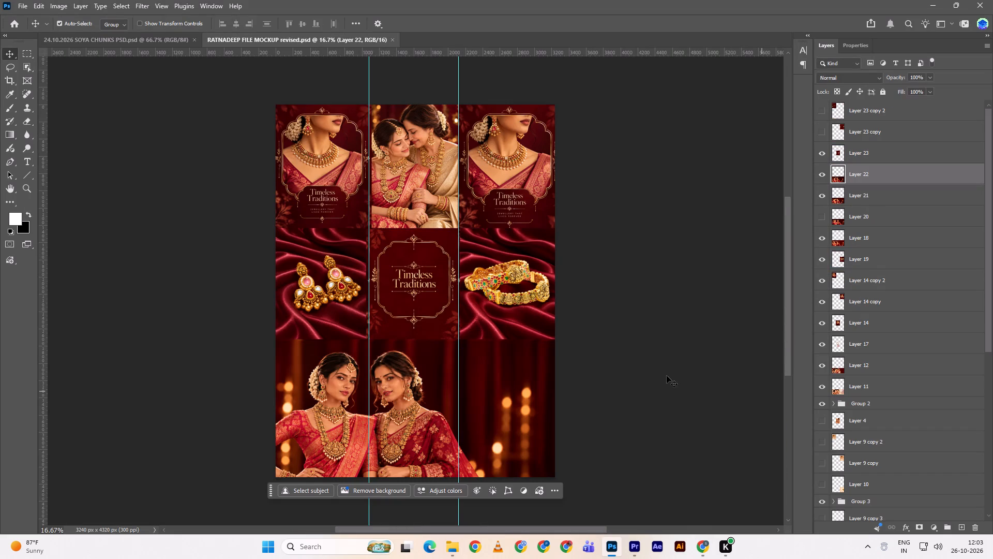
Look over the jewellery grid mockup, checking all three rows of tiles.
scroll(667, 376, "down", 3)
scroll(593, 354, "up", 2)
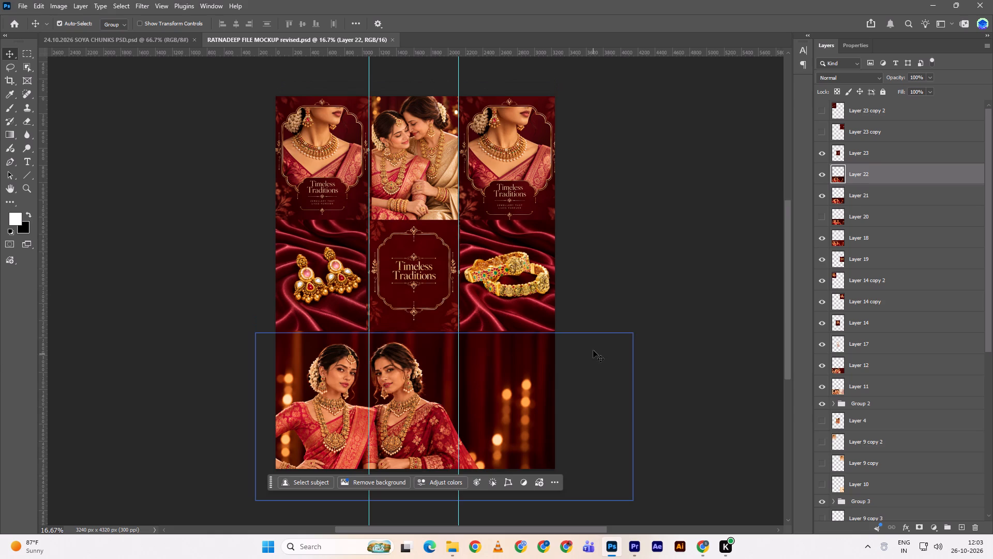
scroll(593, 350, "up", 1)
scroll(597, 344, "down", 2)
scroll(608, 328, "up", 1)
scroll(560, 332, "up", 1, "alt")
scroll(623, 312, "down", 4, "ctrl")
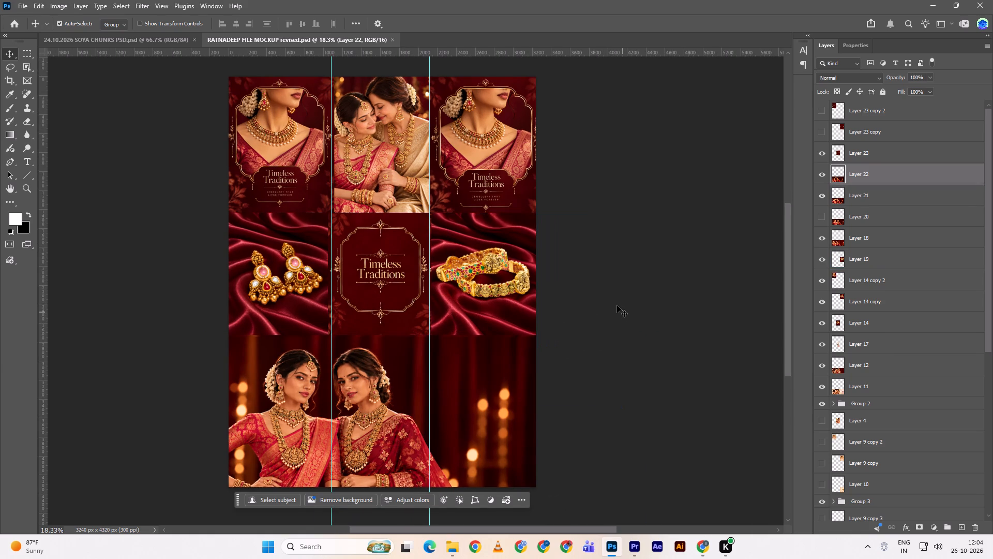
scroll(573, 296, "up", 4)
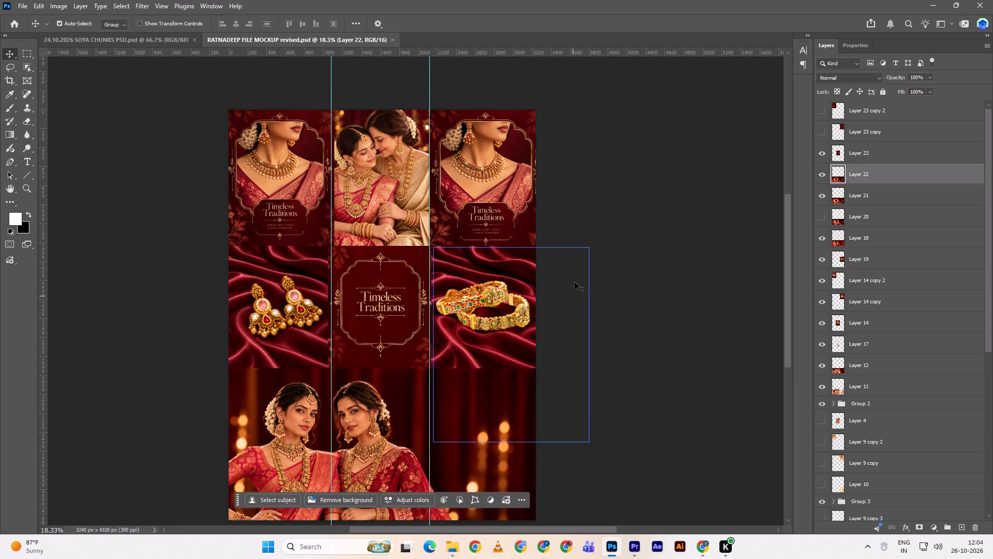
scroll(581, 261, "down", 3)
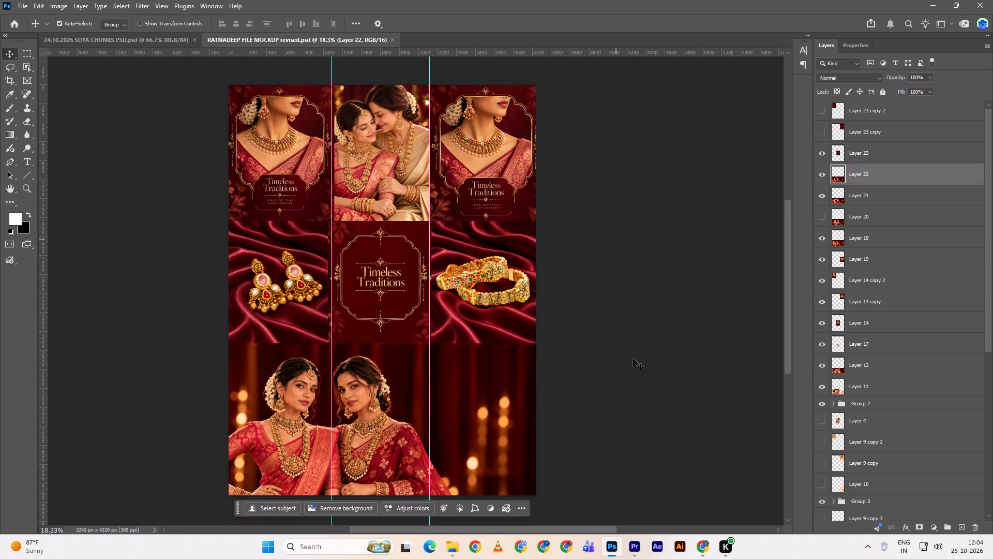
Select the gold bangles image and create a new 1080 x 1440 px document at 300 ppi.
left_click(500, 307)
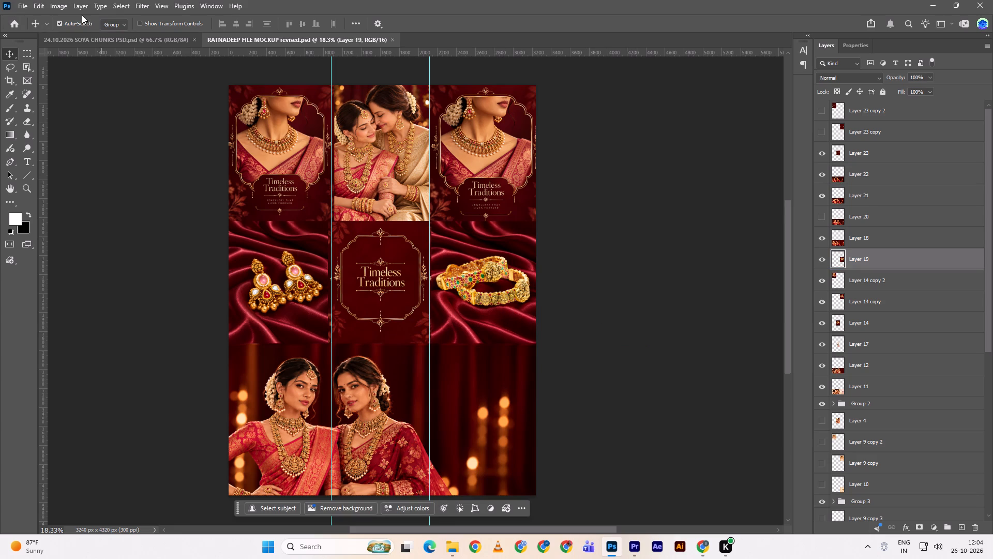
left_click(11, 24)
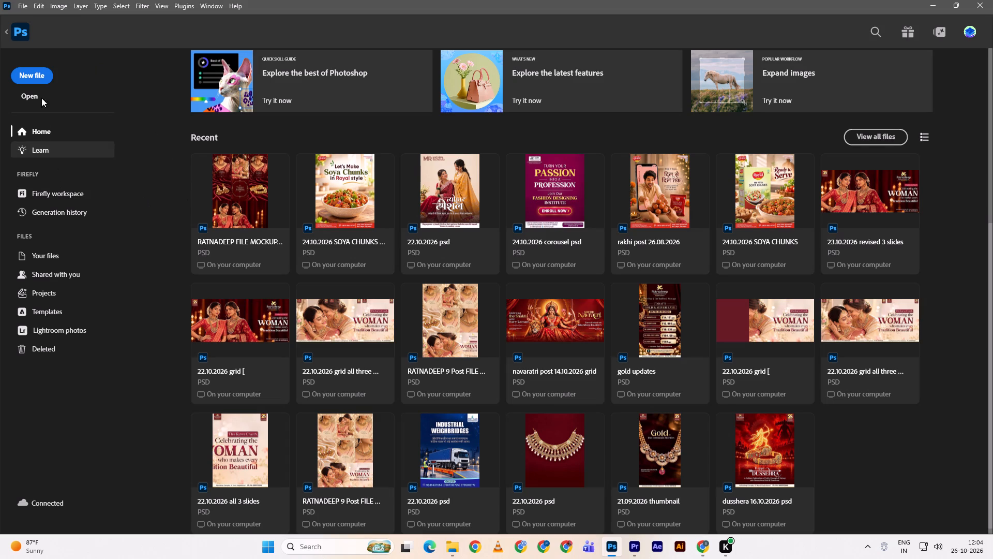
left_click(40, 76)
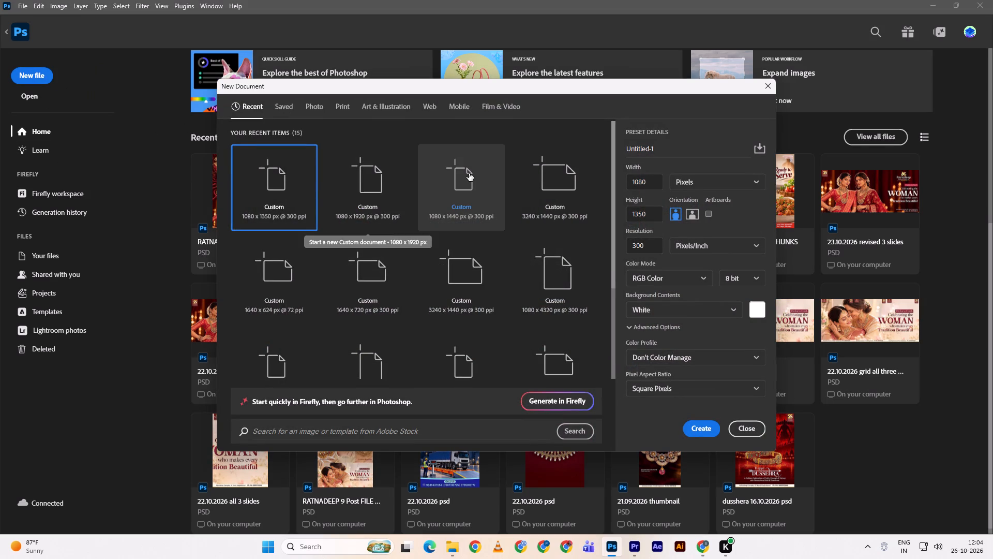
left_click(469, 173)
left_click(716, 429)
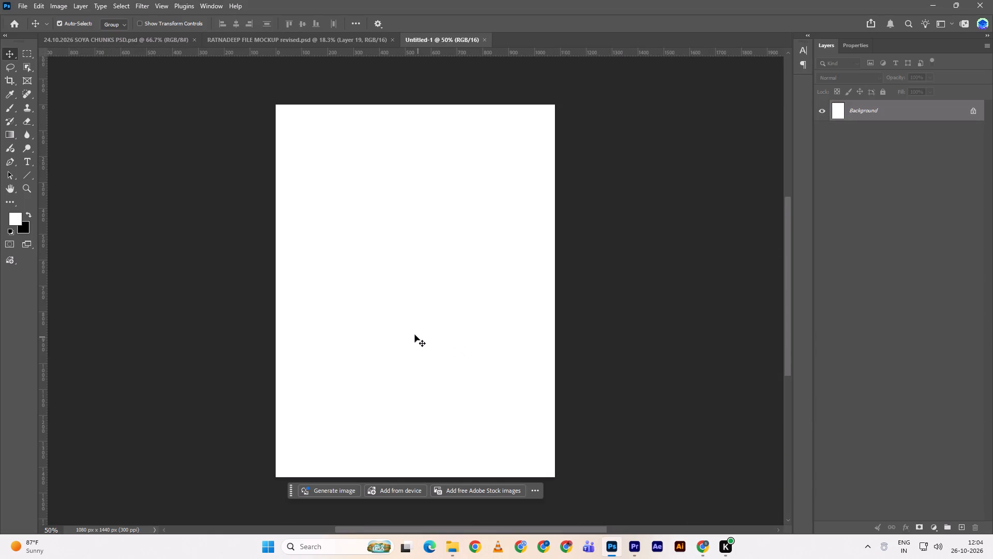
Copy the gold bangles on red silk image from RATNADEEP FILE MOCKUP revised.psd.
left_click(114, 41)
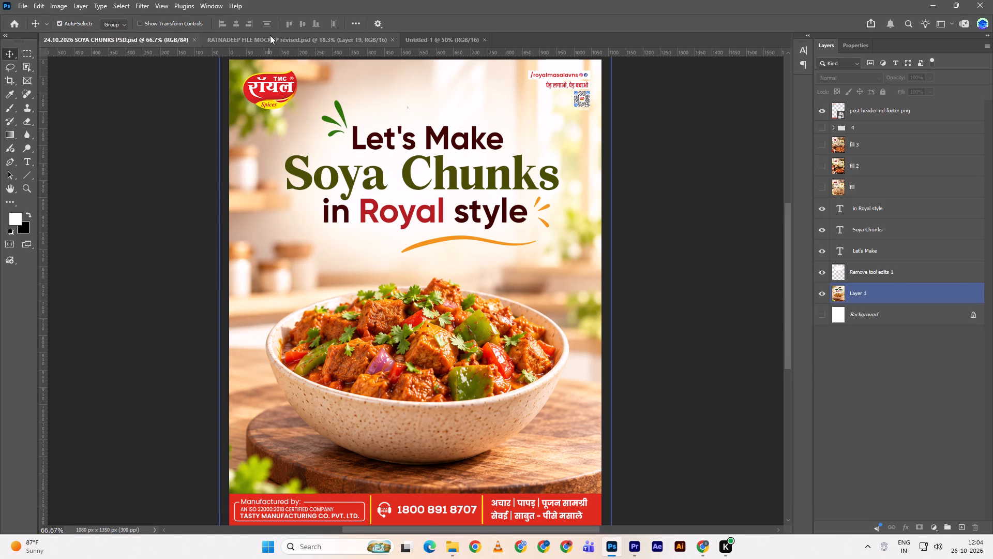
left_click(270, 35)
double_click(505, 281)
key("ctrl+c")
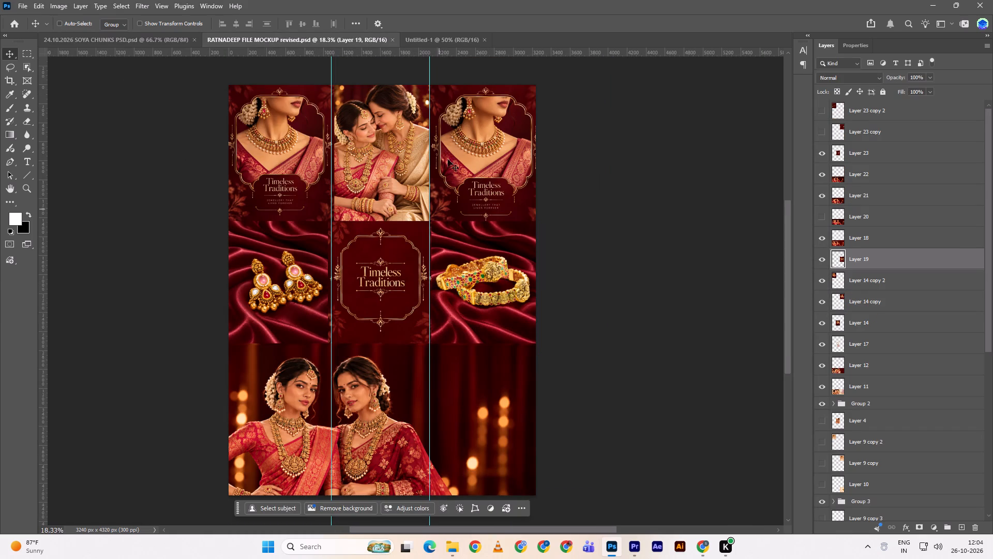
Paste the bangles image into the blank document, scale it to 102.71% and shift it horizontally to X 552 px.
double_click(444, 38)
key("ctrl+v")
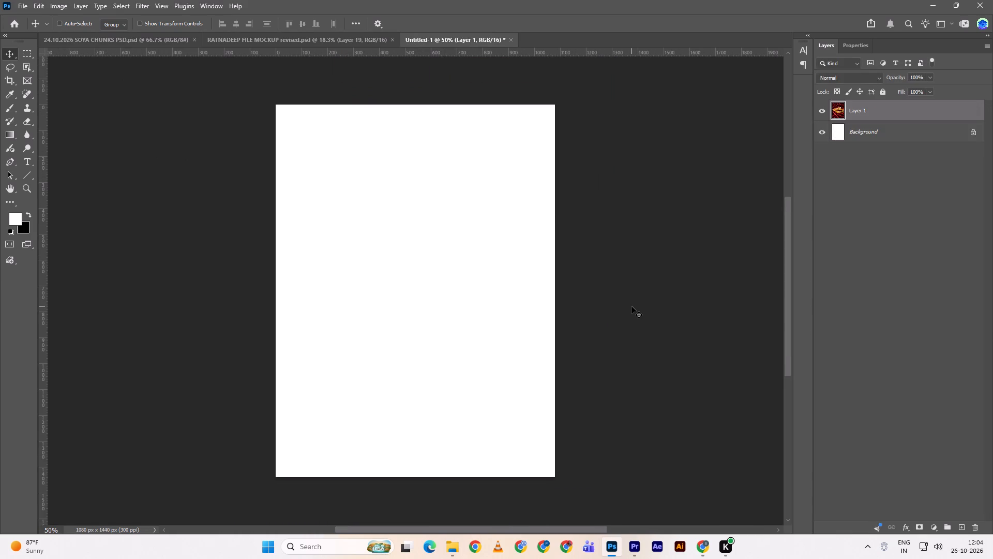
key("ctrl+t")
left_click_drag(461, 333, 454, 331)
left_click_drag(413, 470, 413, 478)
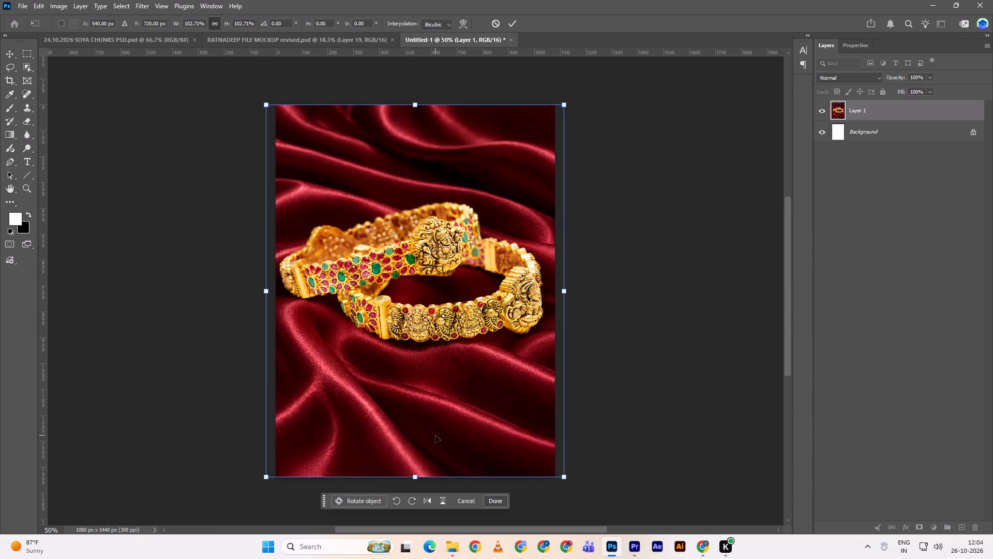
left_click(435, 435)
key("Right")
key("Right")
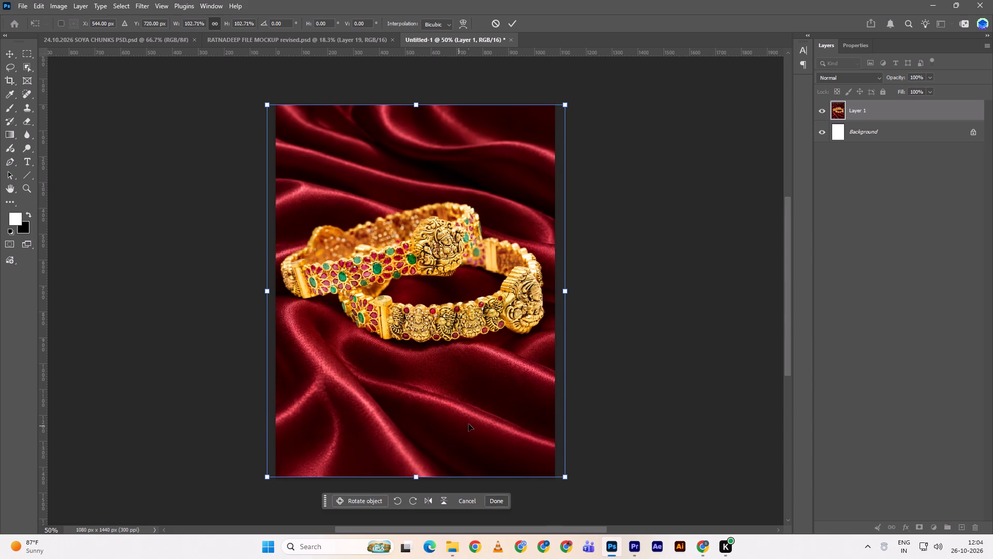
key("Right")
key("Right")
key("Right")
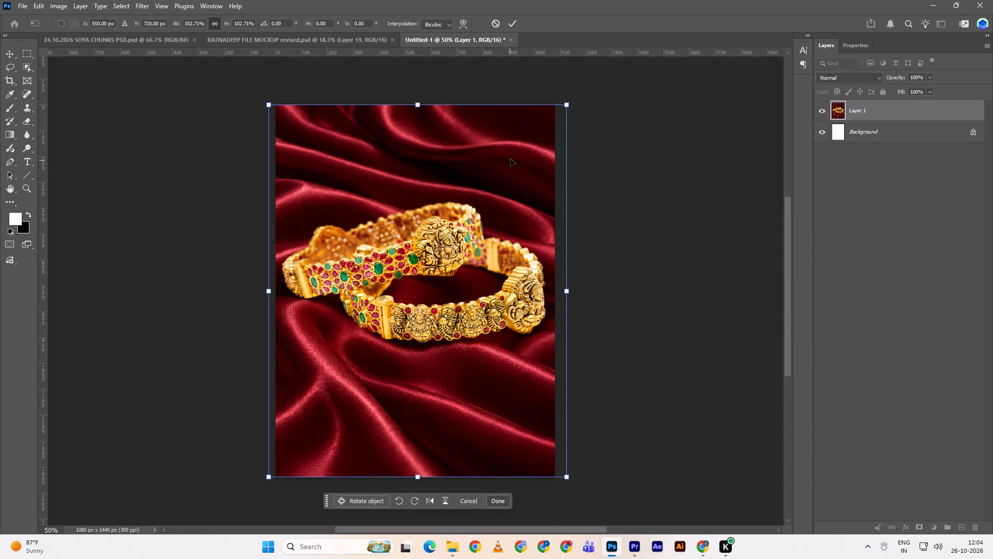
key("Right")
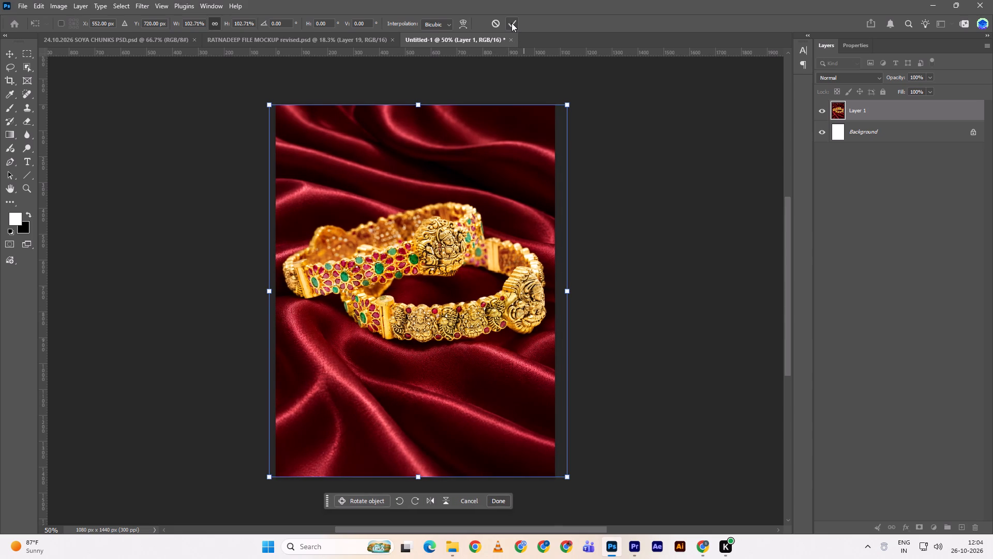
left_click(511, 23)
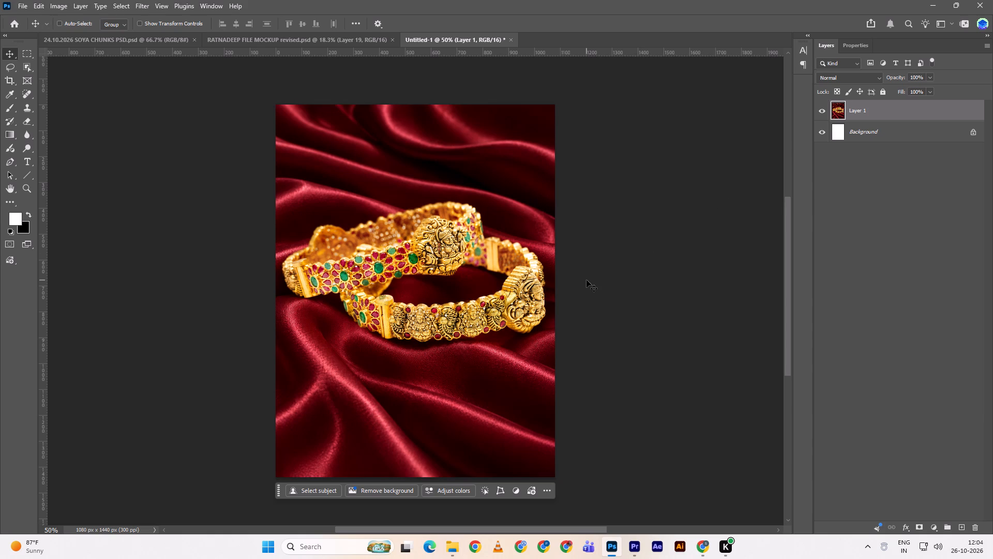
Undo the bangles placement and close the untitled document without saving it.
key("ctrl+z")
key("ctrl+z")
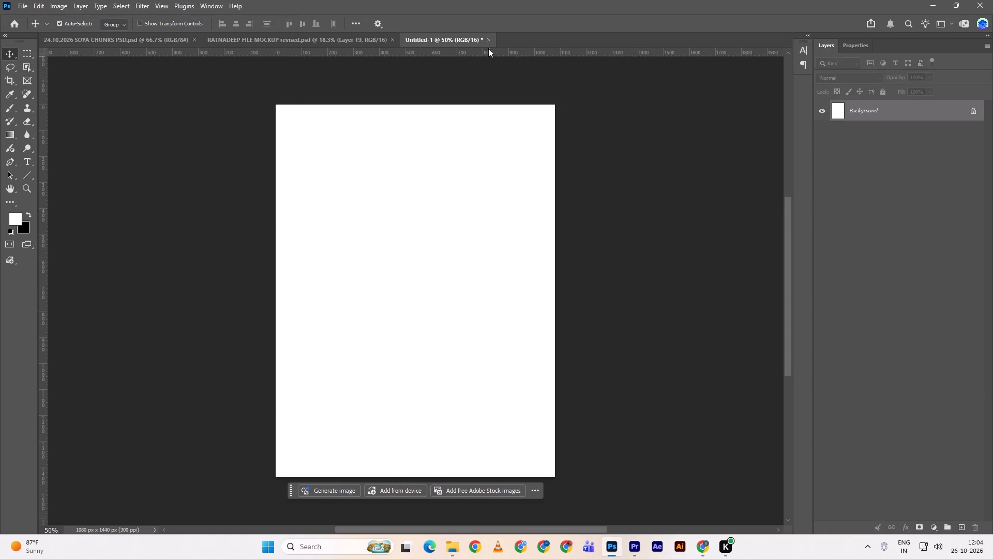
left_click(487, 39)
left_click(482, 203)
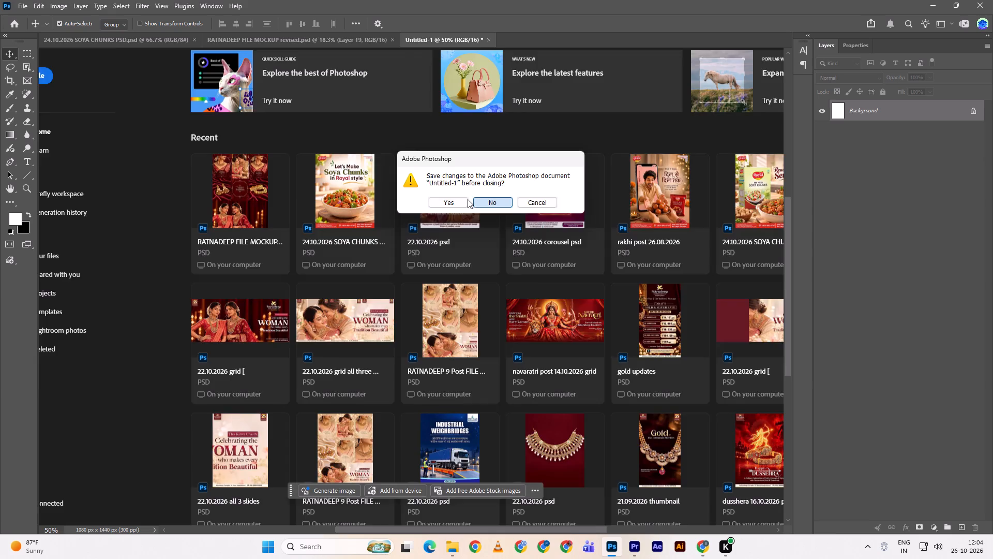
Create a new 1080 x 1350 px document at 300 ppi.
left_click(9, 18)
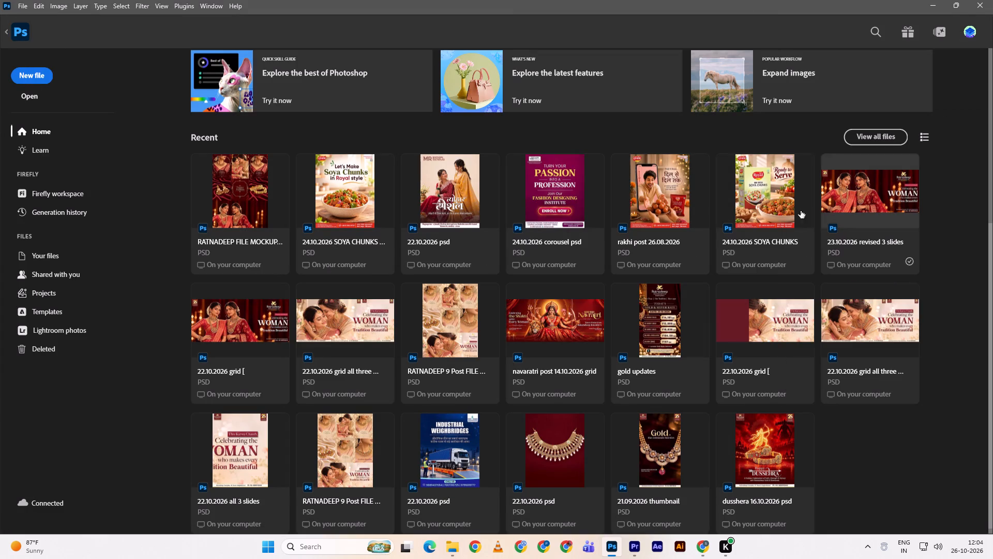
left_click(38, 83)
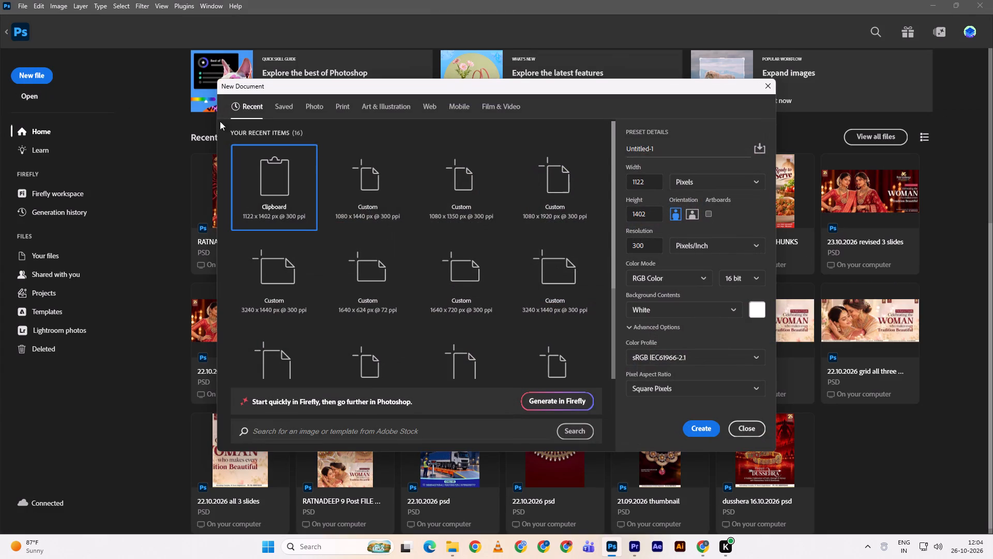
double_click(472, 184)
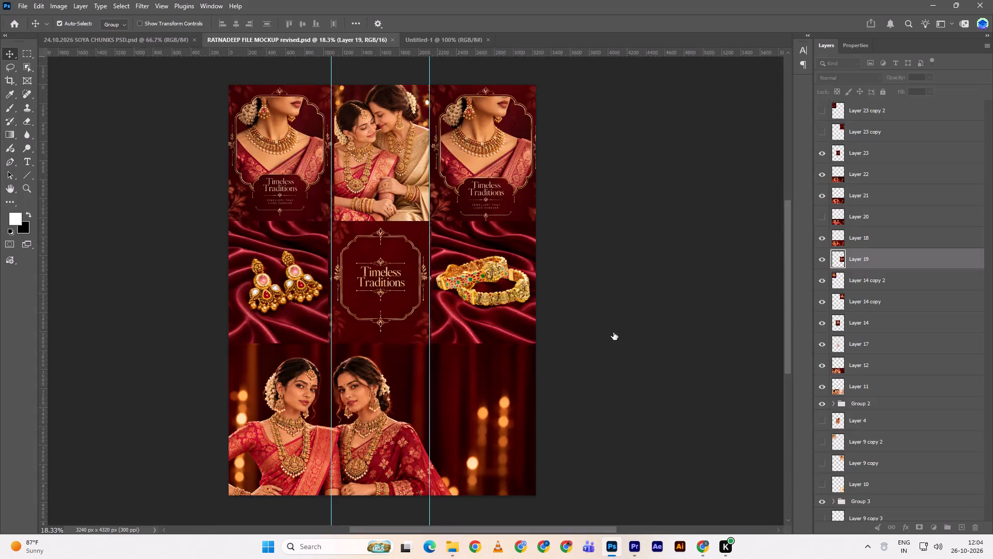
Paste the bangles image into the new document, scale it to 96.26% and position it to cover the whole canvas.
scroll(414, 304, "down", 2, "alt")
key("ctrl+v")
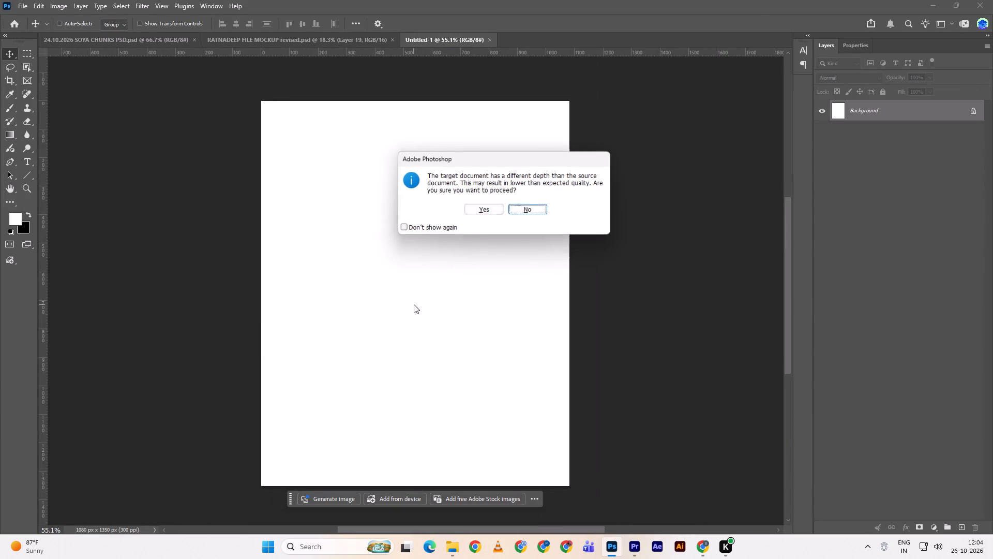
key("ctrl+t")
left_click(480, 211)
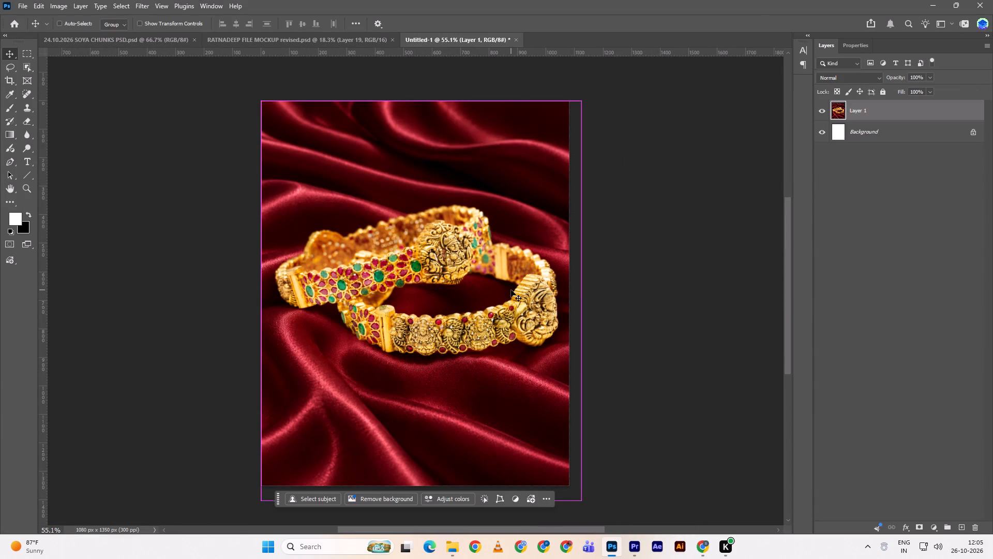
key("ctrl+t")
left_click_drag(583, 303, 569, 305)
left_click_drag(524, 322, 523, 320)
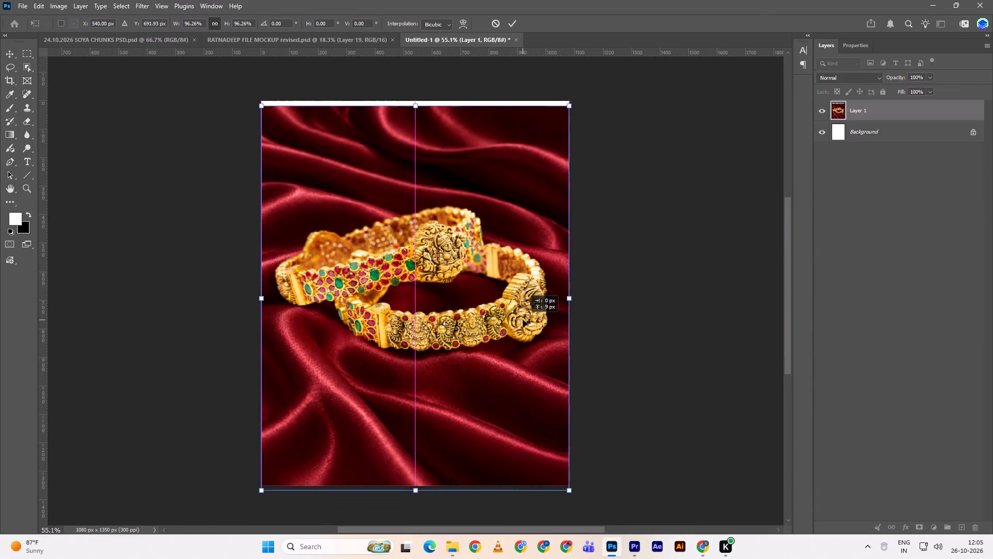
left_click_drag(523, 320, 522, 317)
left_click(522, 317)
left_click(508, 23)
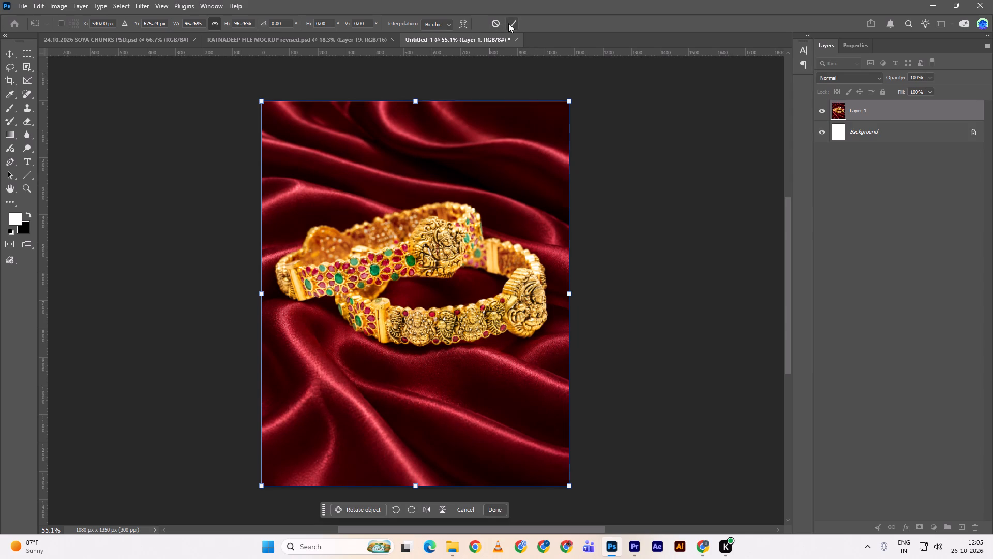
Deselect the image layer and examine how the bangles picture fills the canvas.
scroll(468, 283, "up", 1, "alt")
scroll(468, 283, "down", 1, "alt")
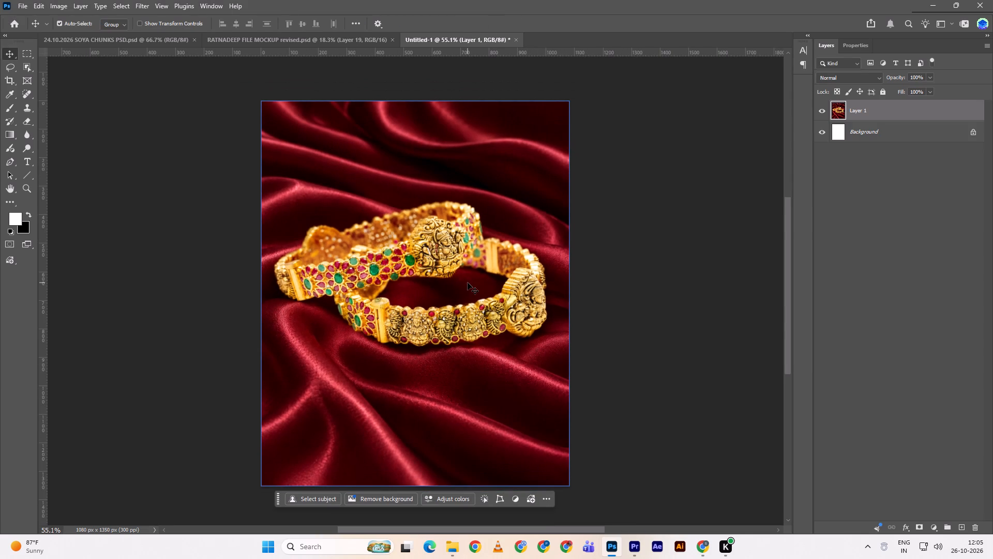
scroll(468, 283, "up", 1, "alt")
scroll(468, 283, "down", 2, "ctrl")
scroll(468, 283, "up", 2)
scroll(468, 283, "down", 1, "alt")
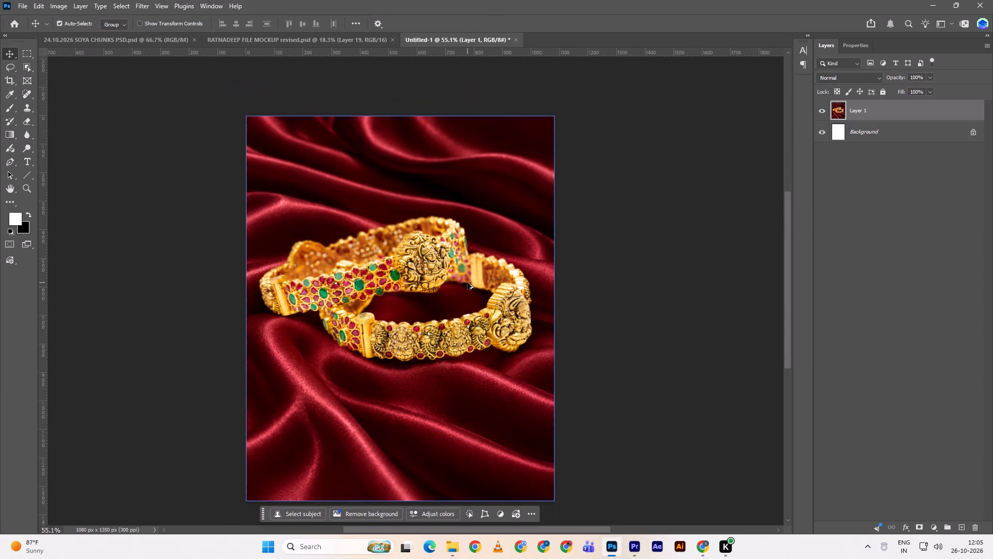
scroll(470, 278, "down", 2)
left_click(678, 313)
scroll(661, 323, "up", 1)
scroll(661, 323, "down", 1)
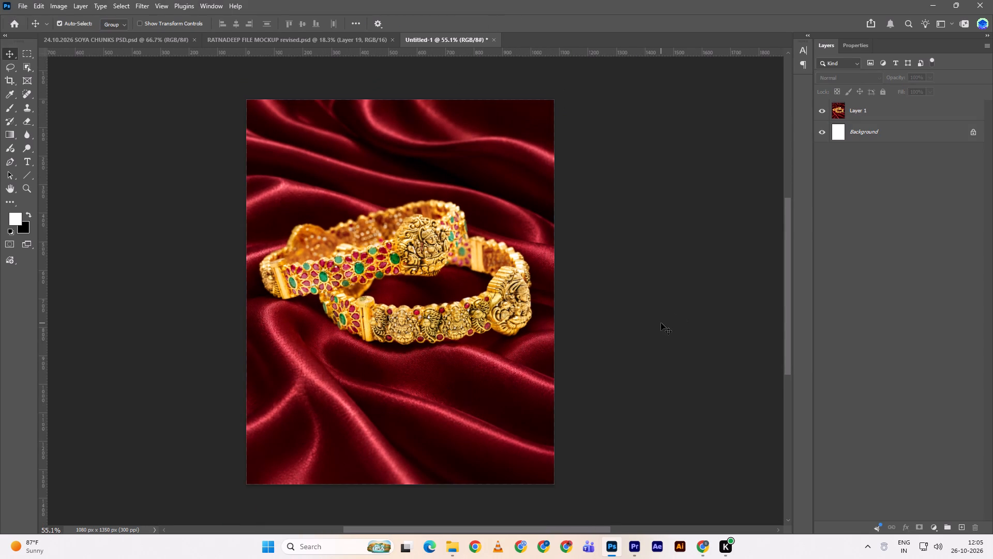
scroll(661, 323, "up", 1)
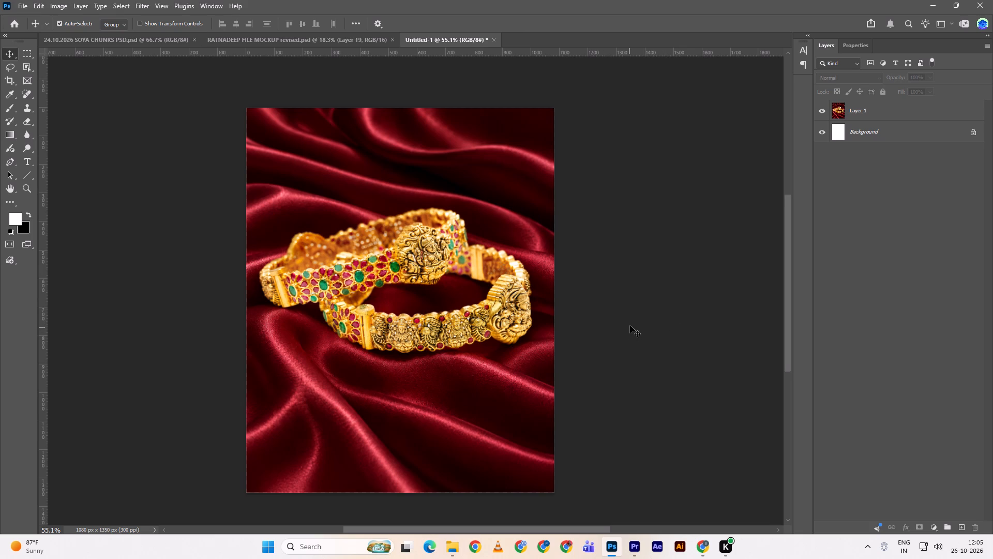
Close the 24.10.2026 SOYA CHUNKS PSD.psd document.
double_click(168, 35)
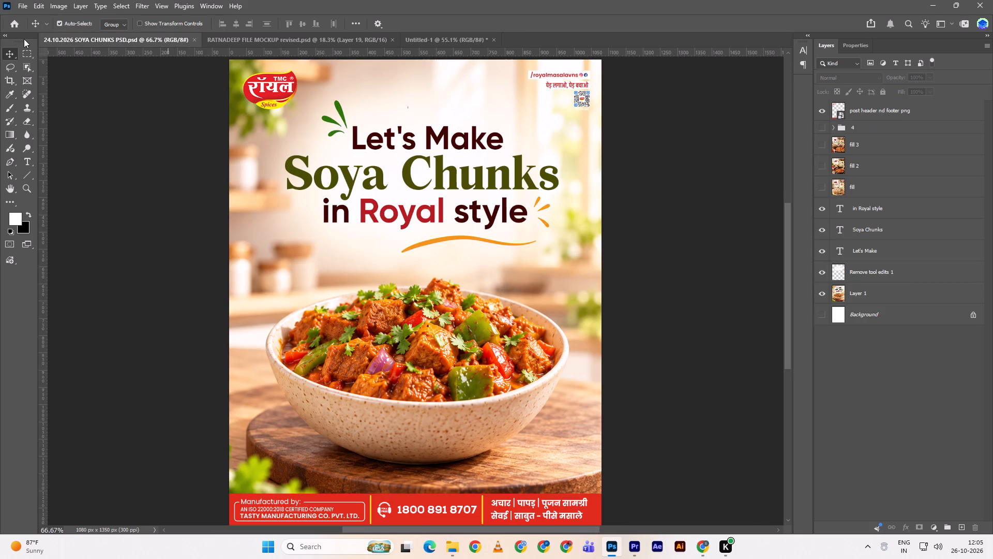
double_click(187, 37)
double_click(195, 41)
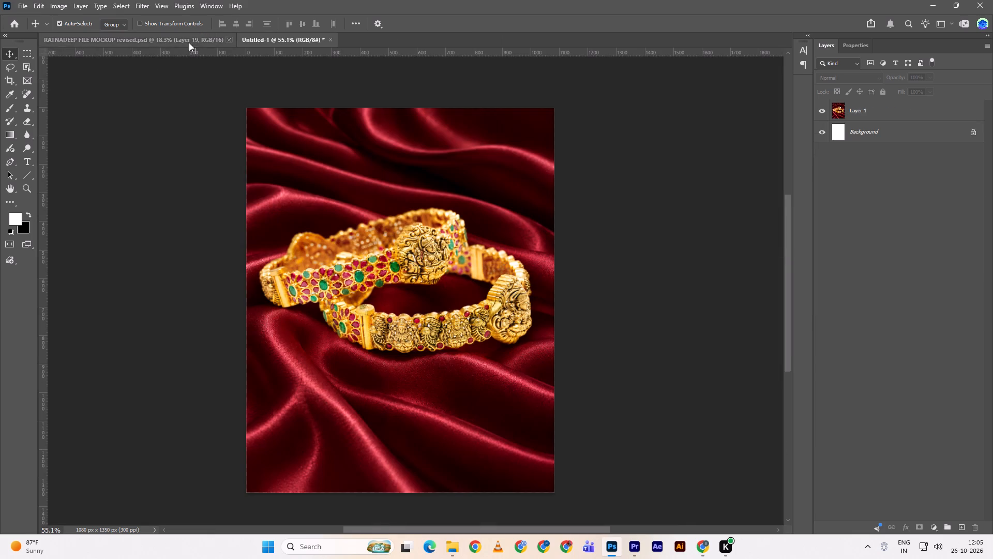
Open the recent file 23.10.2026 revised 3 slides and copy its Ratnadeep Gold & Diamond logo.
left_click(14, 24)
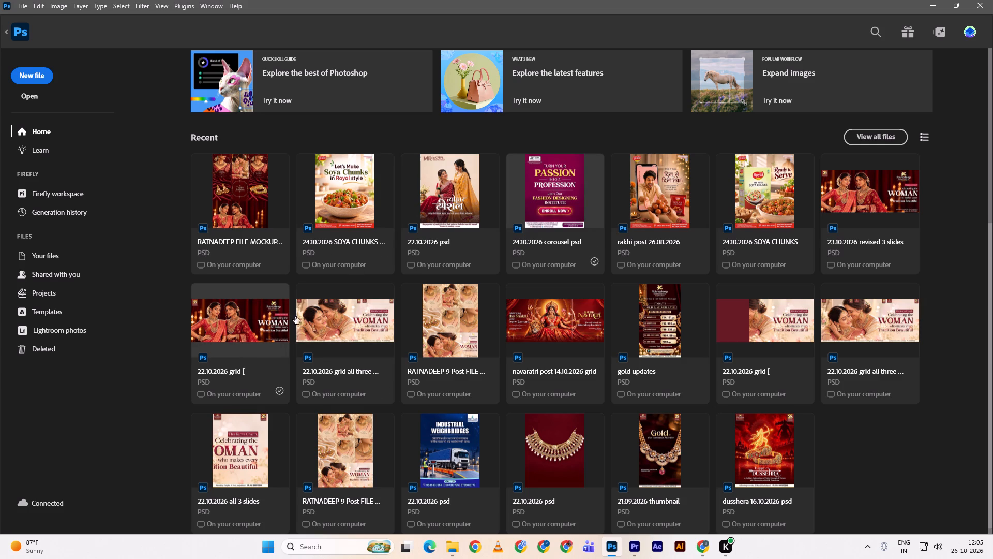
double_click(891, 191)
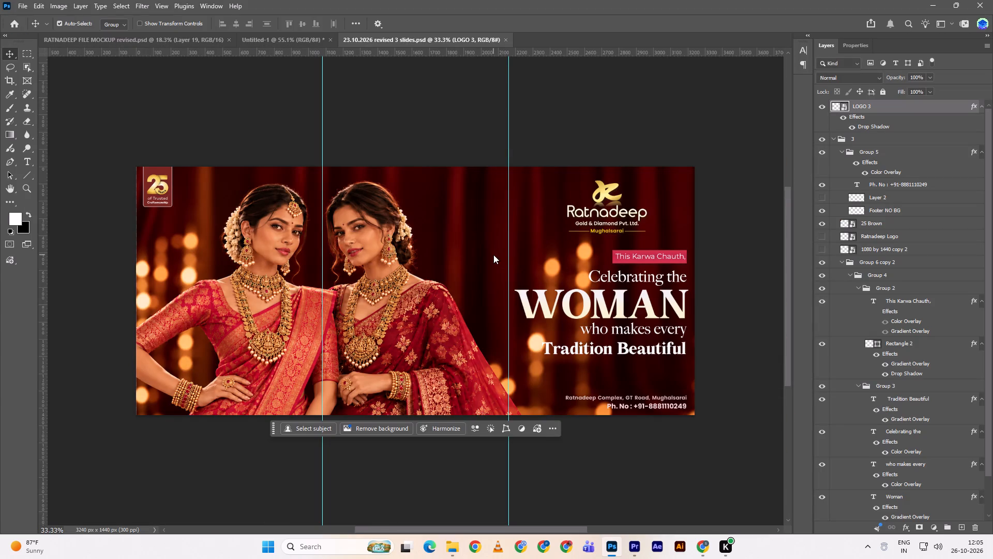
double_click(603, 230)
key("ctrl+c")
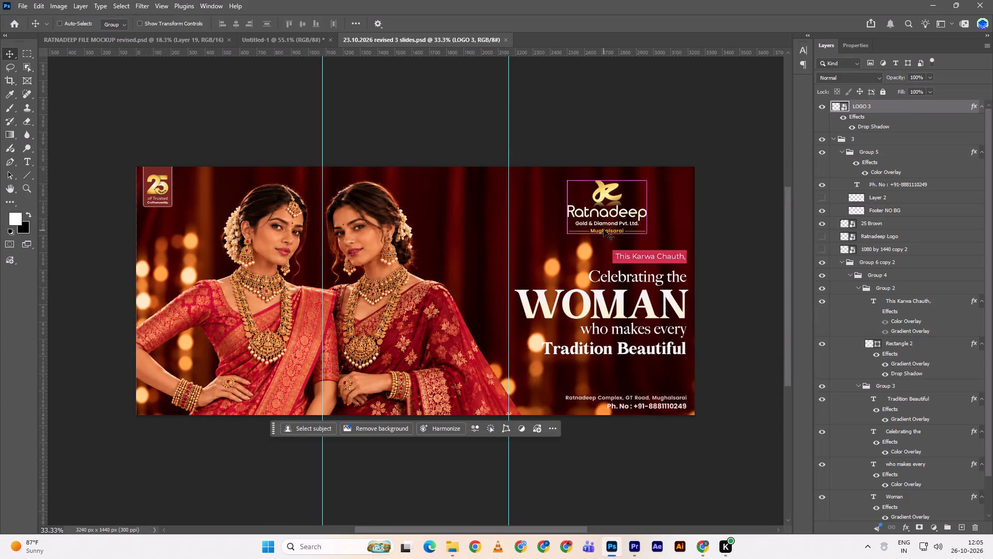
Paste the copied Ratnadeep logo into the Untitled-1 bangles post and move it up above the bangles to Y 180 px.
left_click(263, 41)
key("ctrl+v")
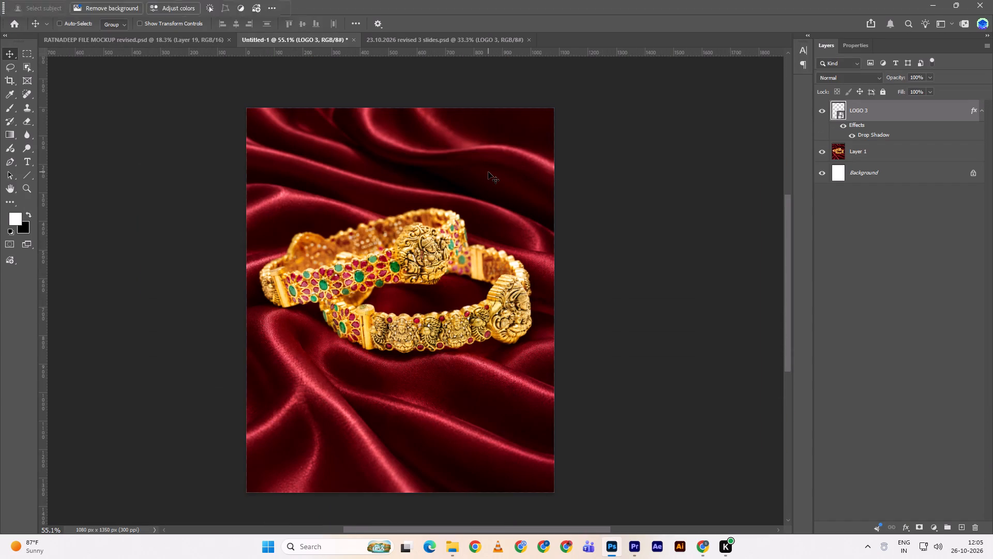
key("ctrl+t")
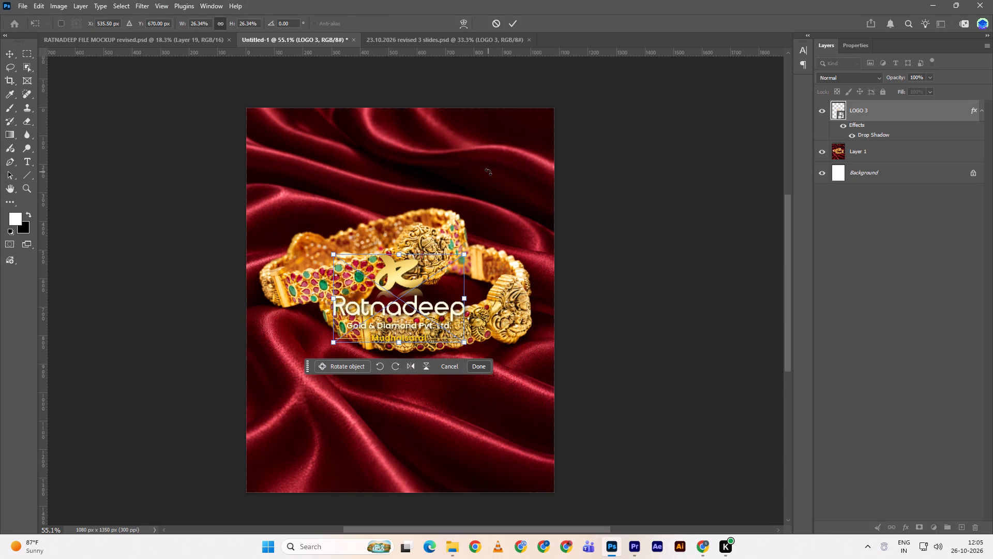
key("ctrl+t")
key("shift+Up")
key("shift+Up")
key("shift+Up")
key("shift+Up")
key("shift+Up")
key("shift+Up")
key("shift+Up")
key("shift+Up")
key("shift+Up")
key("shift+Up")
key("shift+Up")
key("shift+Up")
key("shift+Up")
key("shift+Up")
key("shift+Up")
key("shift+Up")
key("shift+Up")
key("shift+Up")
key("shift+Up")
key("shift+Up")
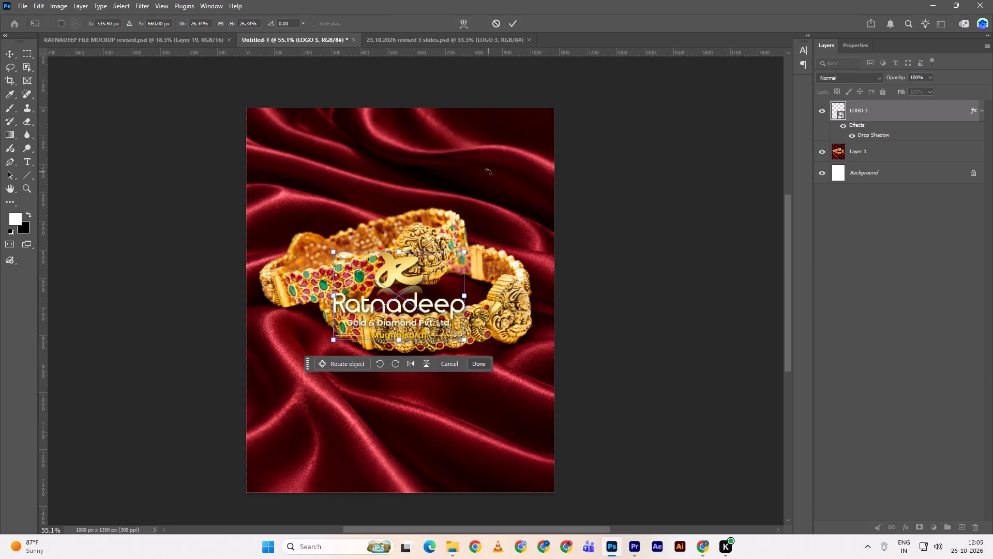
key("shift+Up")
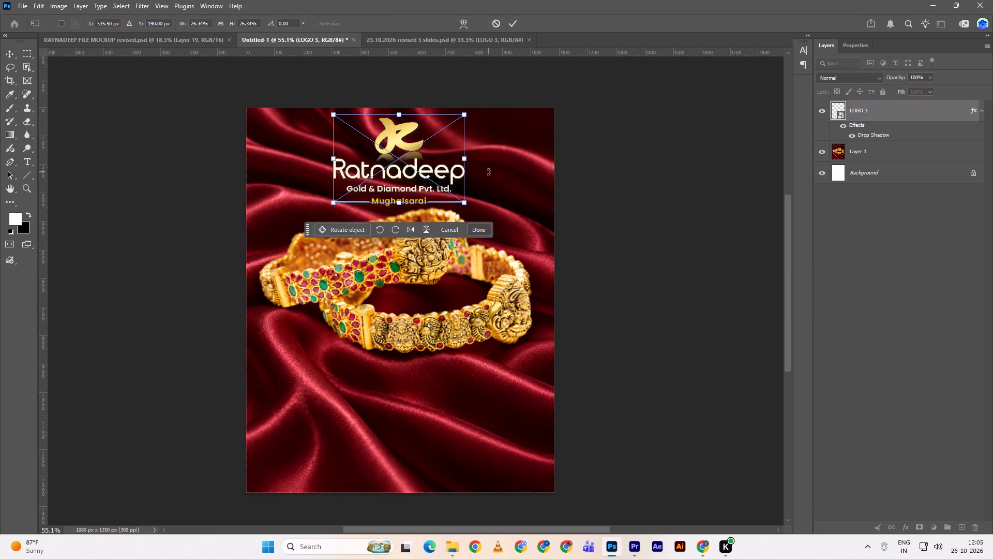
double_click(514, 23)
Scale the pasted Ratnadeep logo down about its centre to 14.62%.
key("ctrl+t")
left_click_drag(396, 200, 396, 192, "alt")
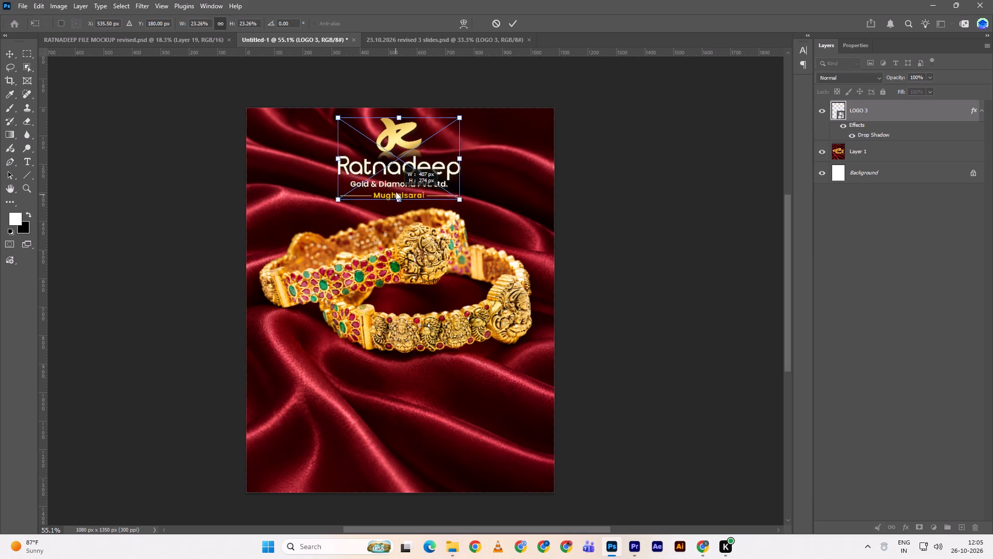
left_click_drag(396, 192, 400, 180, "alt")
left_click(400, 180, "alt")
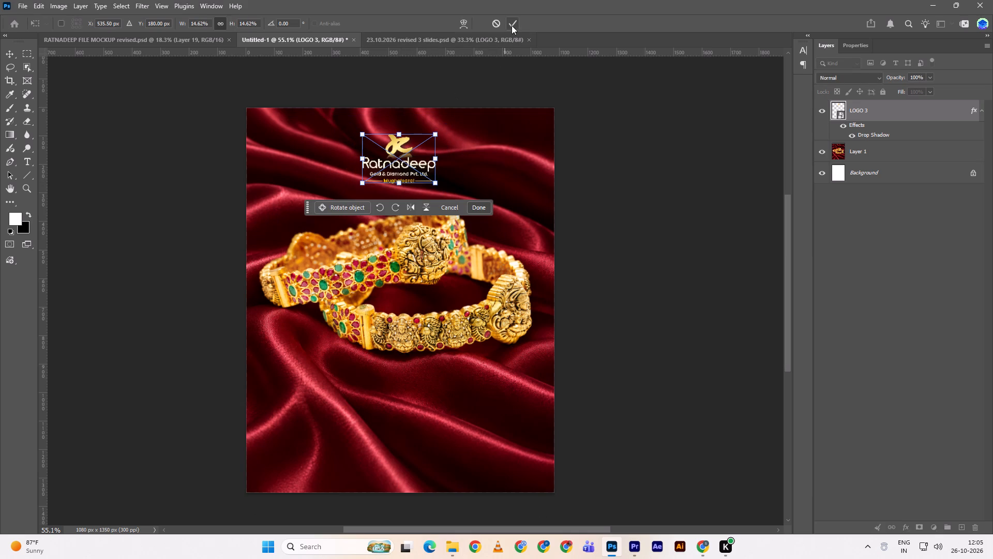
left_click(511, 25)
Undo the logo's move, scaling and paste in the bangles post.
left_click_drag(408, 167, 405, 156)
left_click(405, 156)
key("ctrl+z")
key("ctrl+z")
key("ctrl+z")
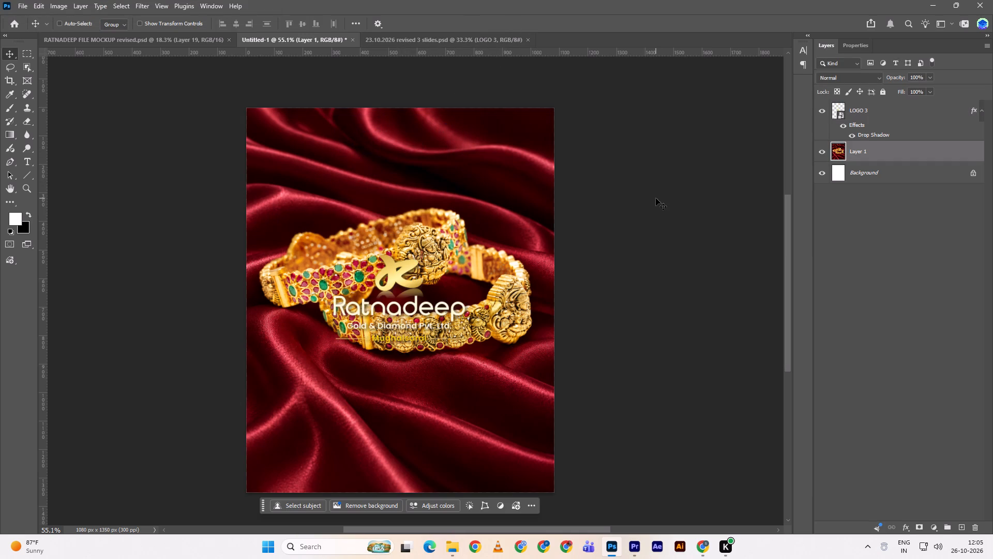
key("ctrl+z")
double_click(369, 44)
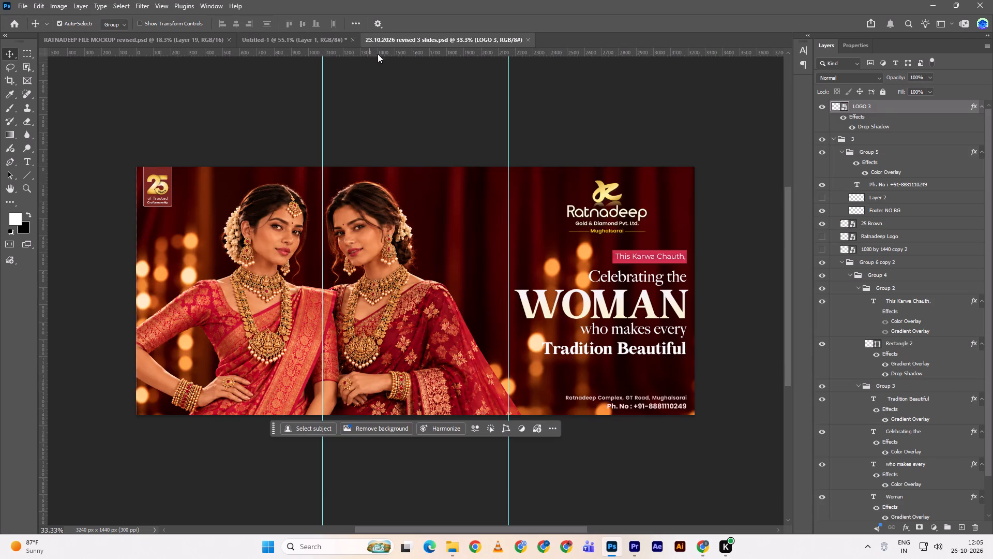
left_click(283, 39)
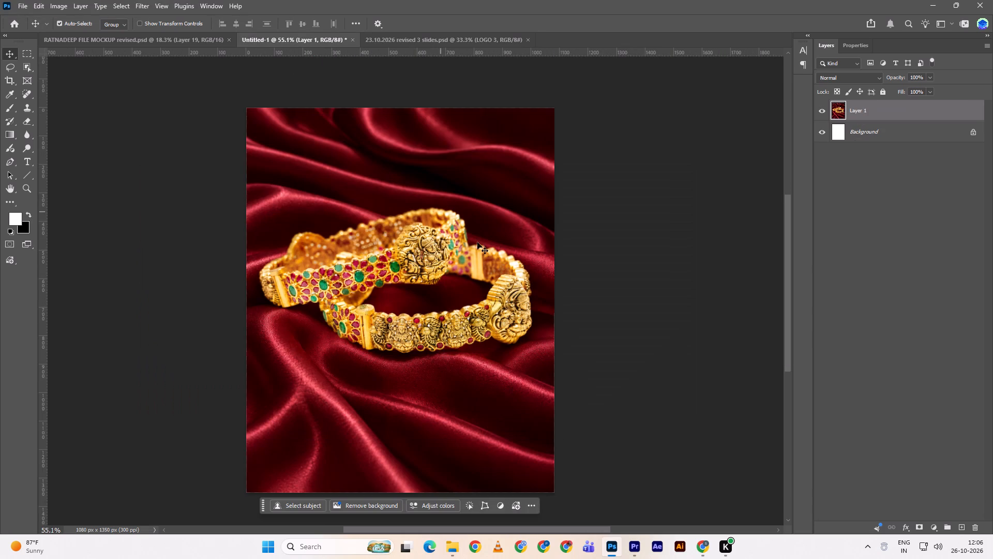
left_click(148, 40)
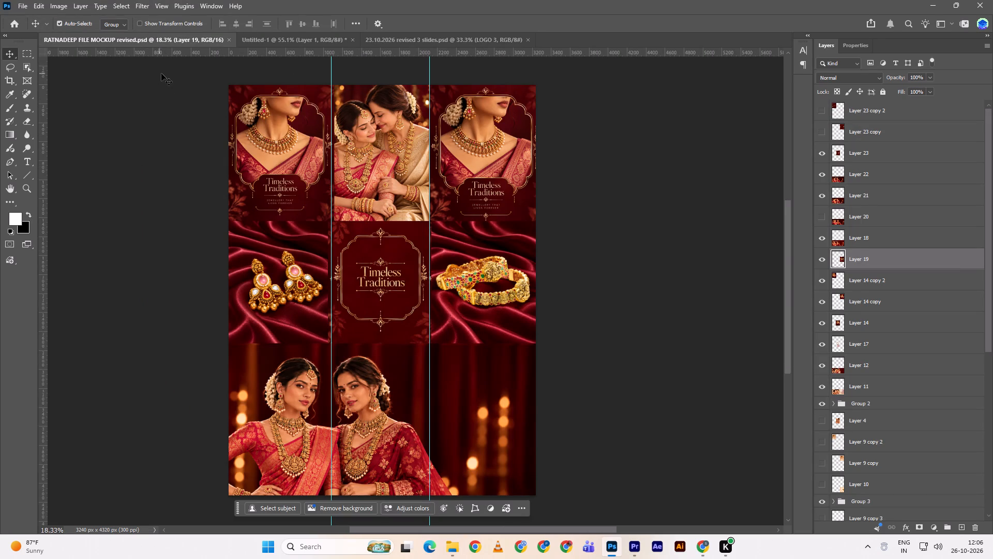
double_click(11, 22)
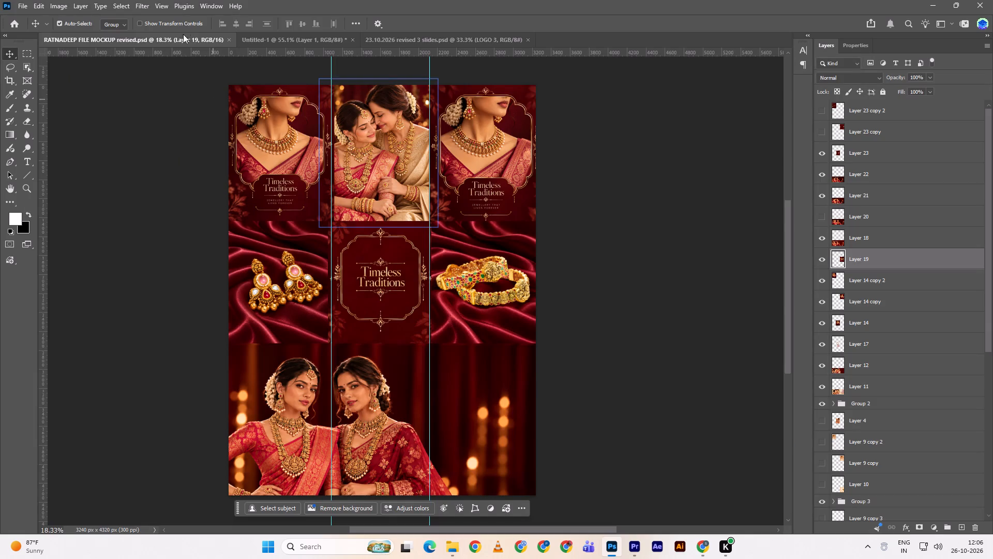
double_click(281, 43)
Place the header and footer PNG "new l nd f post size" from the Ratnadeep Rakhi Work folder over the whole bangles post at 100%.
key("alt+Tab")
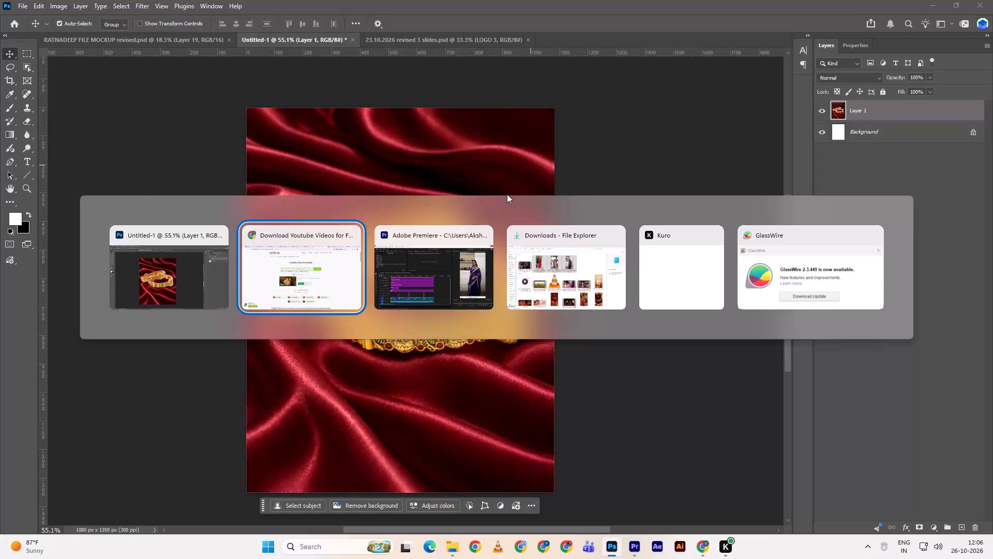
key("alt+Tab")
key("alt+Tab")
double_click(136, 11)
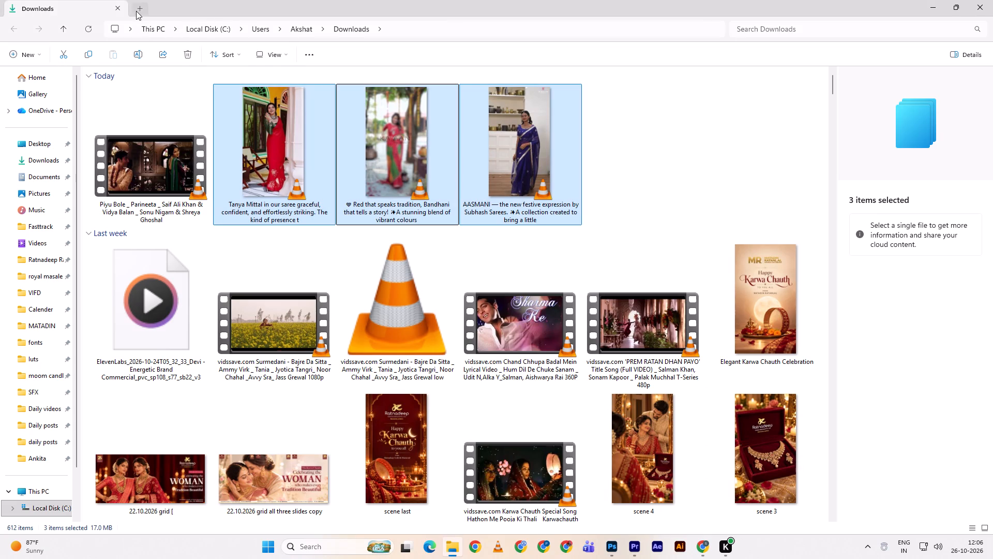
double_click(44, 266)
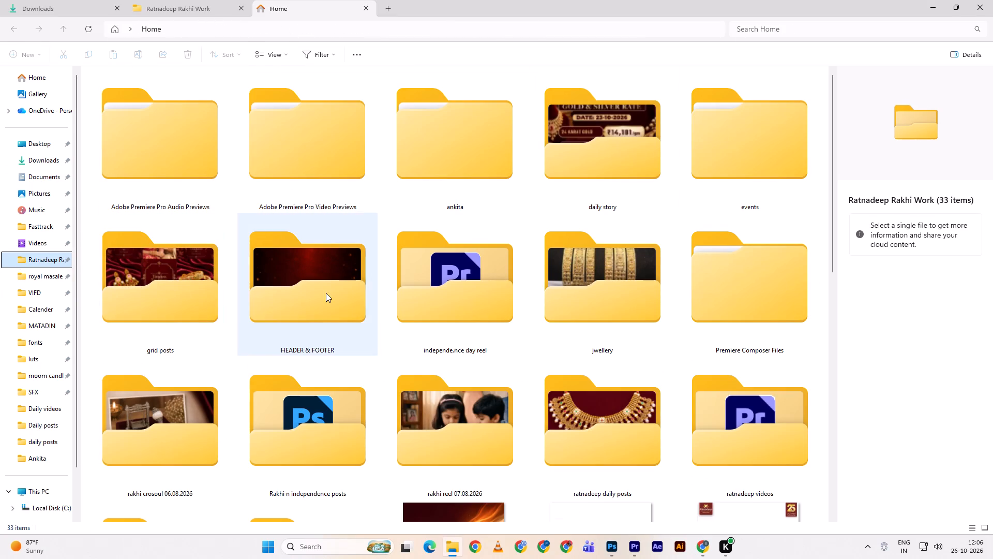
scroll(576, 304, "down", 2)
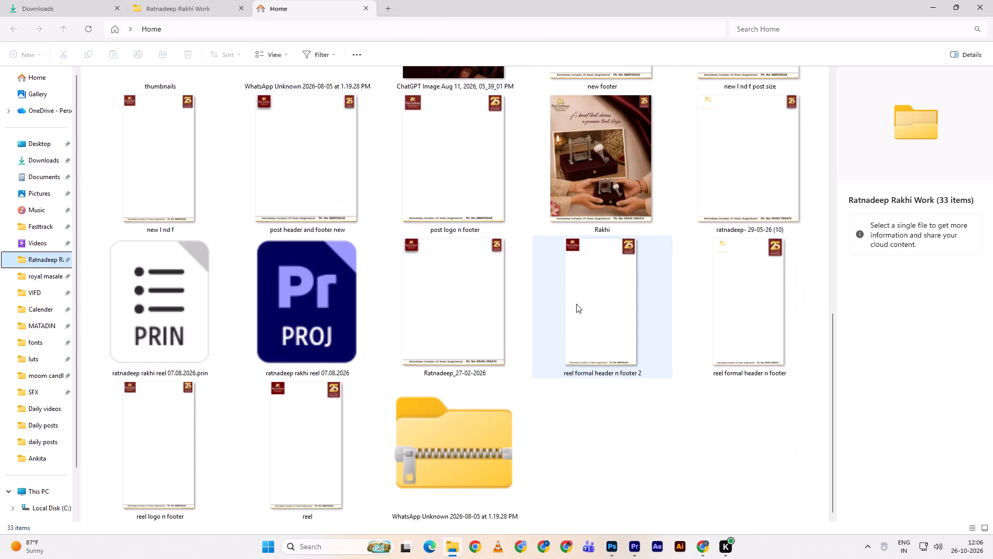
scroll(576, 304, "up", 1)
left_click_drag(734, 276, 725, 308)
key("alt+Tab")
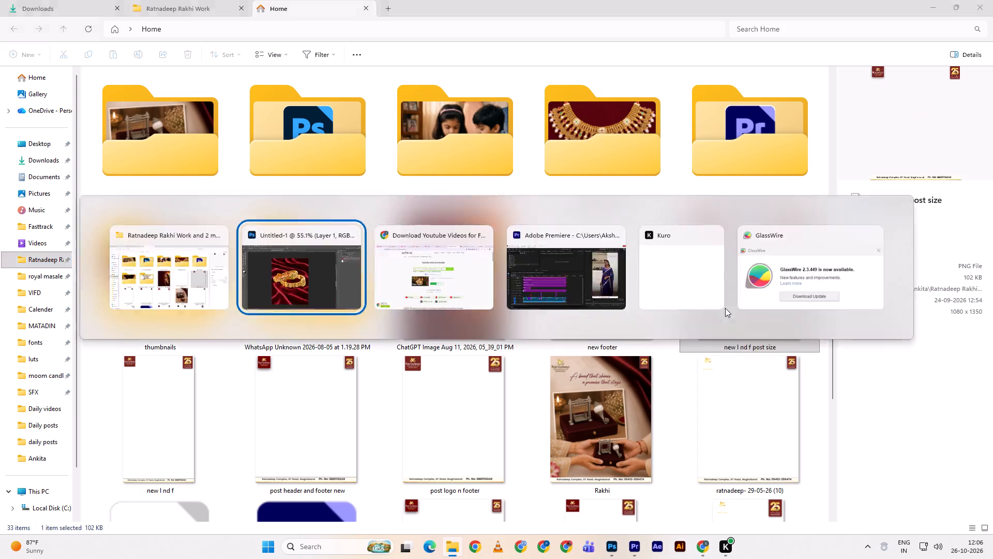
left_click_drag(725, 308, 408, 263)
left_click(408, 263)
double_click(515, 19)
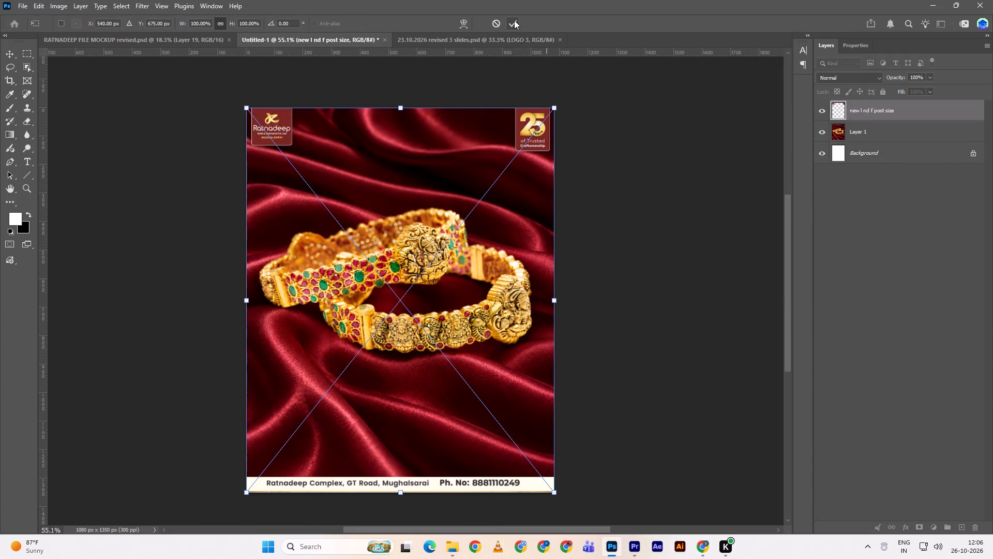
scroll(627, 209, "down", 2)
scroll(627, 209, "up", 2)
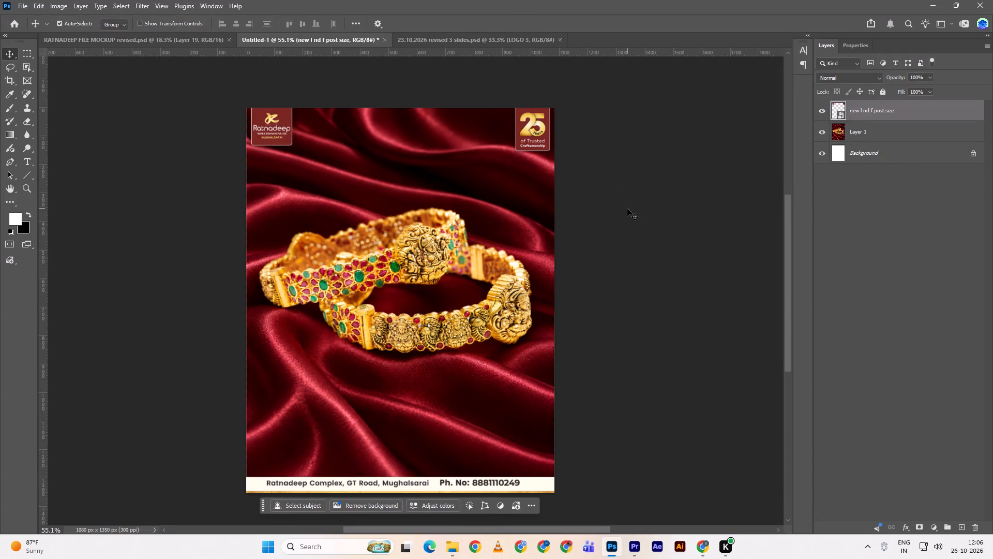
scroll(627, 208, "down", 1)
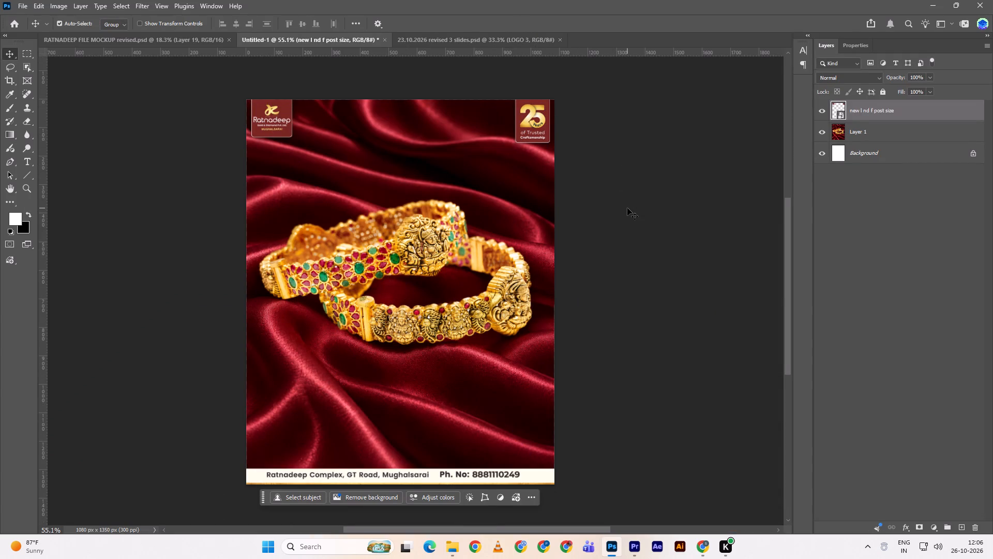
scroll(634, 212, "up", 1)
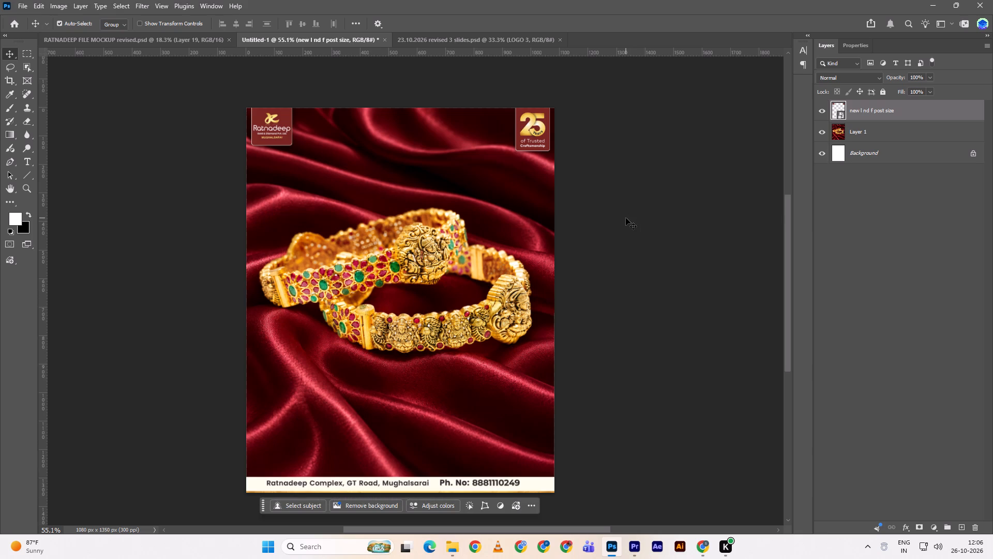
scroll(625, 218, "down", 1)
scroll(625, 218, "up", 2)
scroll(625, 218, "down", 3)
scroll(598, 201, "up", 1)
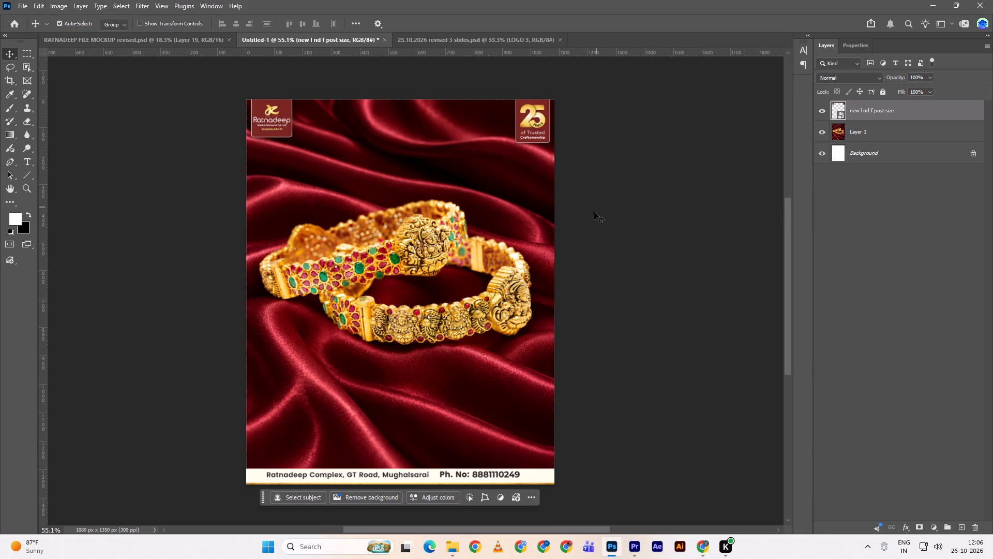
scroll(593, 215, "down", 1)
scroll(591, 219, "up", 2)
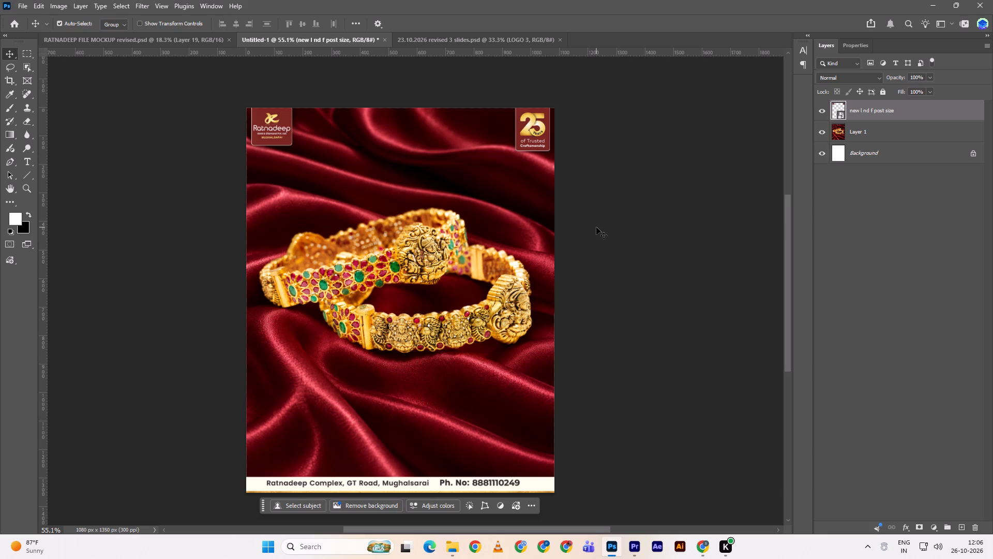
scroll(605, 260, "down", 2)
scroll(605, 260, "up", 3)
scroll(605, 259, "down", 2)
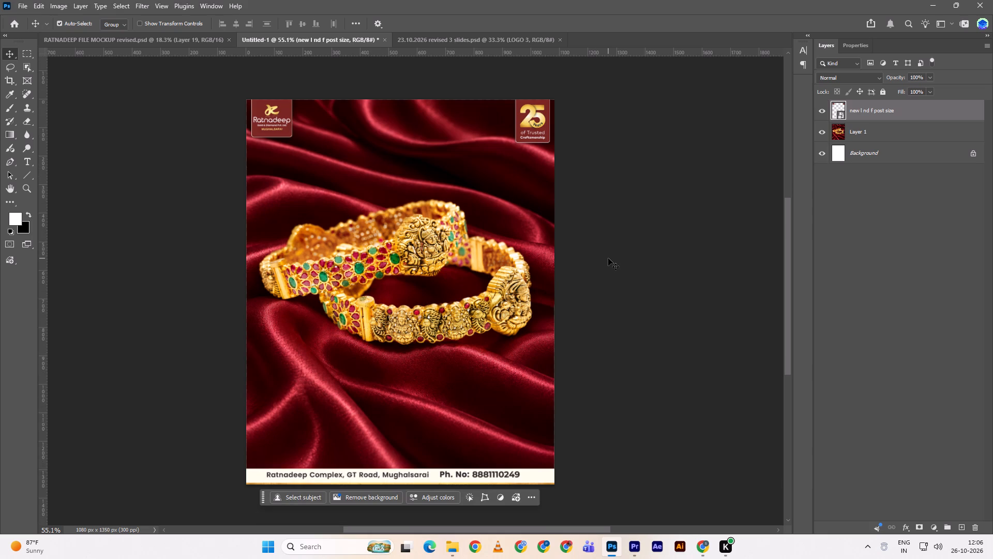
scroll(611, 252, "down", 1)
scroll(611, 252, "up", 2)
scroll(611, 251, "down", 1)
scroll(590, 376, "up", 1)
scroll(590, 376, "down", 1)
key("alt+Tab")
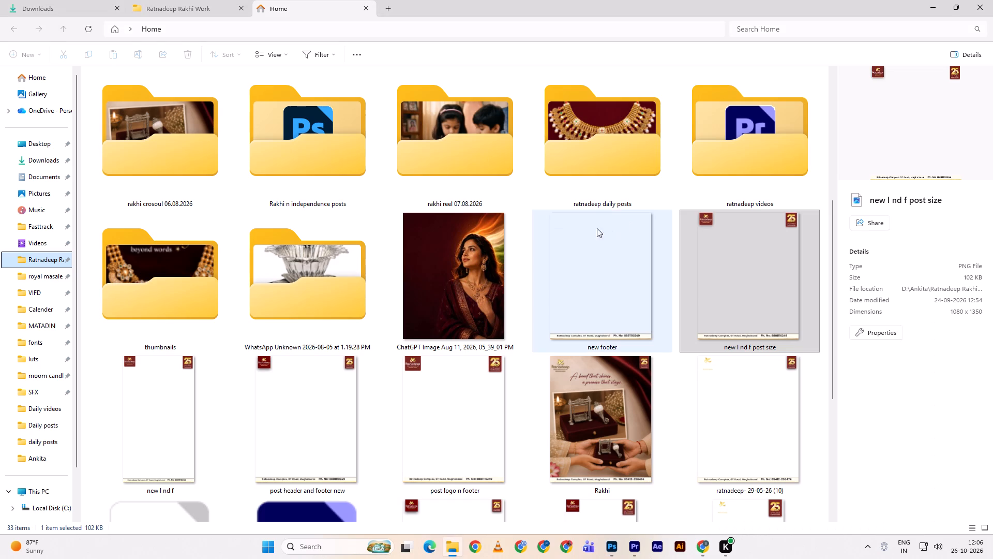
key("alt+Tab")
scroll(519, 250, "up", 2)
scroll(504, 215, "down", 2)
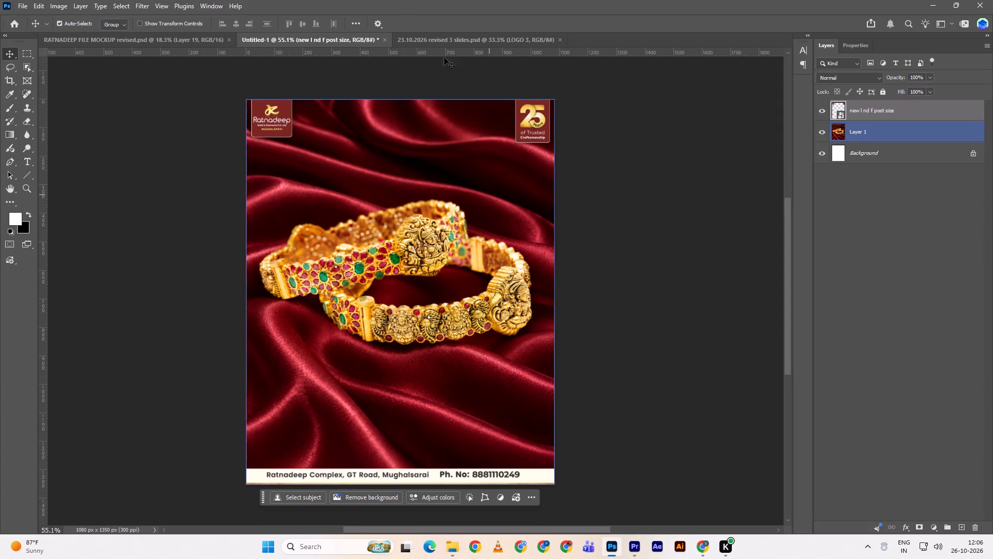
Review the 23.10.2026 revised 3 slides design and the post grid in RATNADEEP FILE MOCKUP revised.
double_click(438, 39)
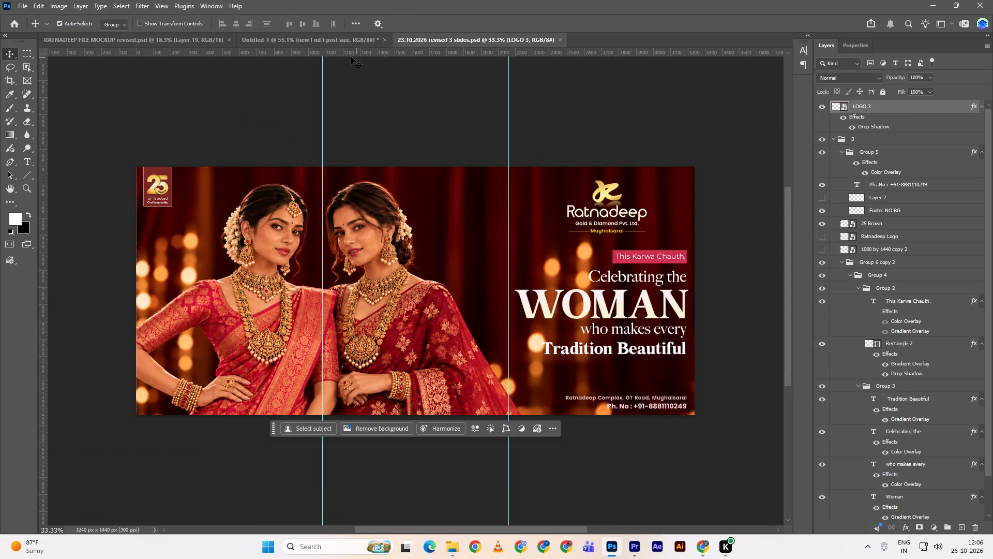
left_click(334, 45)
double_click(170, 37)
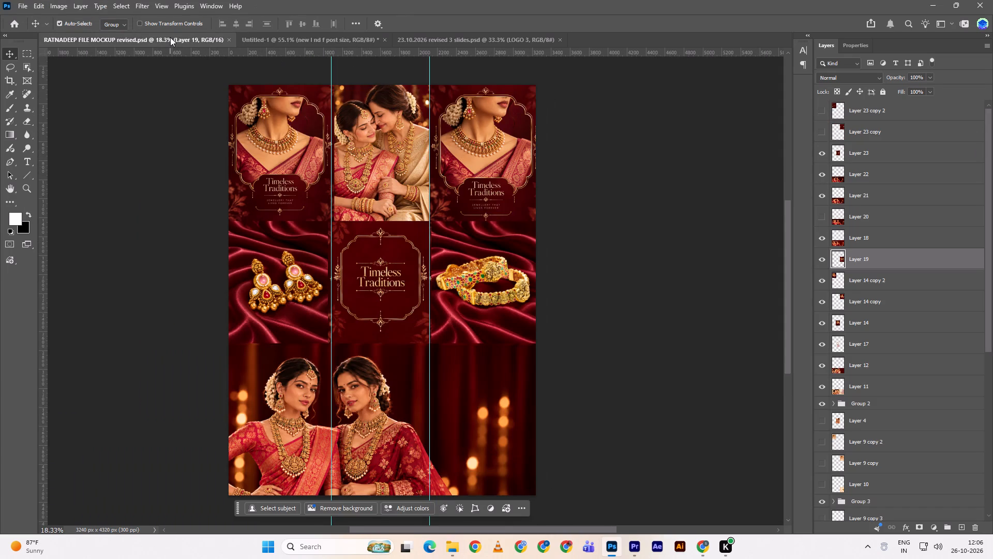
scroll(598, 291, "down", 1)
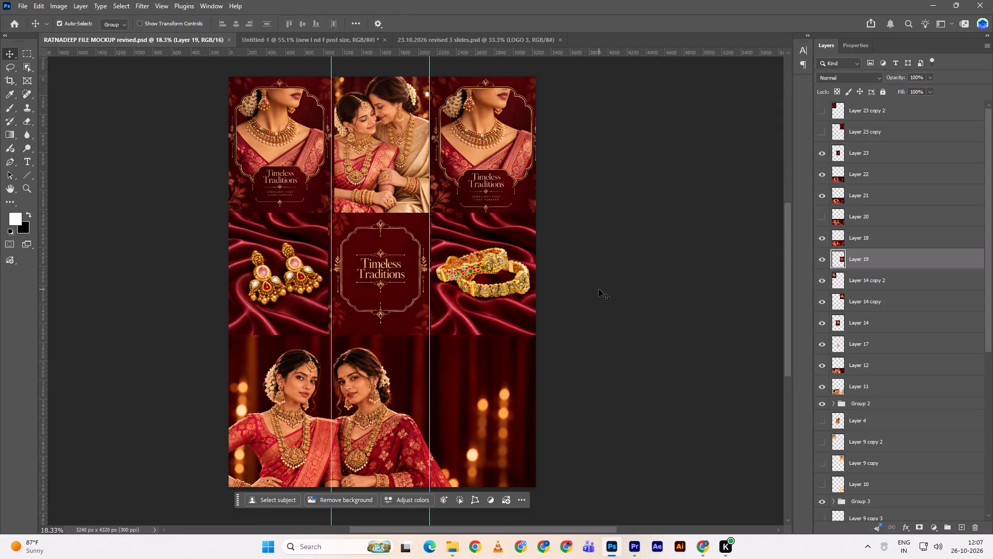
scroll(599, 289, "down", 1)
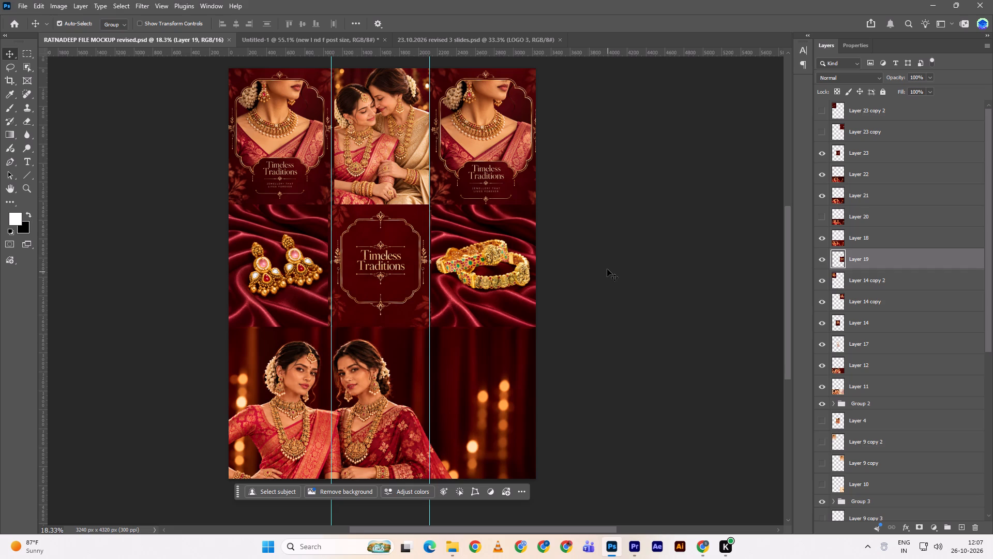
scroll(606, 264, "up", 1)
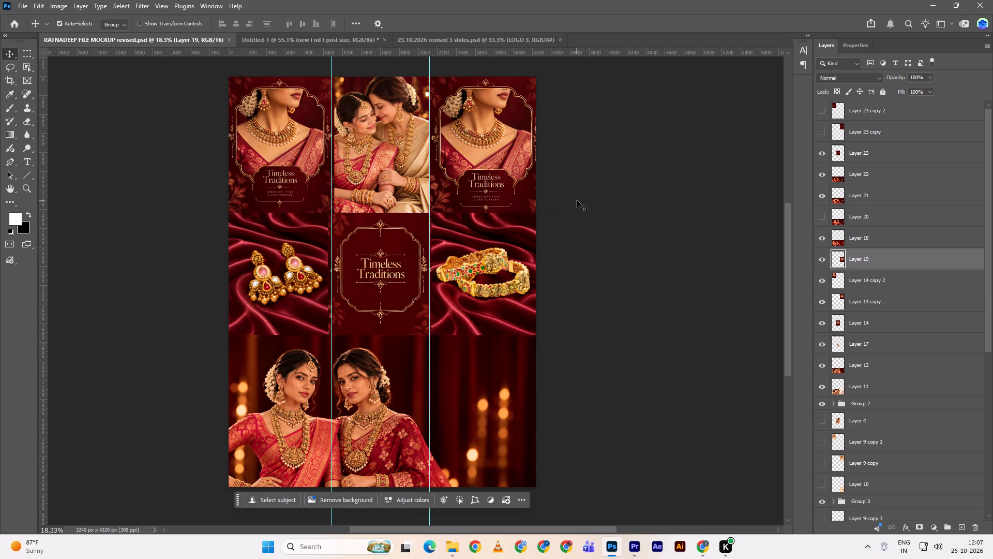
scroll(605, 223, "up", 2)
scroll(605, 223, "down", 3)
scroll(570, 254, "down", 1, "alt")
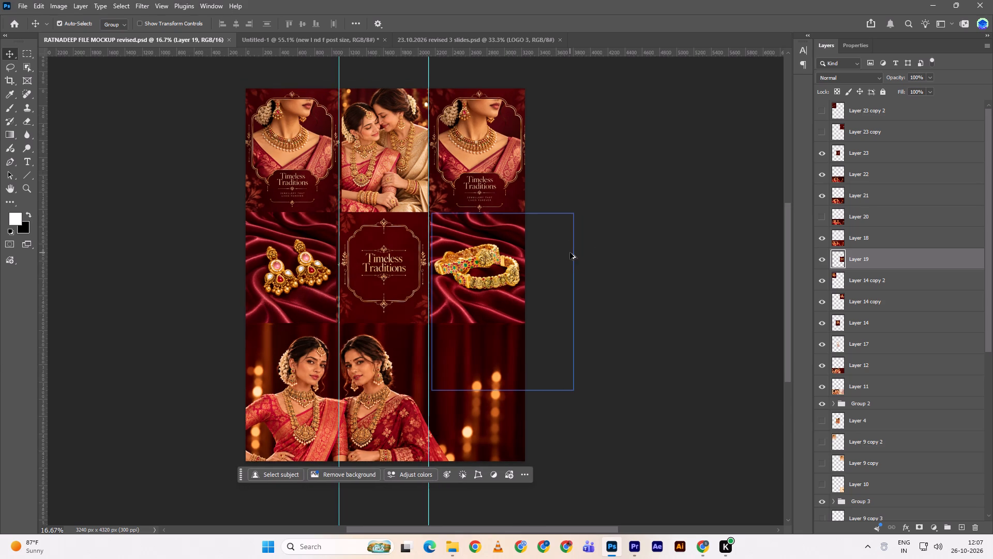
scroll(615, 250, "up", 2)
scroll(615, 250, "down", 1)
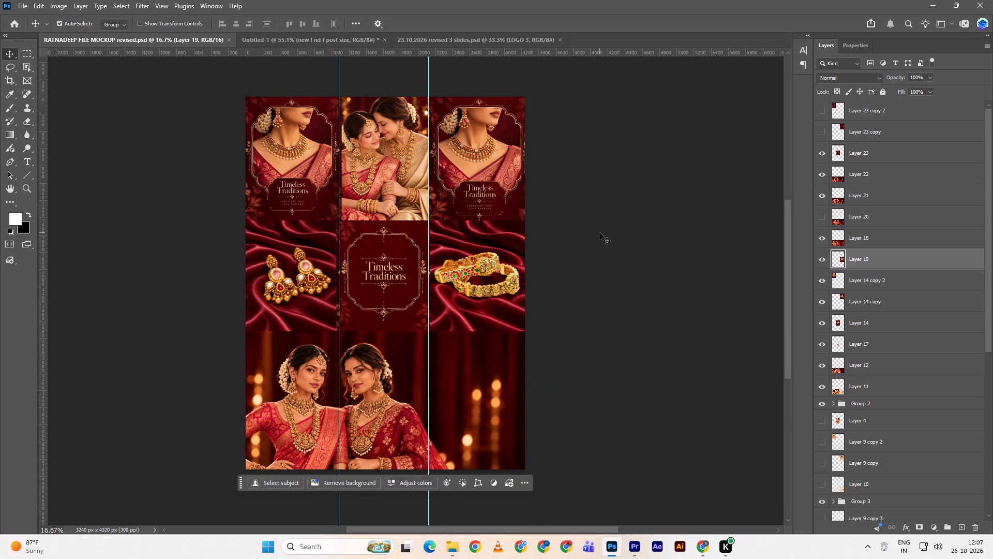
Check the 23.10.2026 revised 3 slides design once more and return to the bangles post.
double_click(441, 39)
scroll(687, 362, "up", 2)
double_click(323, 38)
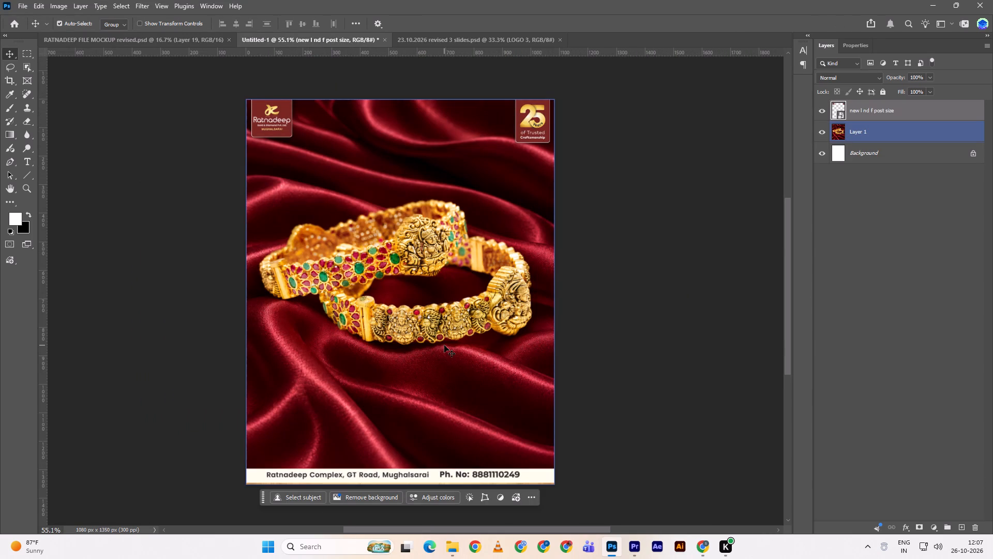
Switch to Chrome and close the extra Instagram tabs and the Facebook tab, keeping the Instagram tab with recent searches.
key("alt+Tab")
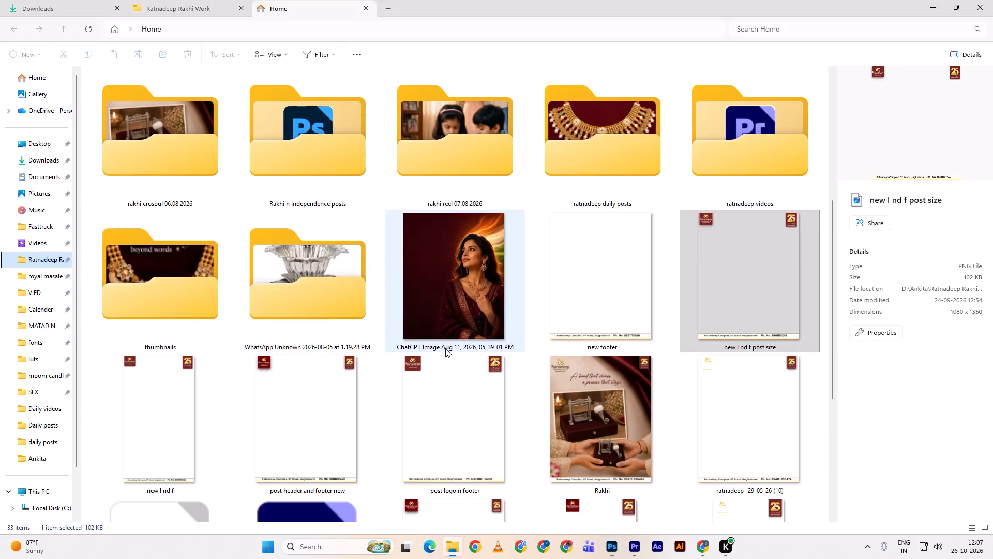
key("alt+Tab")
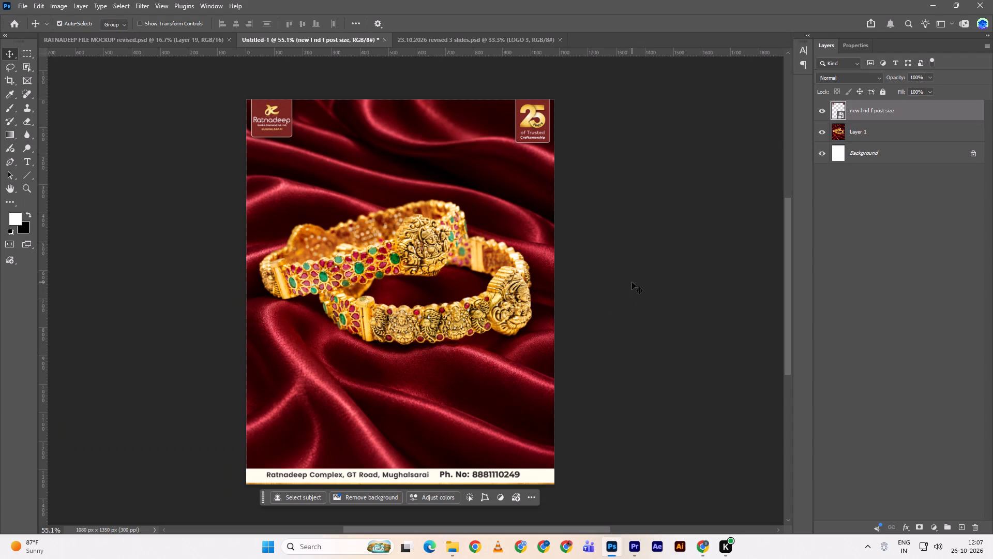
key("alt+Tab")
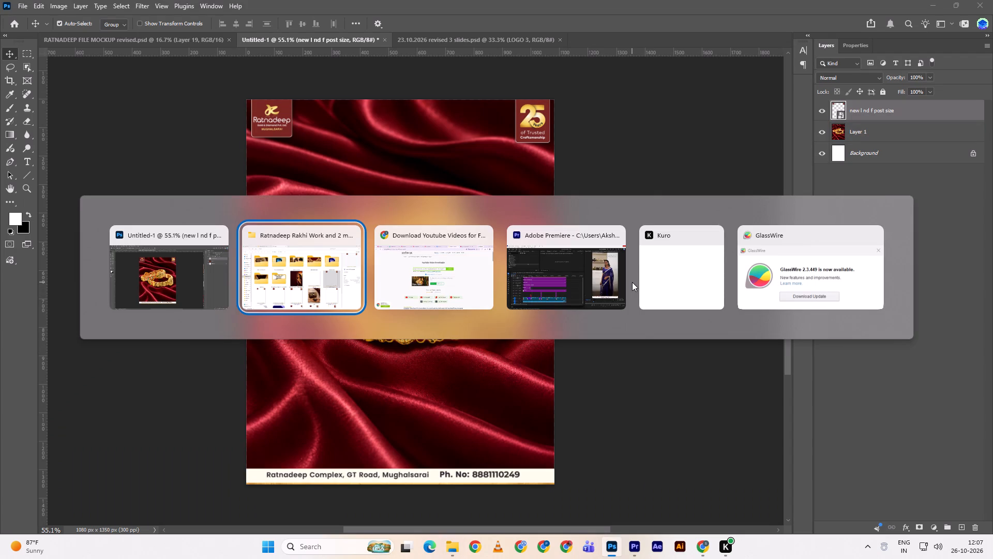
key("alt+Tab")
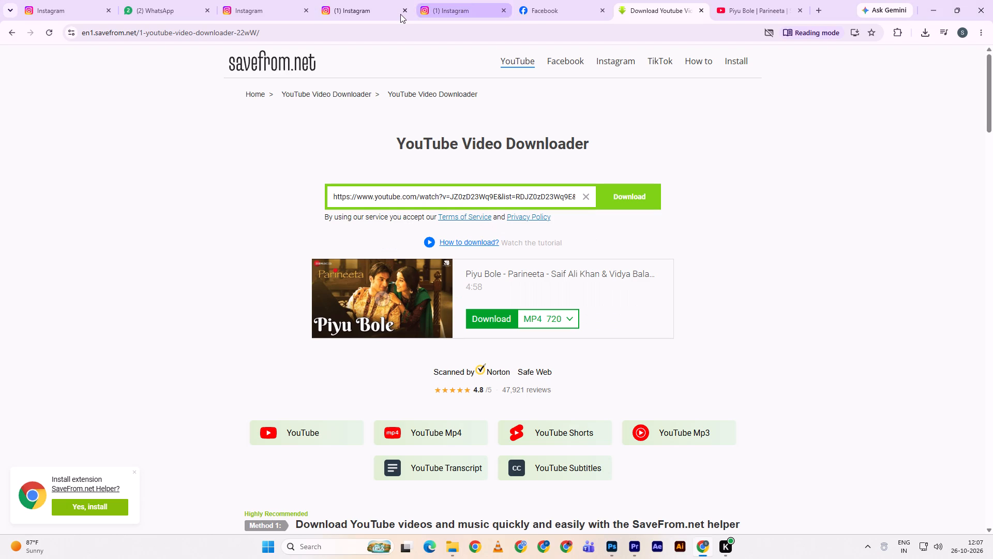
double_click(447, 0)
double_click(504, 7)
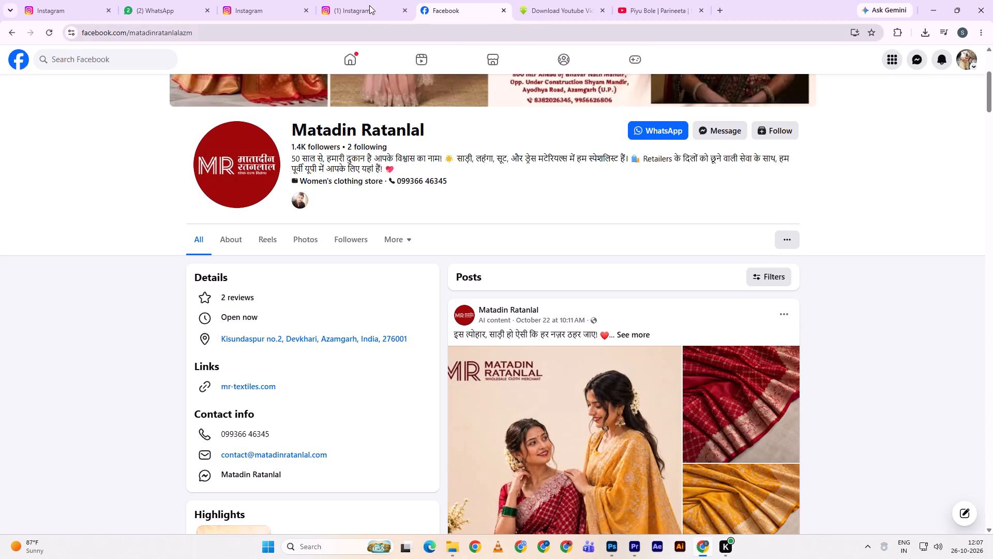
left_click(369, 4)
double_click(402, 9)
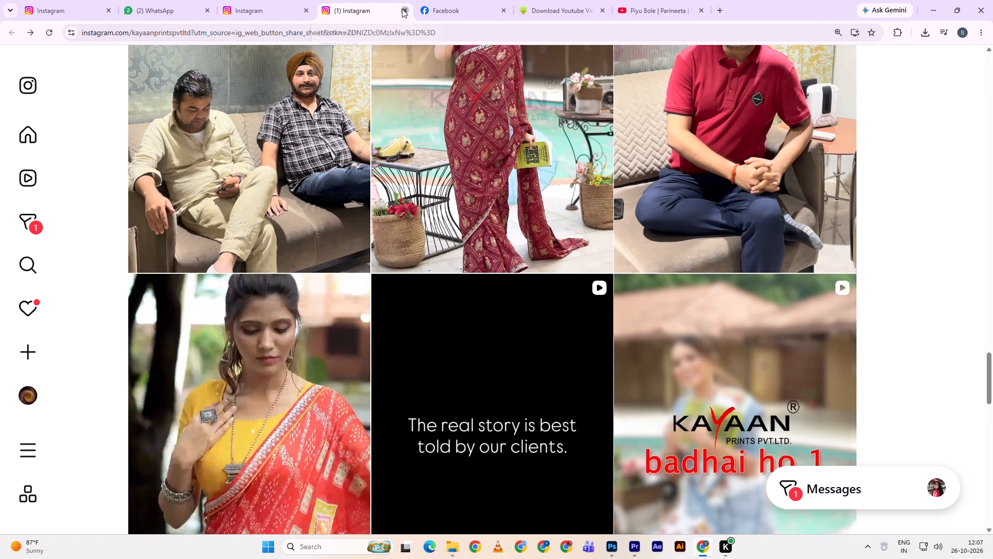
left_click(253, 11)
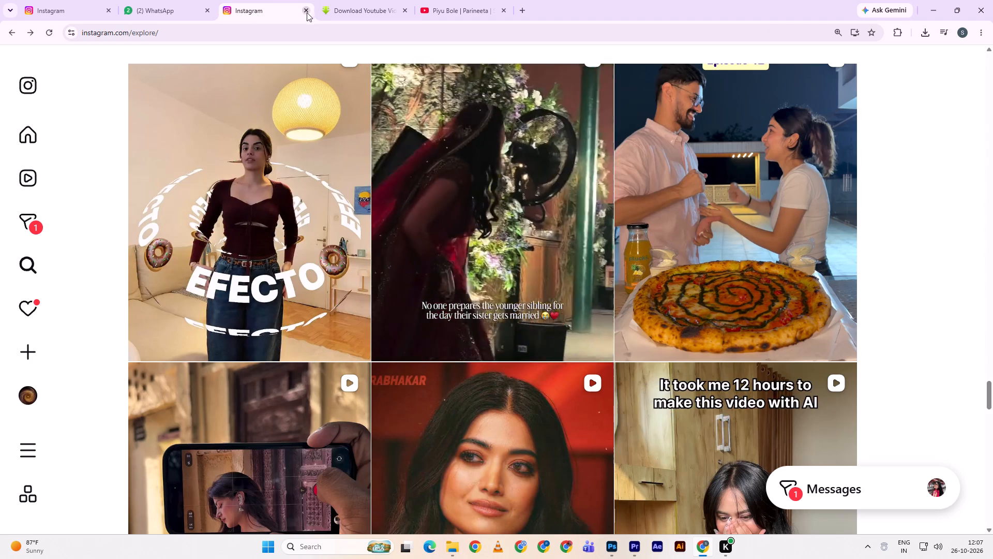
scroll(299, 119, "up", 14)
double_click(56, 0)
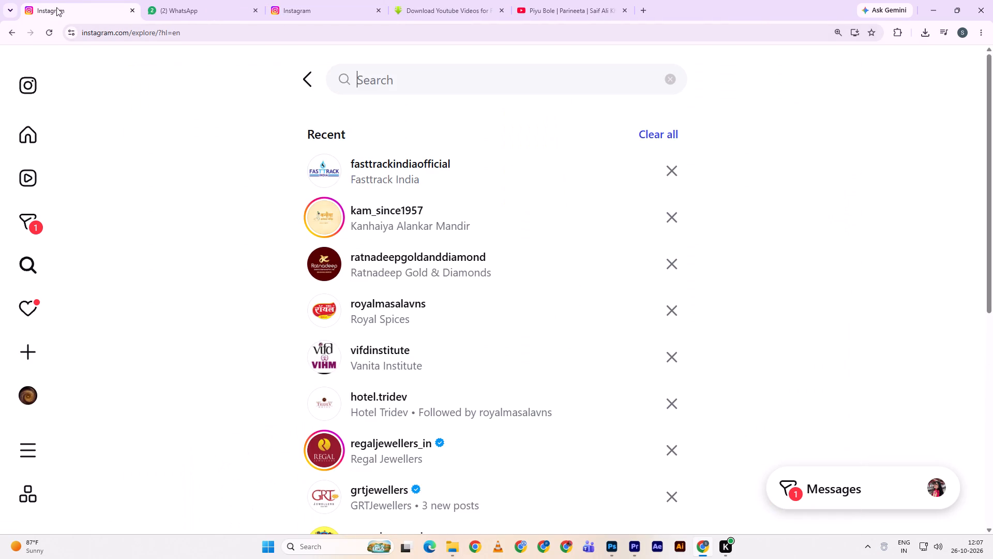
double_click(376, 11)
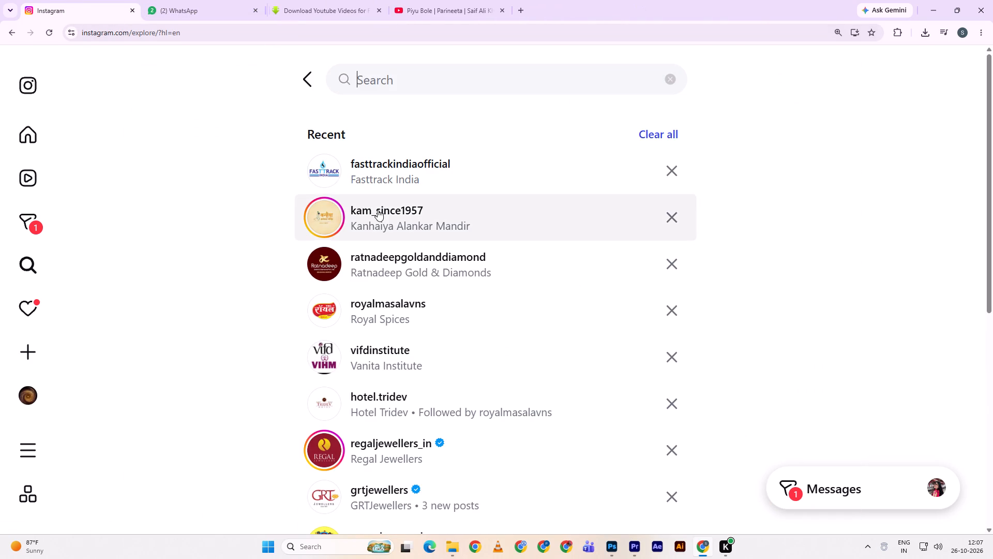
Open the regaljewellers_in profile from the recent Instagram searches, view its gold rate story and close it.
scroll(377, 213, "down", 2, "ctrl")
scroll(377, 217, "up", 1)
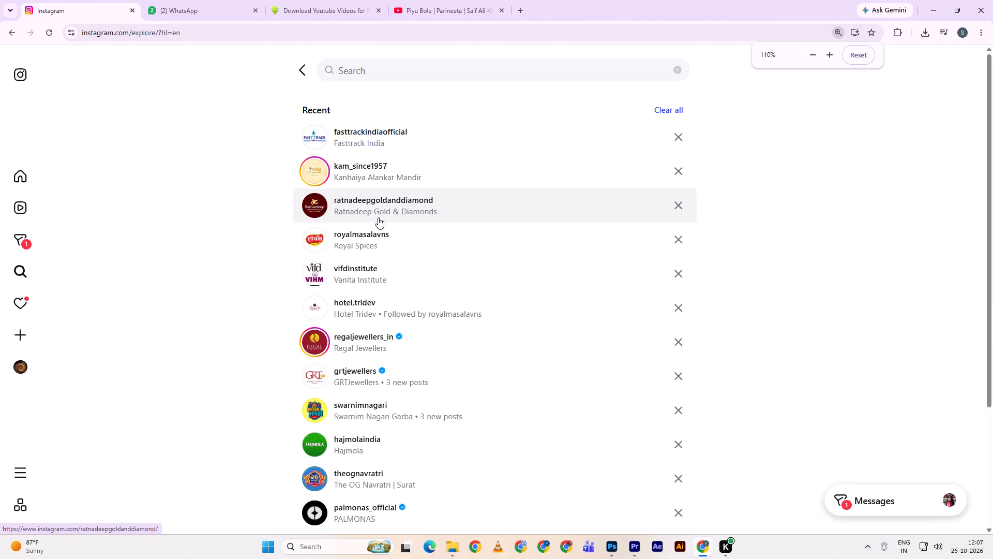
scroll(434, 315, "down", 1)
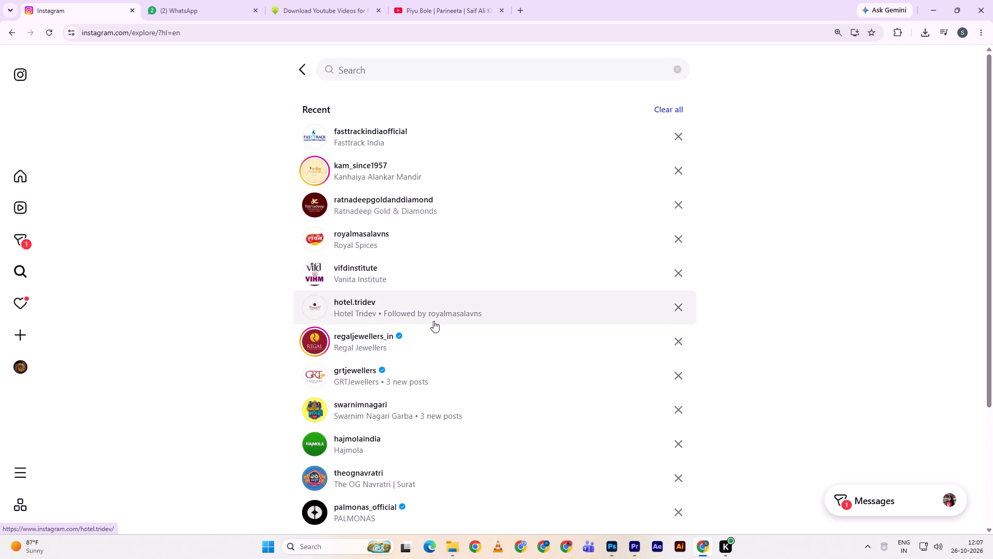
left_click(432, 298)
double_click(323, 125)
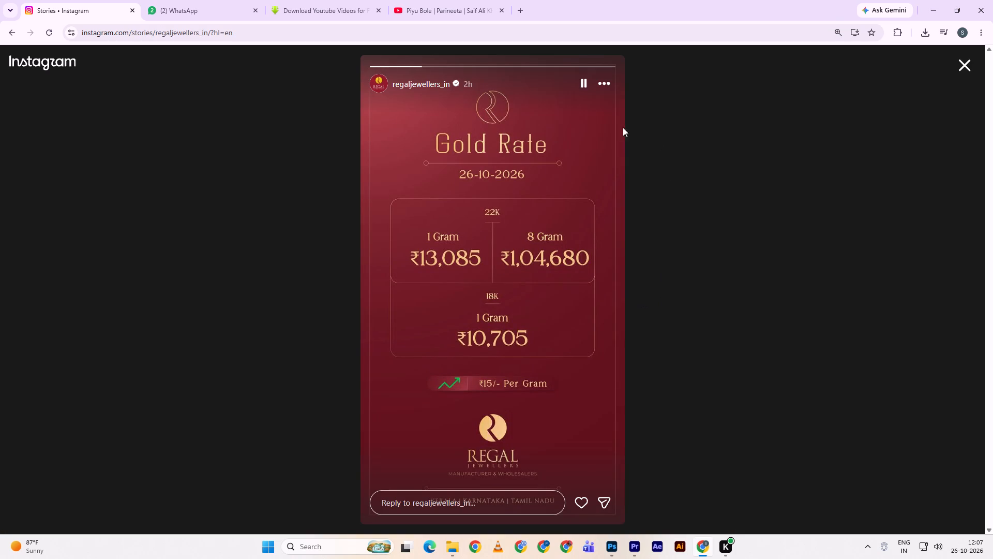
left_click(965, 66)
Examine the regaljewellers_in post grid, focusing on the layout and colours of its WRP campaign rows.
scroll(524, 248, "down", 1)
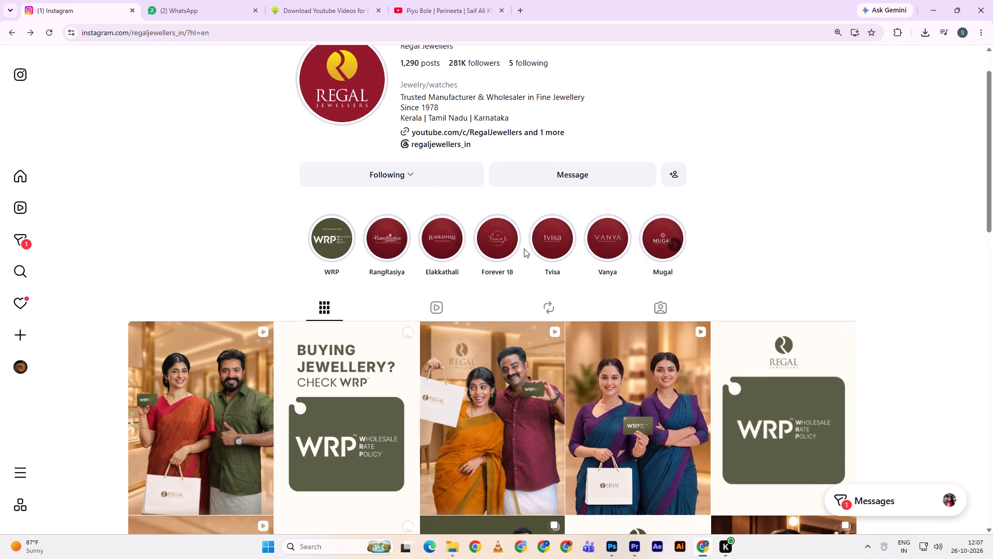
scroll(481, 280, "down", 9)
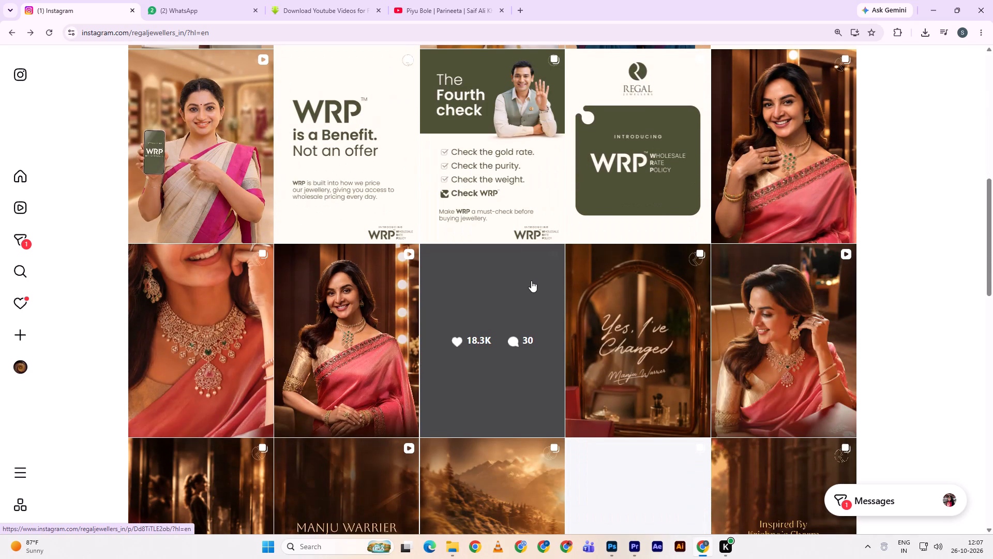
scroll(530, 280, "up", 5)
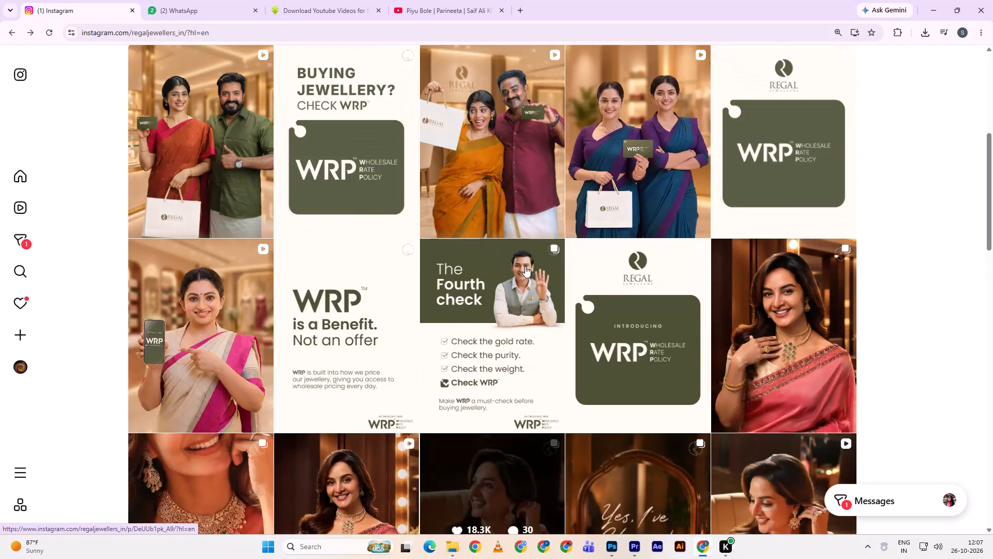
scroll(525, 266, "up", 6)
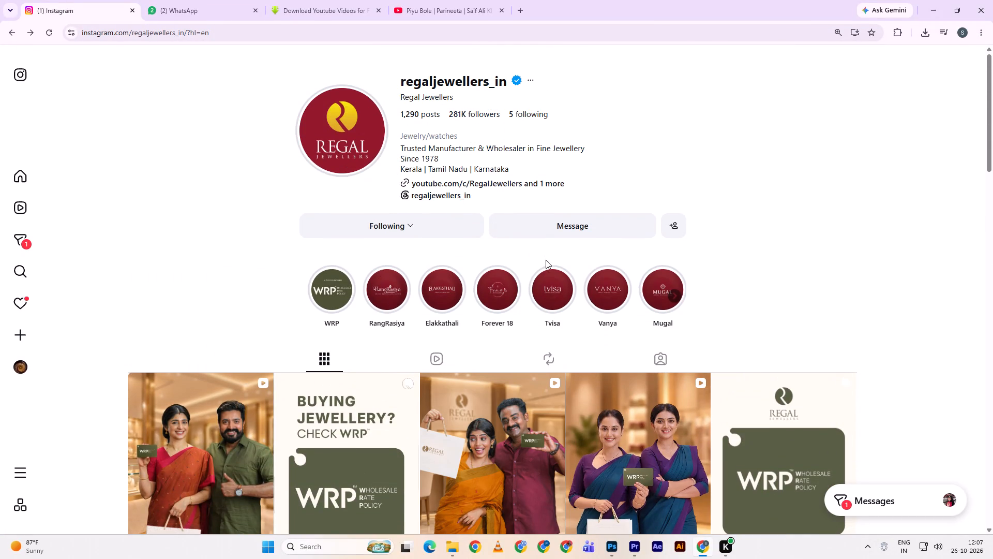
scroll(518, 314, "up", 6)
scroll(512, 300, "down", 6)
scroll(505, 306, "up", 7)
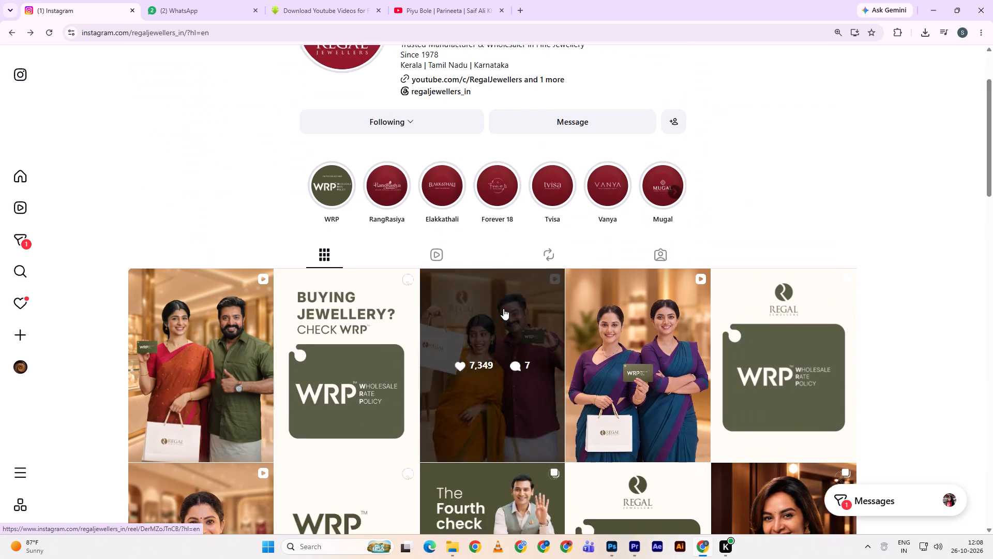
scroll(503, 309, "up", 6)
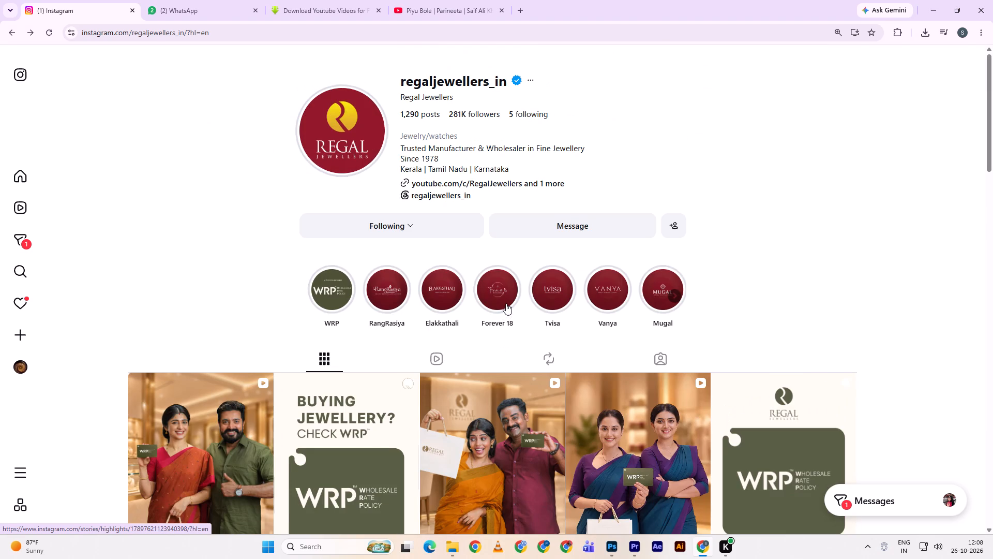
scroll(494, 313, "down", 3)
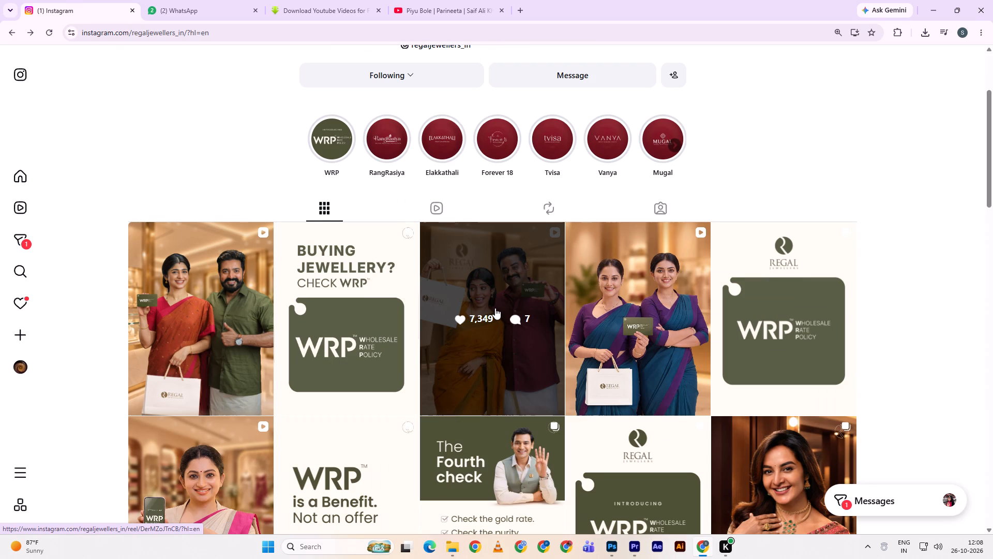
scroll(495, 308, "down", 3)
scroll(495, 308, "up", 2)
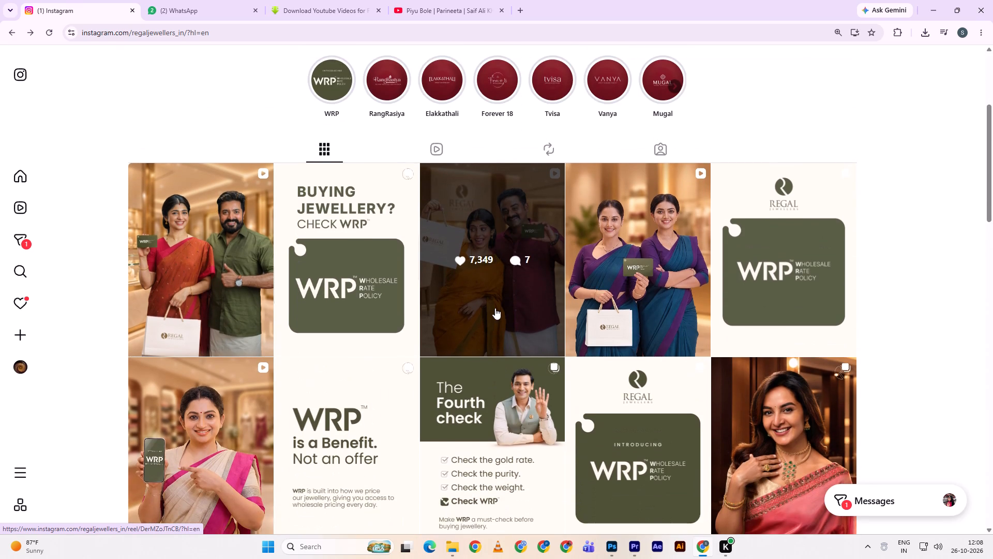
scroll(495, 308, "down", 1)
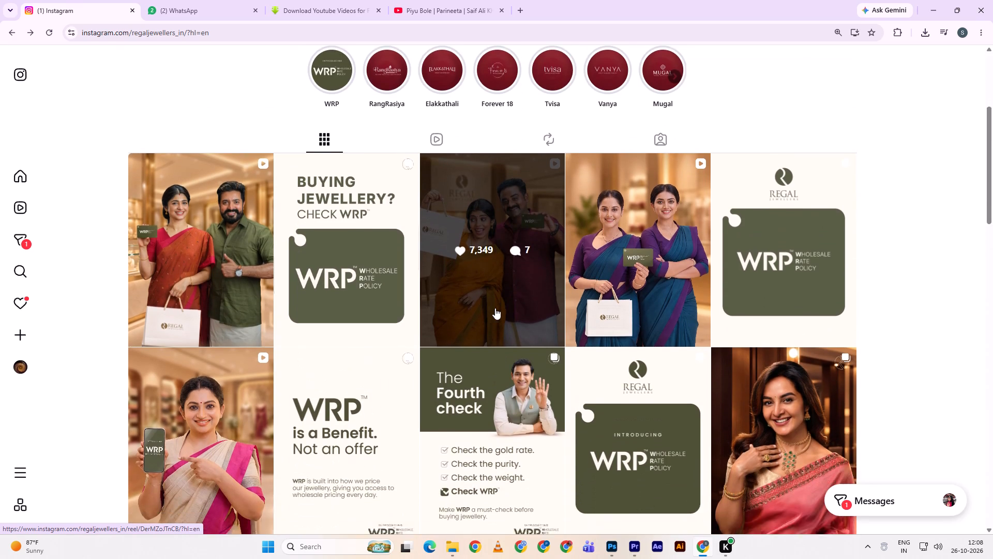
scroll(495, 308, "up", 2)
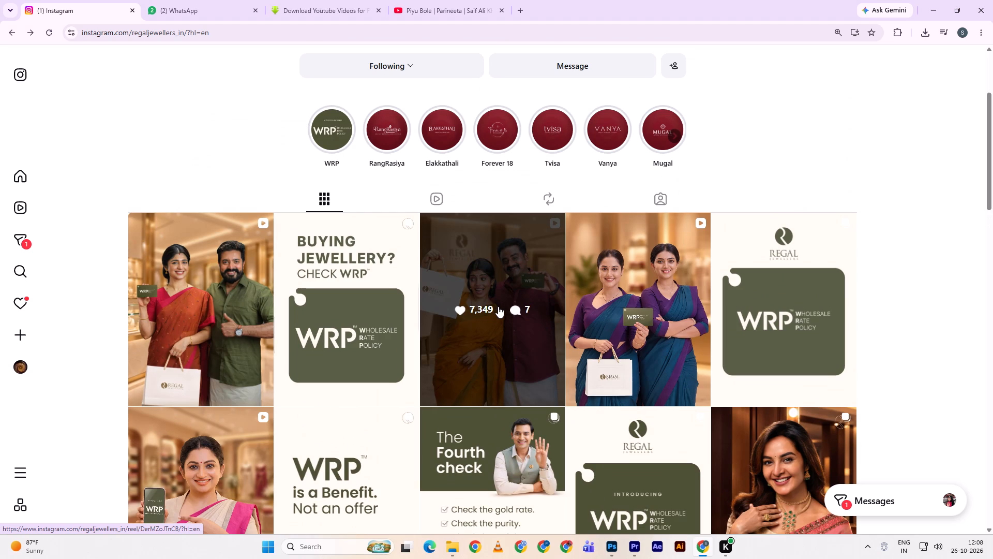
scroll(485, 315, "down", 2)
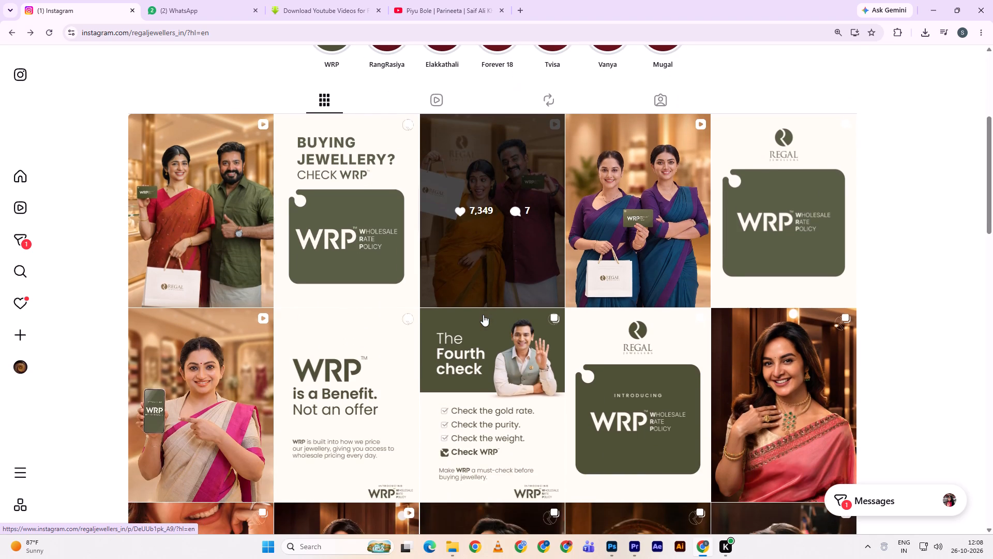
scroll(483, 315, "up", 2)
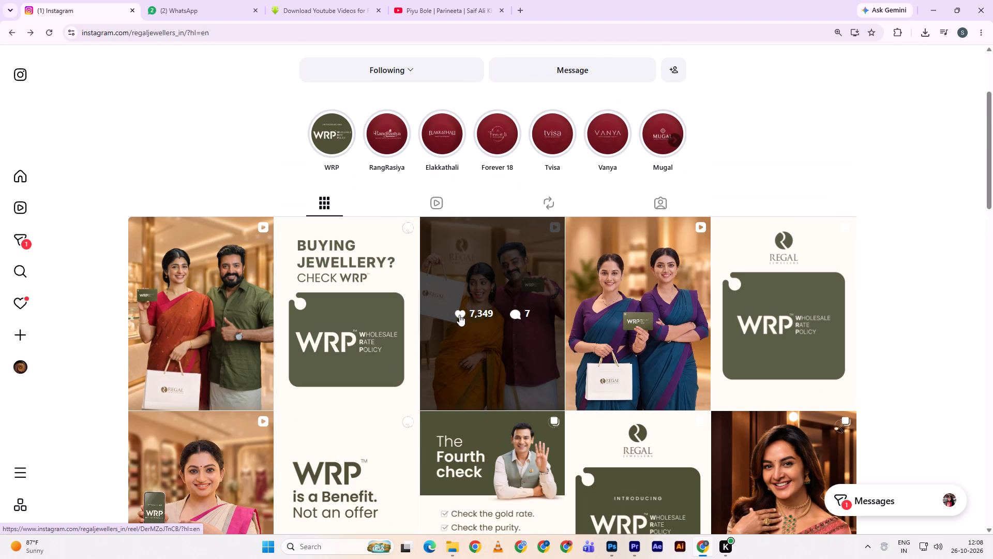
scroll(399, 319, "down", 2)
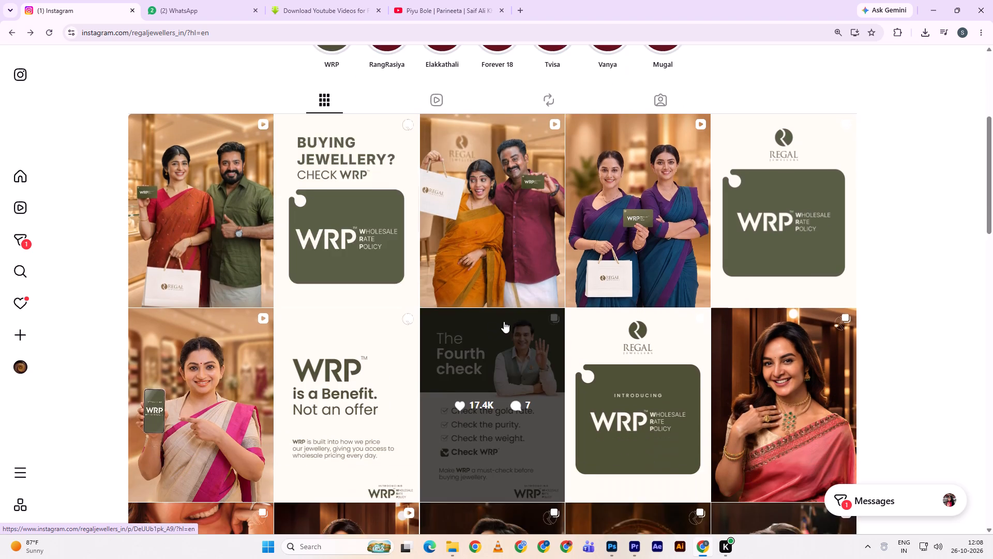
View the slides of the RangRasiya carousel post with the model in a red and blue outfit, and close it.
scroll(505, 327, "down", 6)
scroll(601, 309, "down", 6)
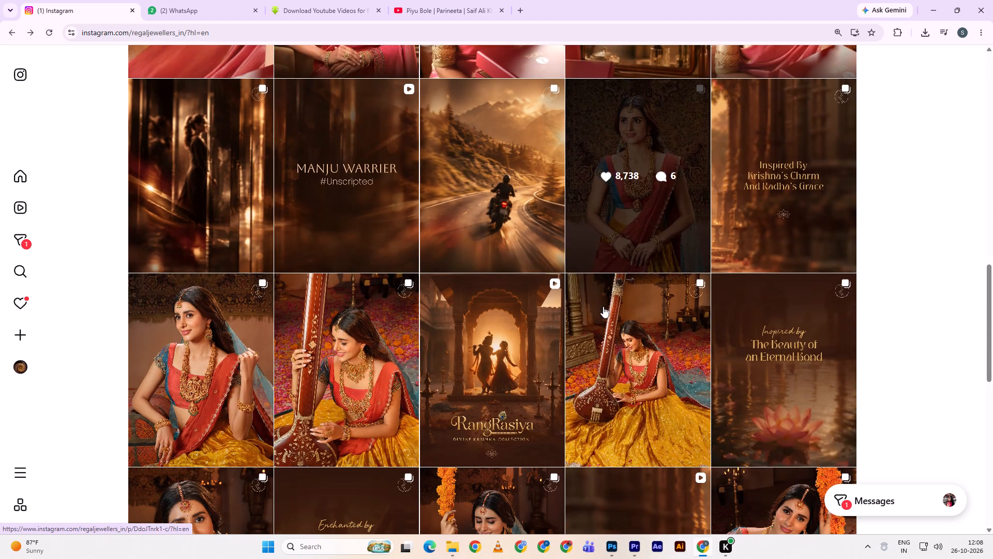
left_click(656, 231)
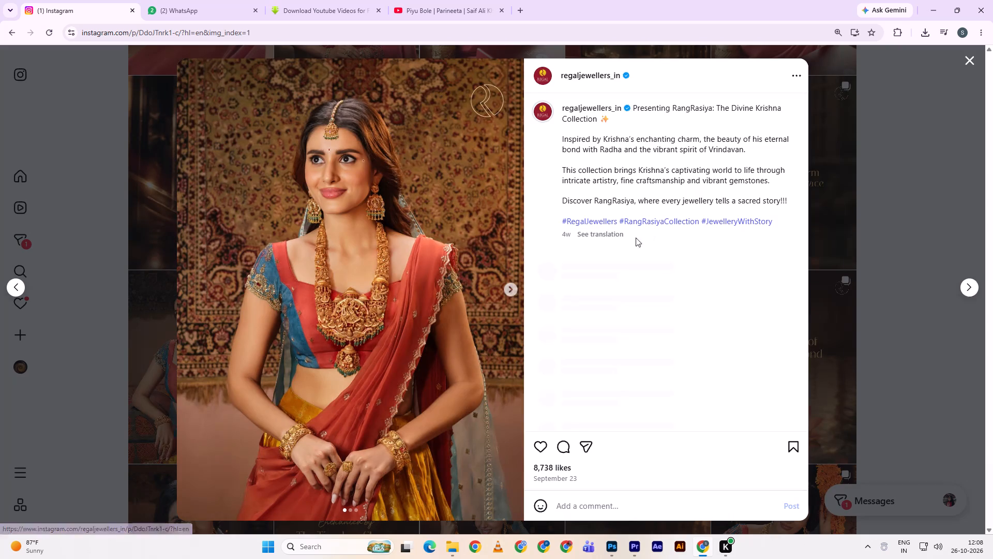
left_click(513, 289)
left_click(513, 289)
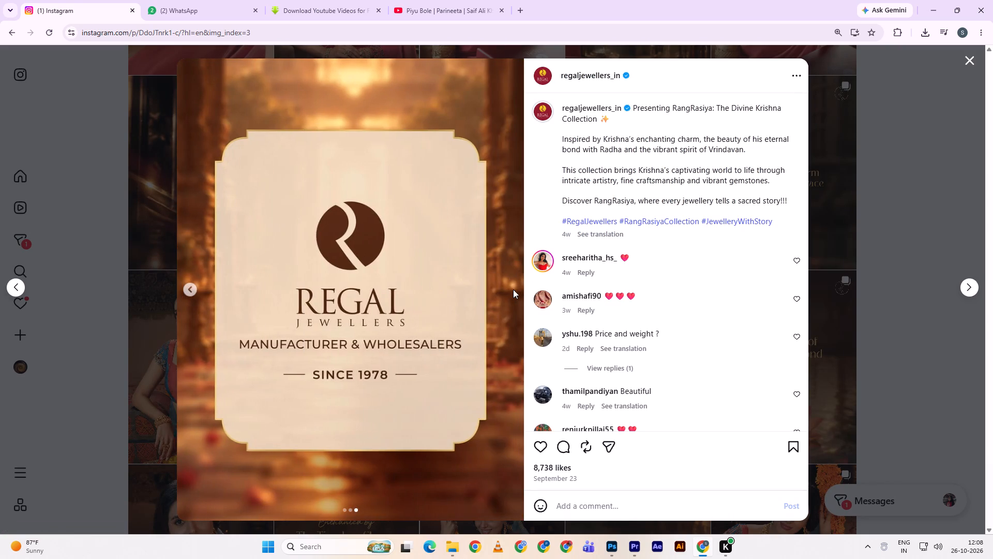
left_click(513, 287)
left_click(195, 278)
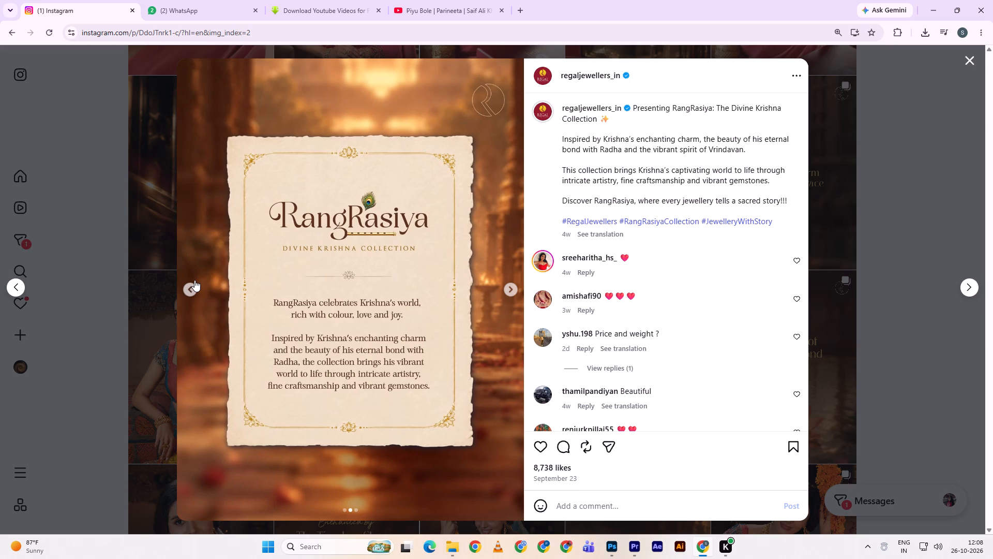
left_click(509, 285)
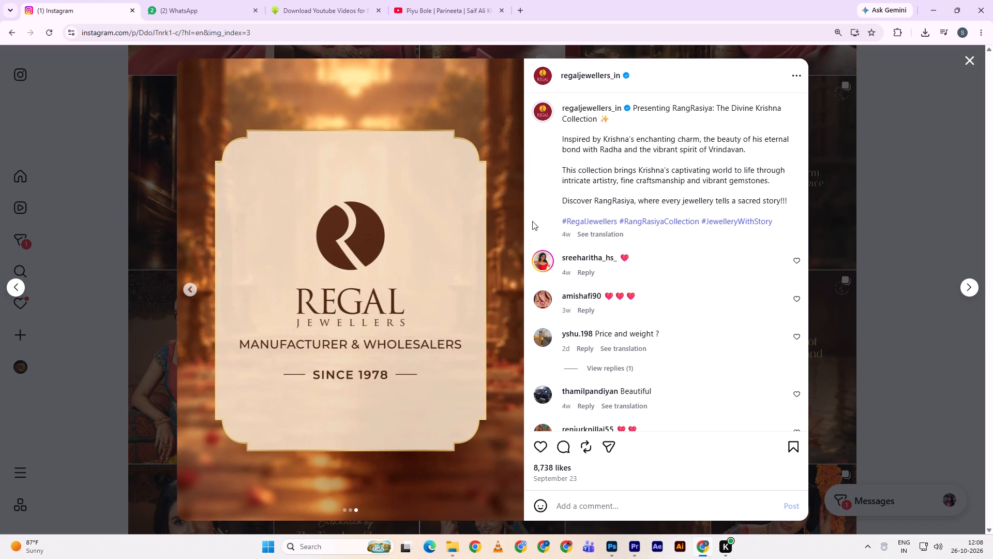
left_click(969, 53)
View the RangRasiya carousel post of the gold necklace with white flowers and pearls on blue fabric, and close it.
scroll(422, 328, "down", 2)
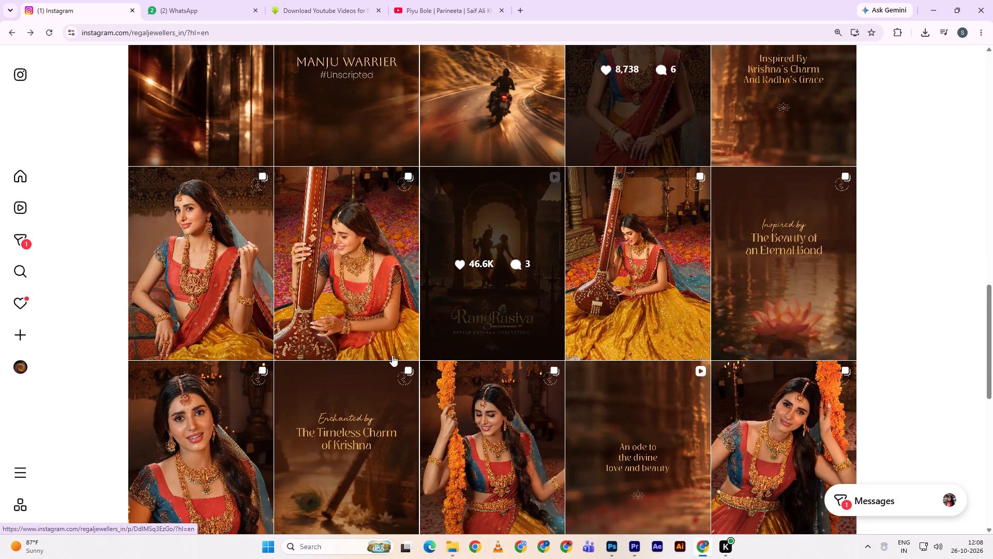
scroll(437, 341, "down", 2)
scroll(561, 313, "down", 2)
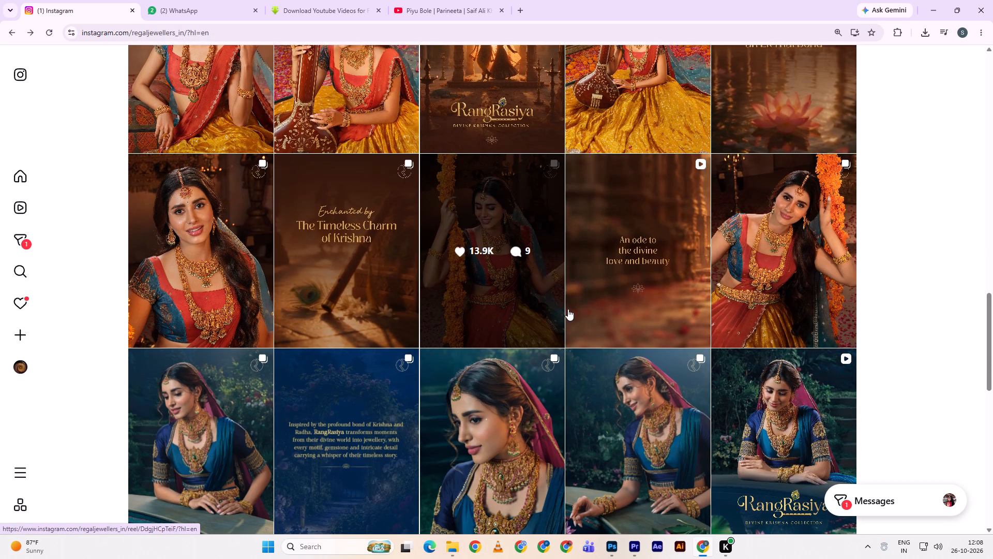
scroll(767, 299, "down", 1)
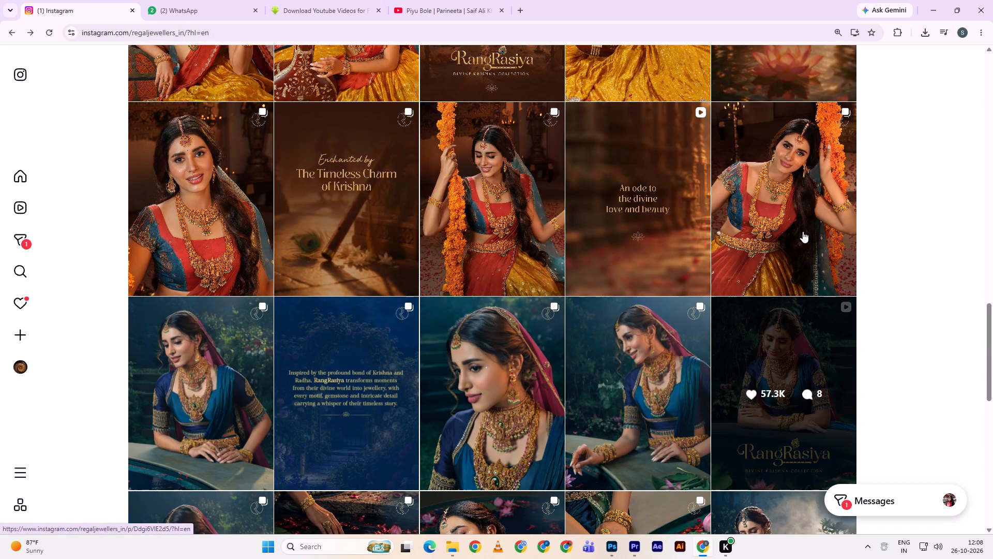
scroll(399, 362, "down", 3)
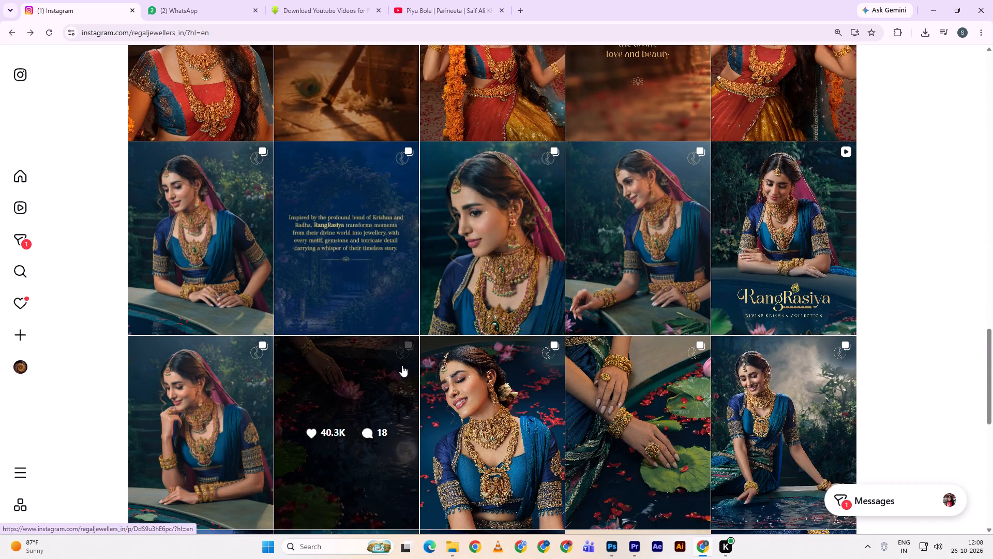
scroll(404, 363, "down", 4)
left_click(485, 361)
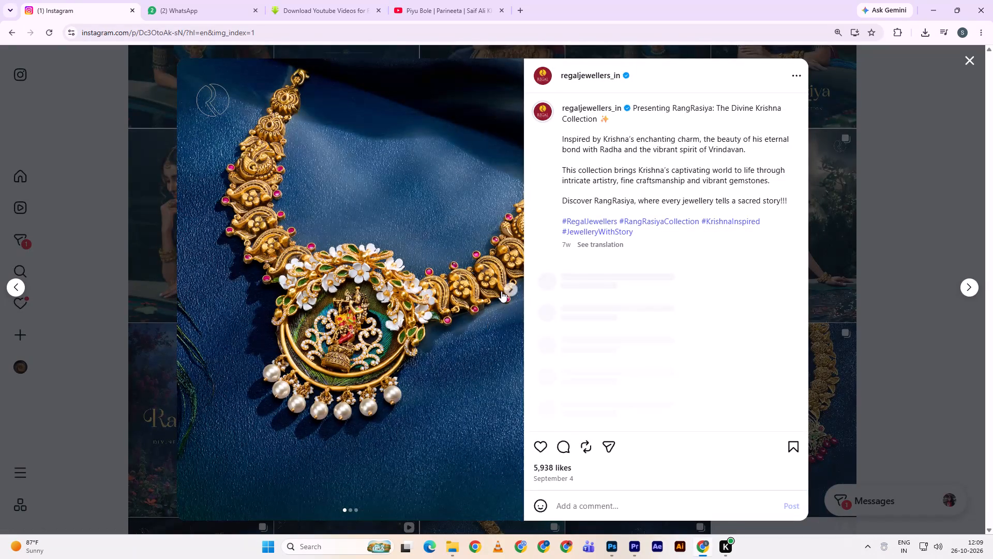
left_click(501, 291)
left_click(509, 293)
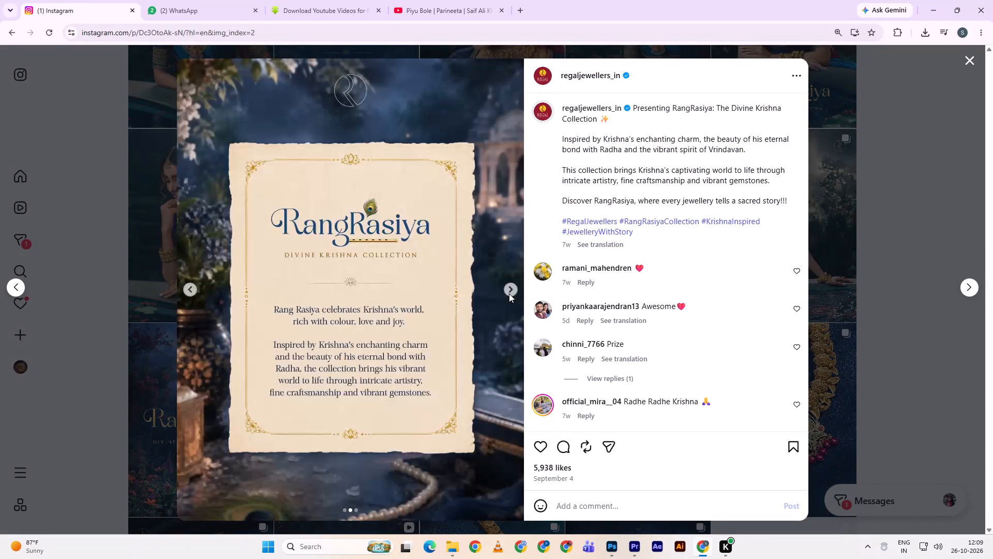
left_click(966, 61)
Open the RangRasiya carousel post showing the gold necklace and matching earrings on blue fabric.
scroll(659, 301, "down", 4)
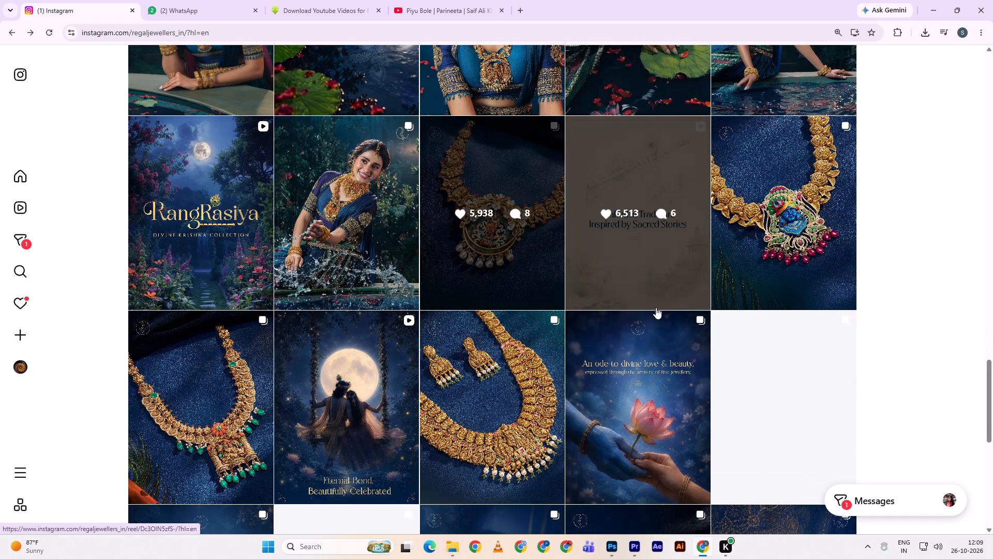
scroll(725, 277, "down", 3)
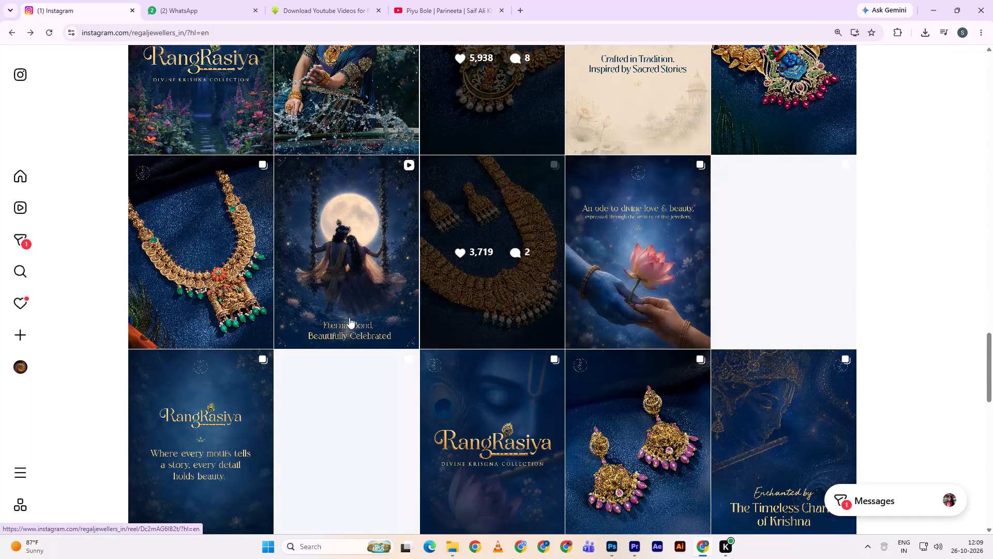
left_click(479, 297)
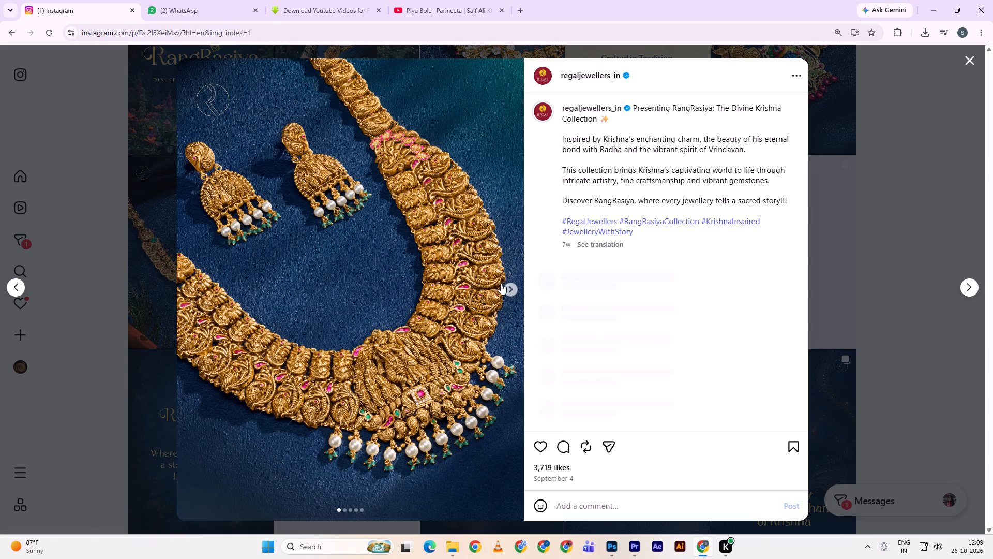
Examine the RangRasiya necklace and earrings carousel, comparing the framed earrings slide with the circular necklace slide and their callouts.
left_click(501, 283)
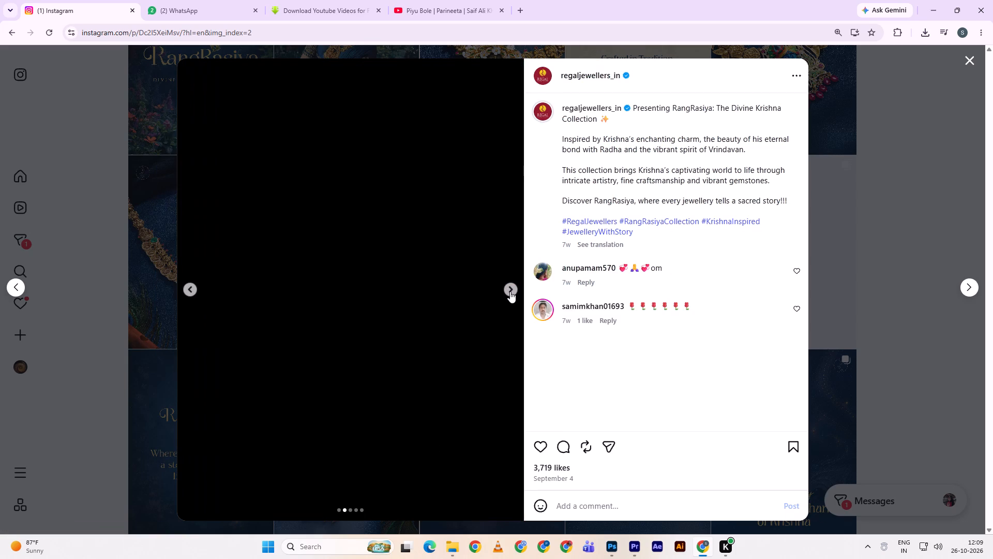
left_click(510, 290)
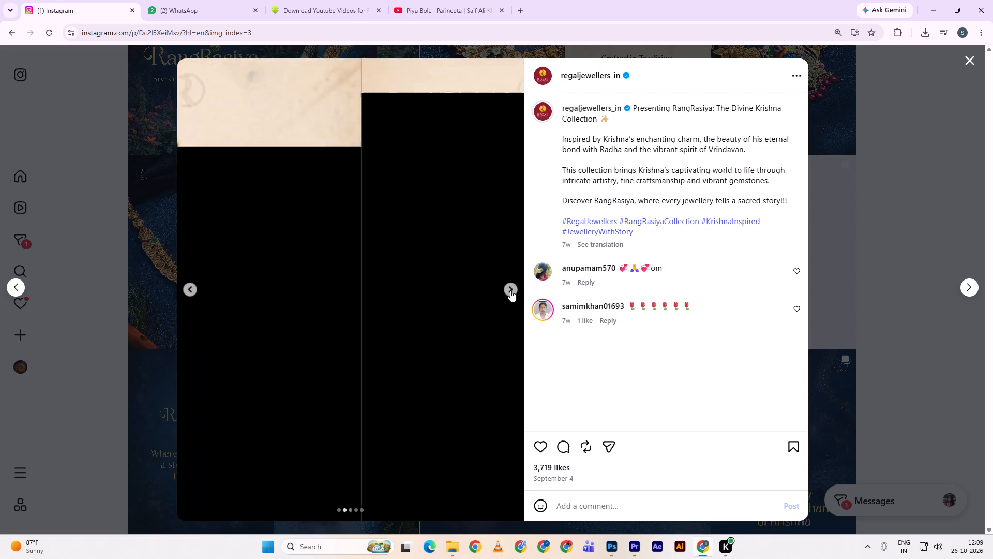
left_click(190, 288)
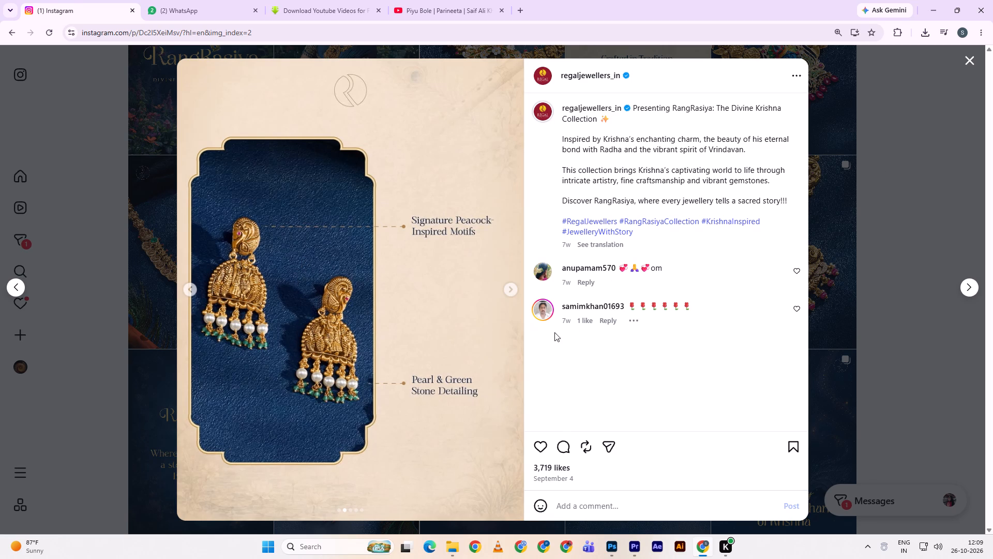
left_click(196, 289)
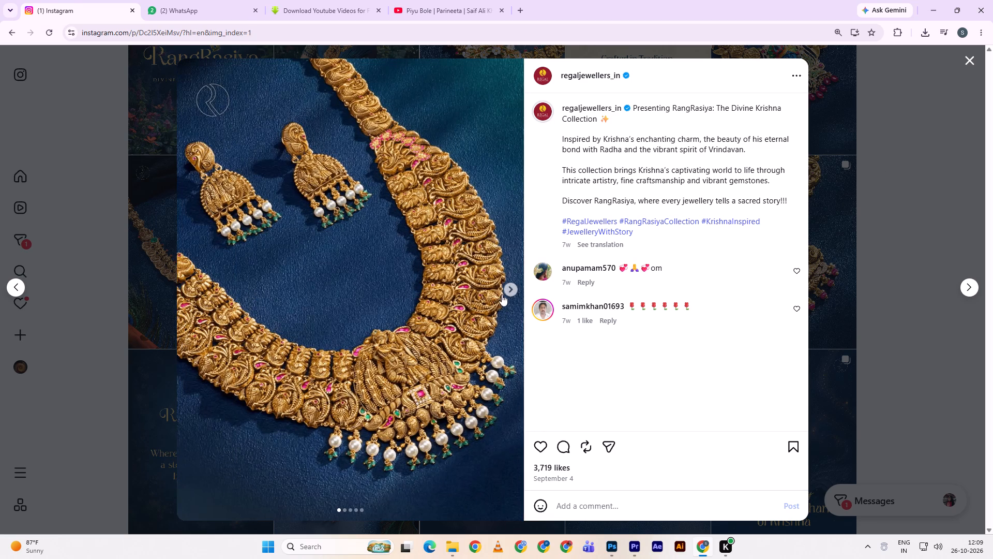
left_click(505, 291)
left_click(506, 289)
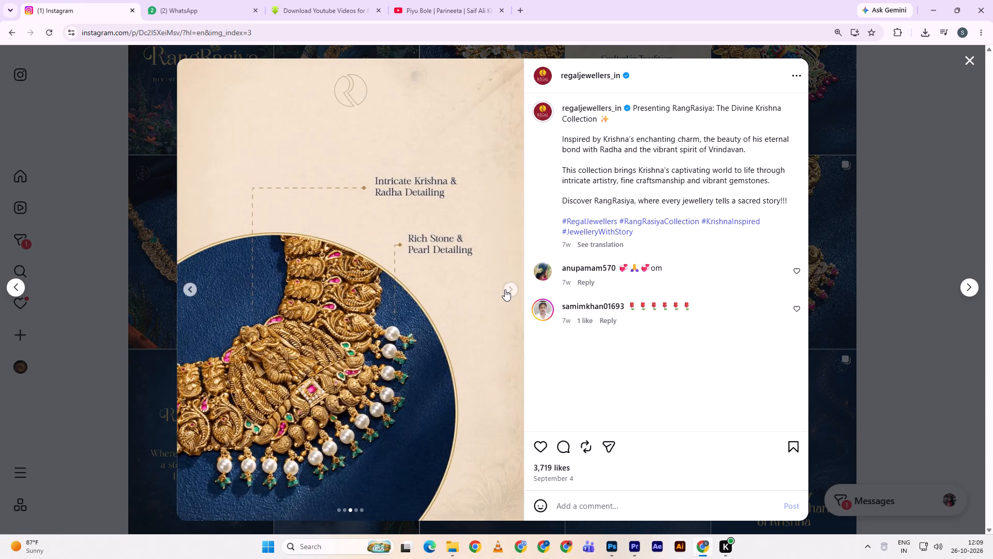
left_click(505, 289)
left_click(194, 292)
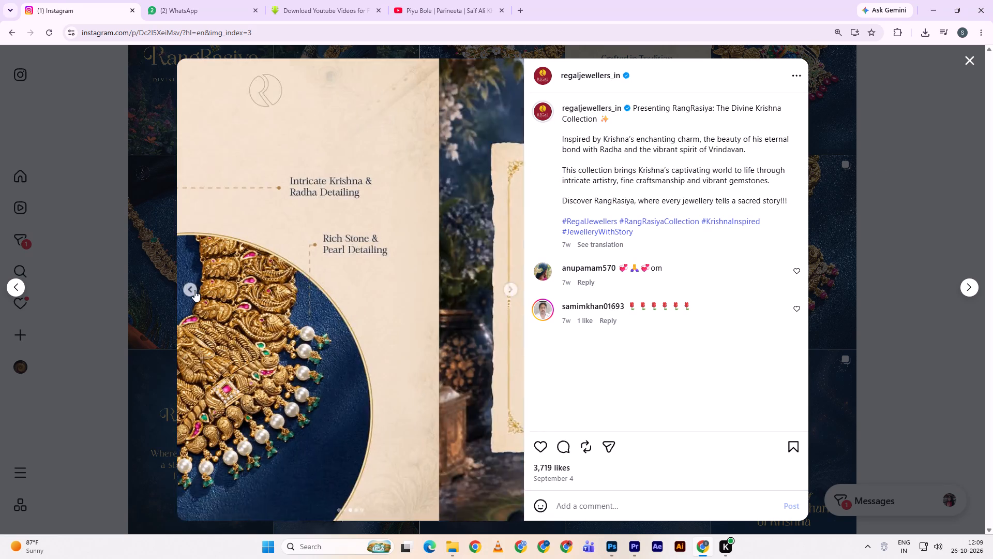
left_click(192, 287)
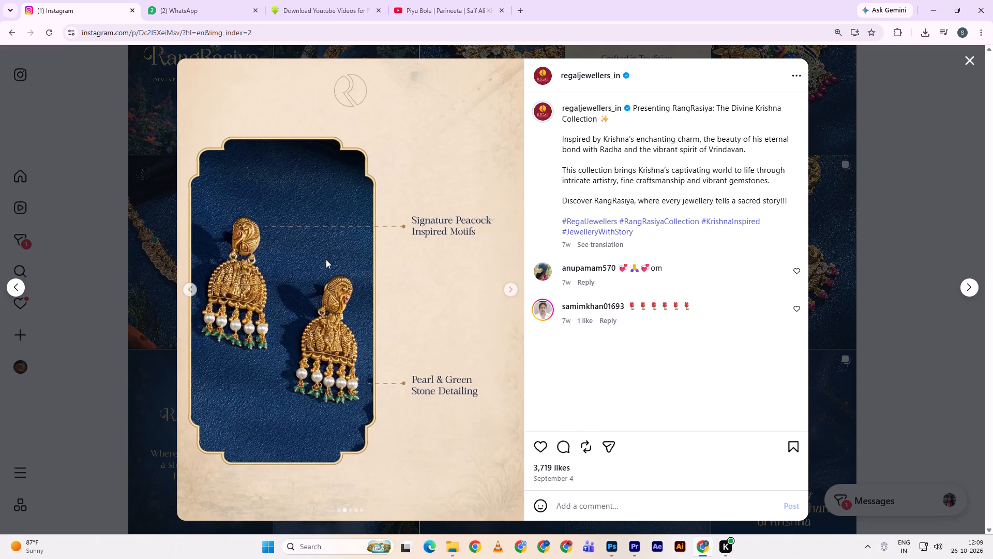
left_click(513, 290)
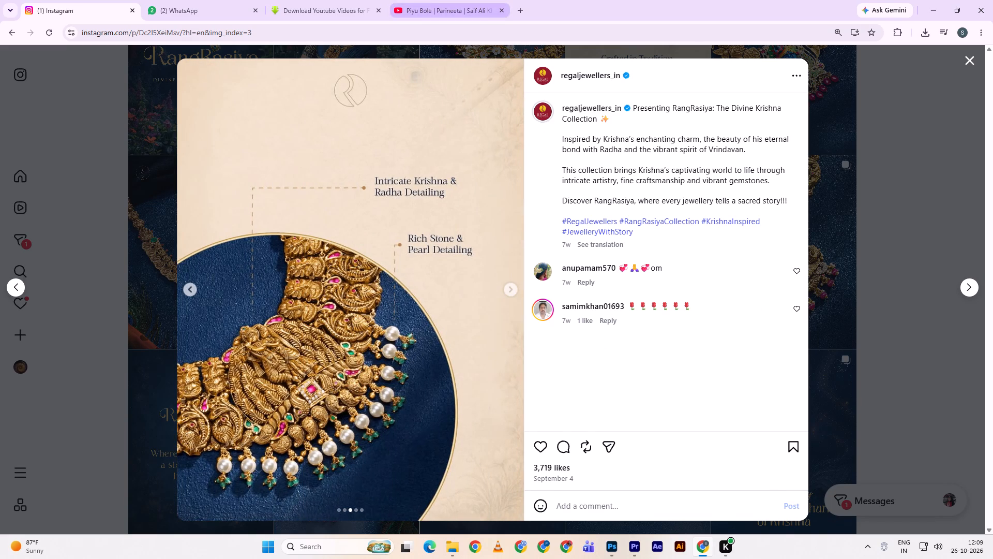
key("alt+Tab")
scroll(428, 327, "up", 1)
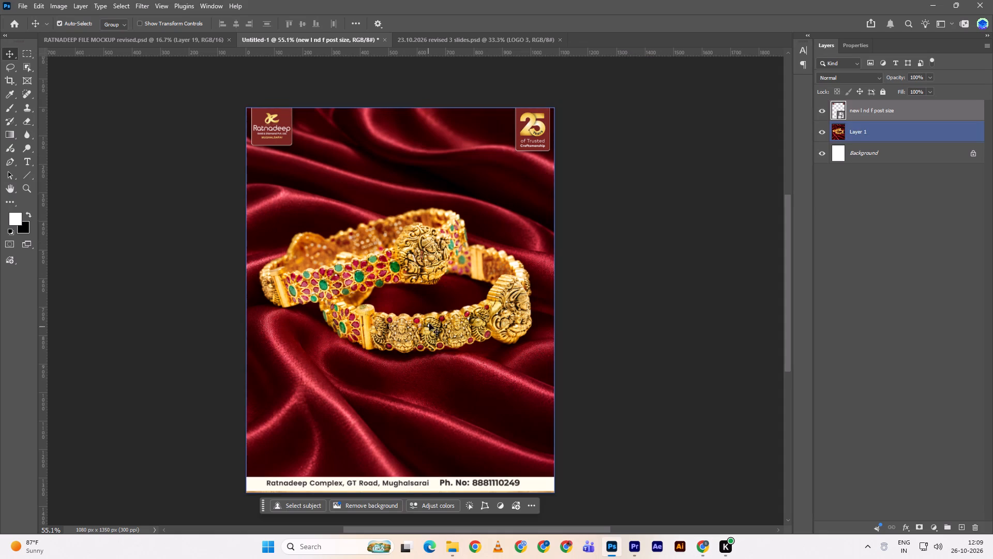
Switch to Chrome and page through the RangRasiya necklace and earrings carousel to the circular necklace slide.
scroll(441, 320, "down", 1)
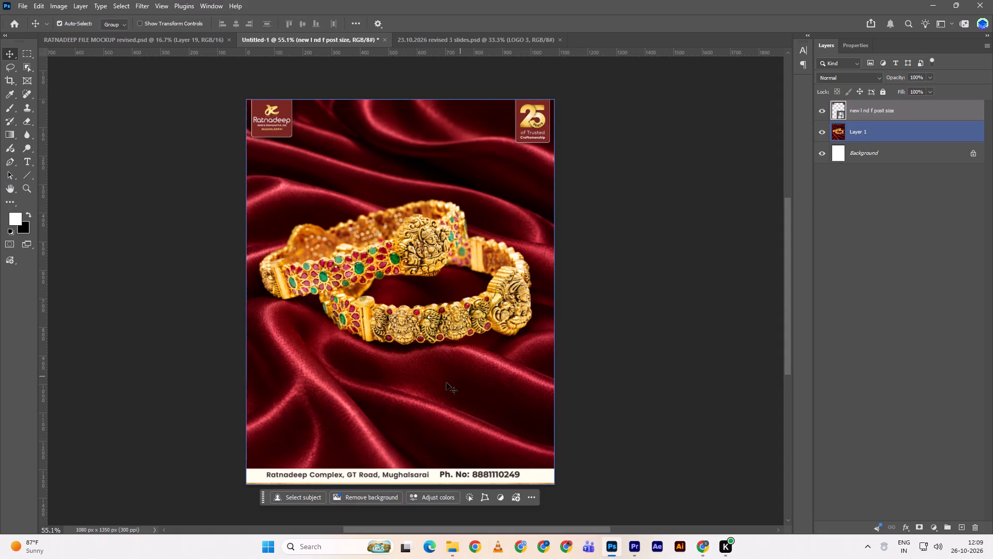
key("alt+Tab")
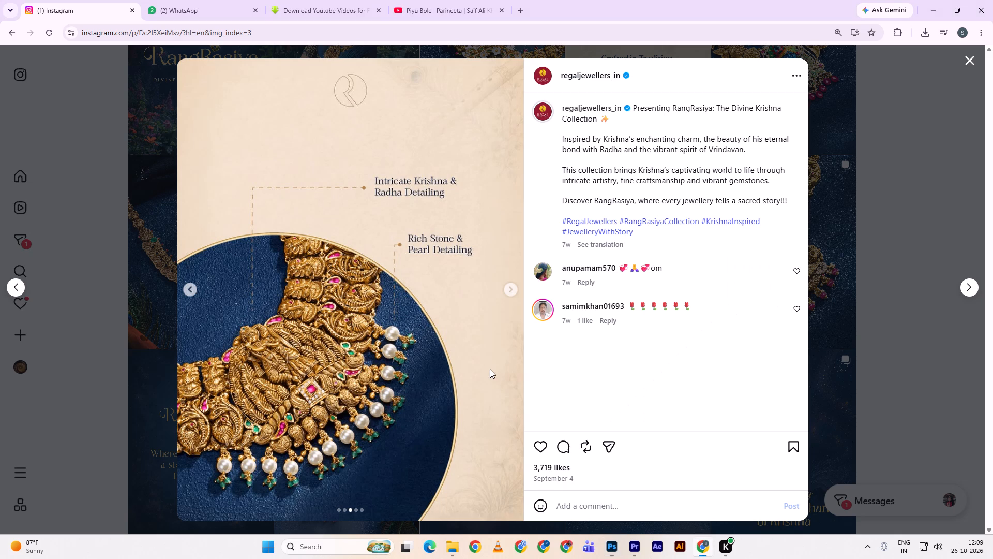
double_click(197, 289)
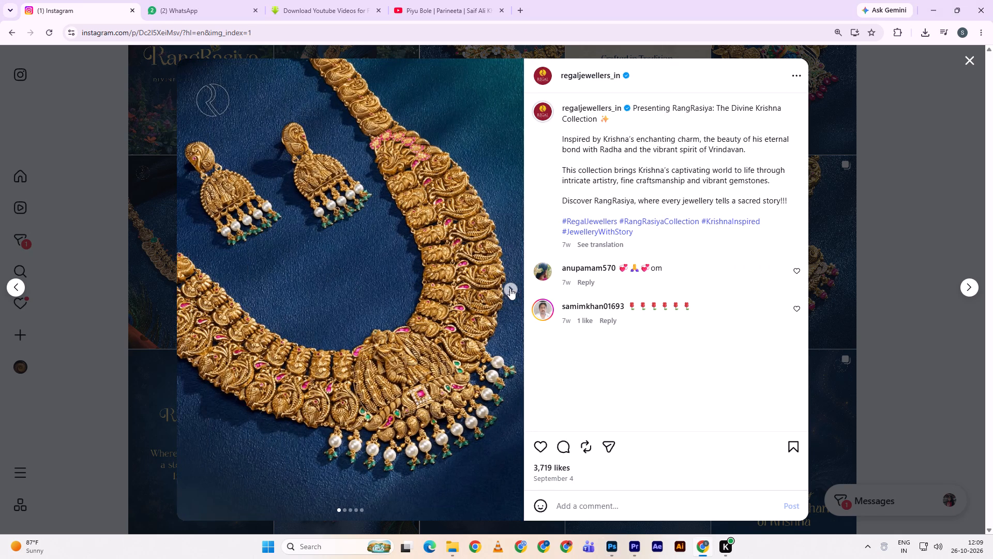
double_click(510, 288)
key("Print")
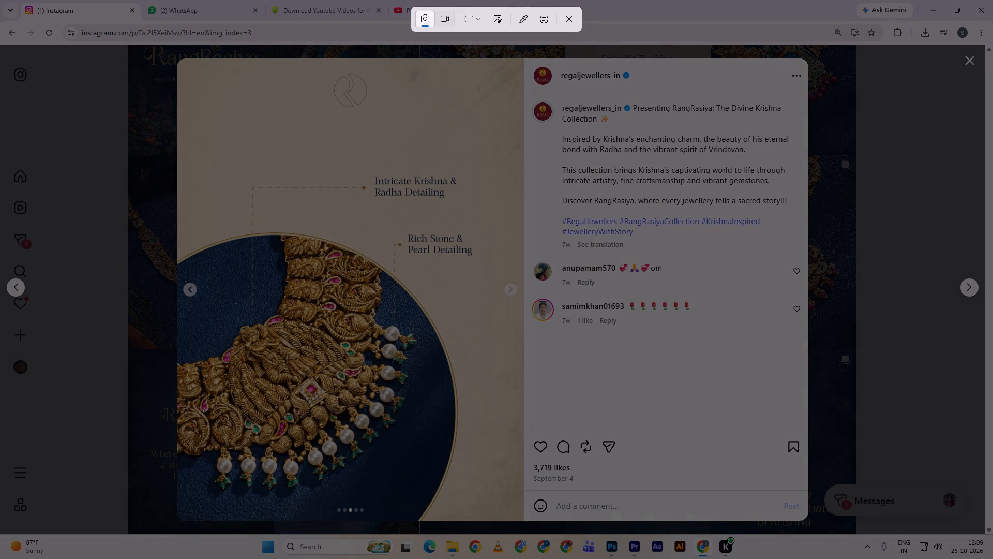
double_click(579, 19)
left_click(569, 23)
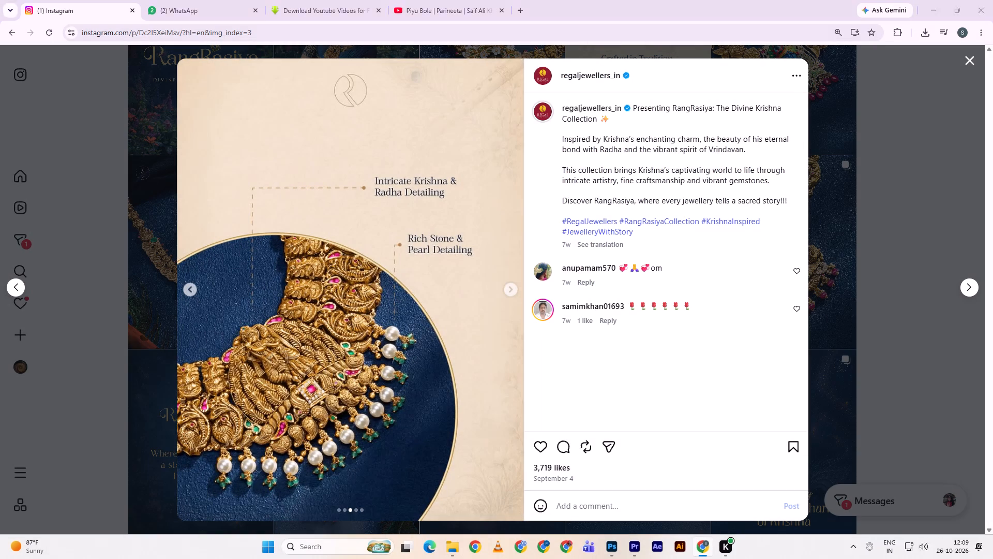
Capture a screenshot of the framed earrings slide with its peacock motif and pearl callouts, and close the post.
left_click(190, 295)
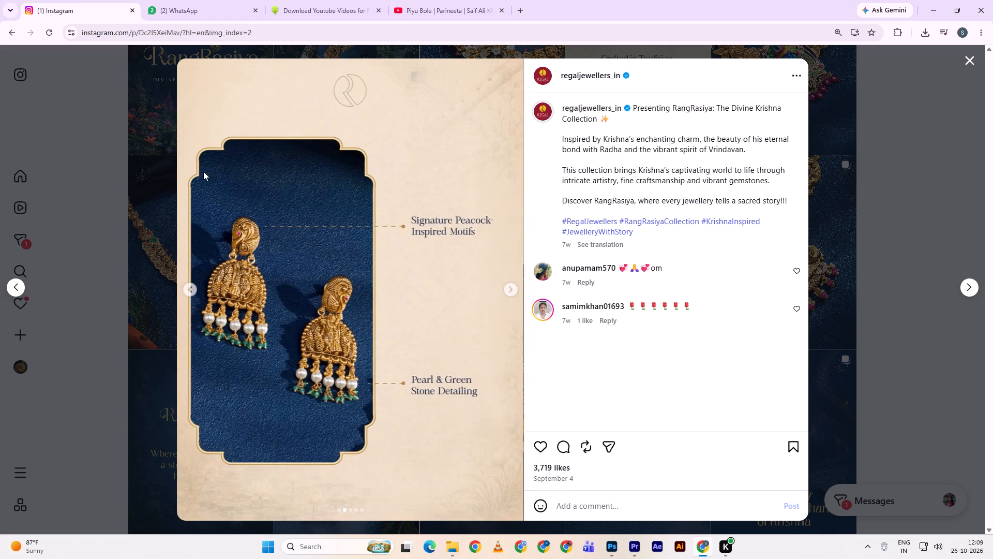
left_click_drag(183, 67, 526, 514)
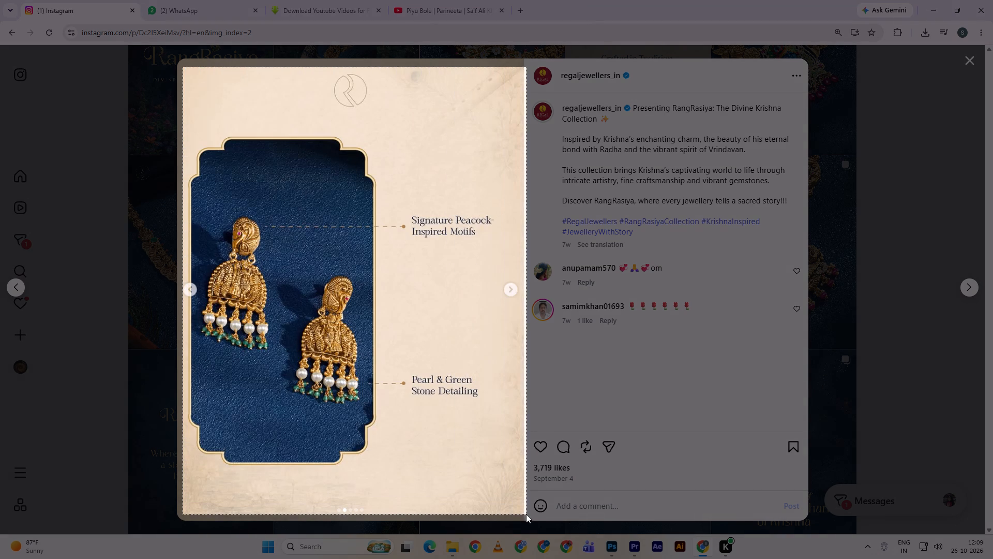
left_click_drag(526, 514, 520, 518)
left_click(969, 55)
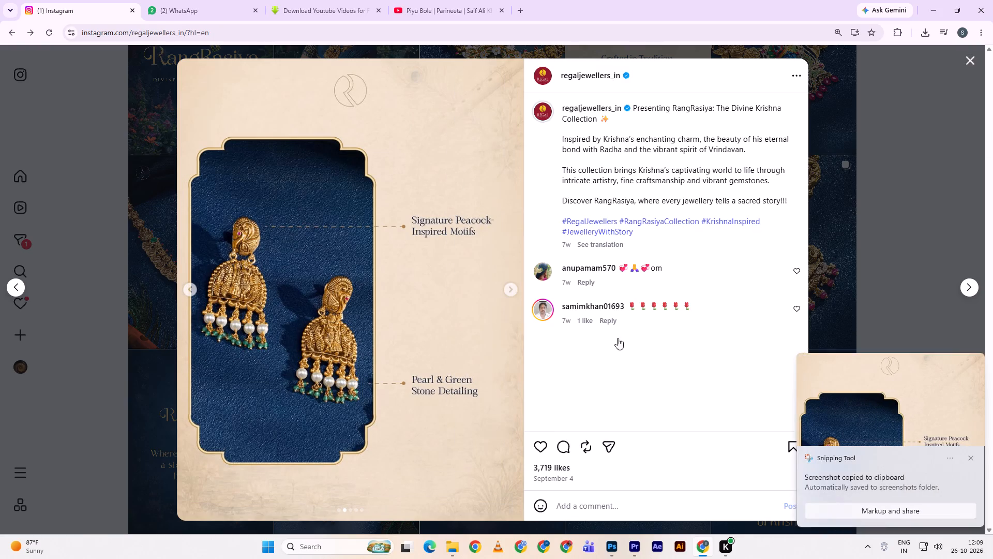
Examine the RangRasiya carousels for the ruby-drop pendant, gold necklace with earrings, and green-bead necklace, comparing their inner slides.
scroll(525, 389, "down", 3)
scroll(525, 389, "up", 1)
left_click(821, 215)
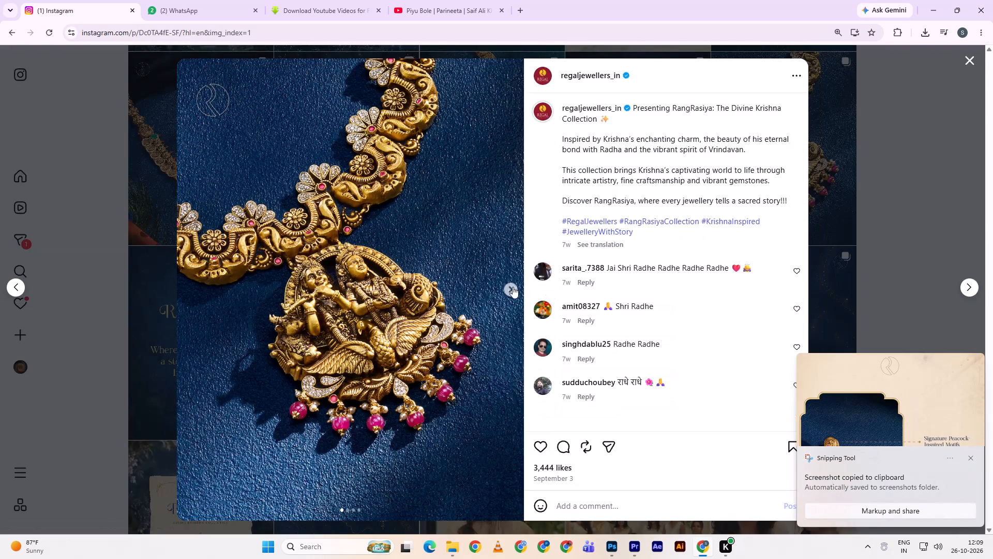
left_click(510, 285)
left_click(510, 285)
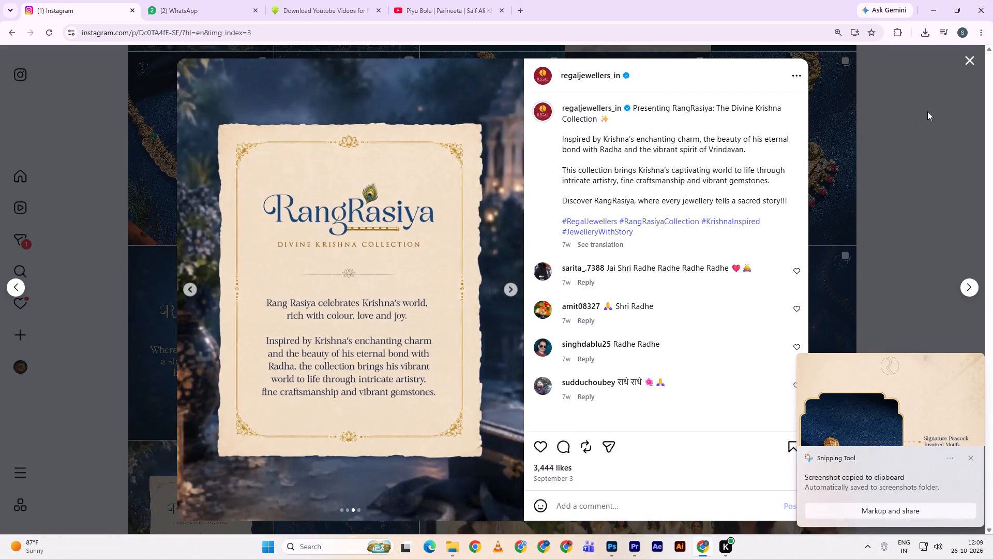
double_click(968, 52)
double_click(501, 166)
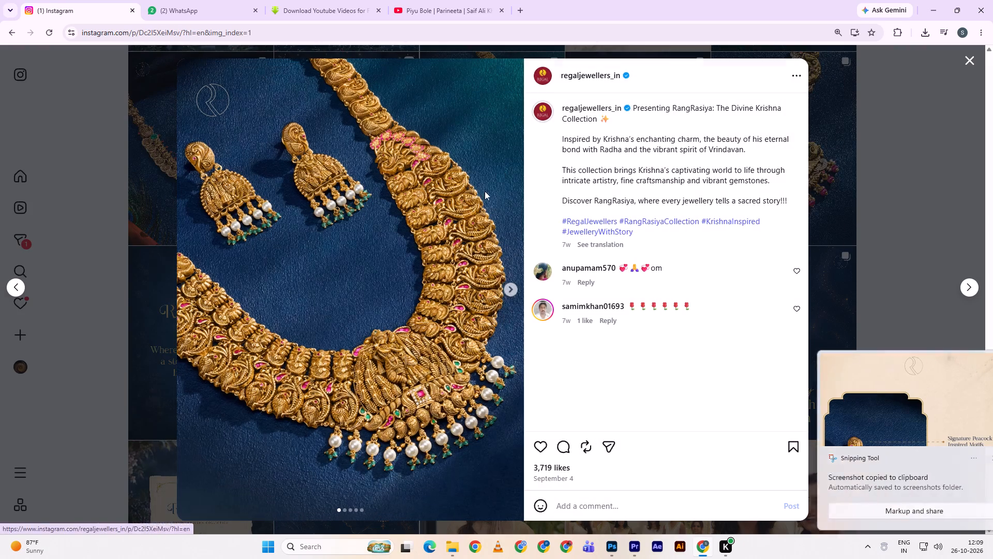
double_click(512, 288)
left_click(512, 288)
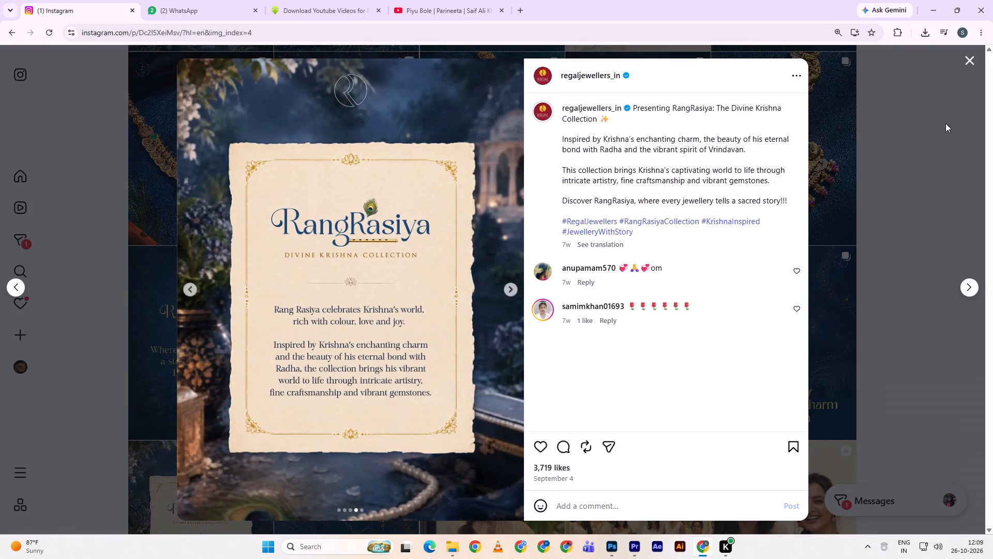
left_click(971, 58)
left_click(212, 200)
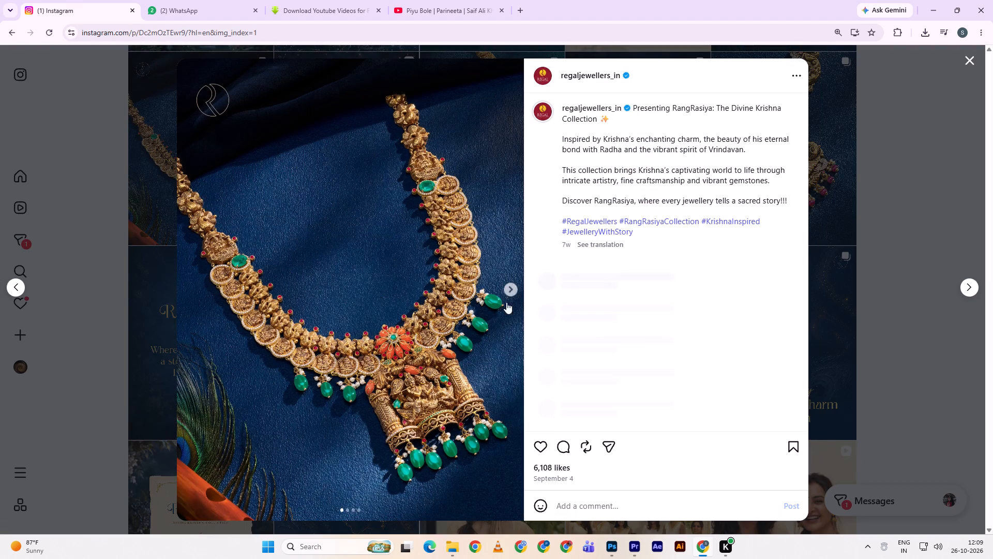
left_click(508, 291)
left_click(507, 291)
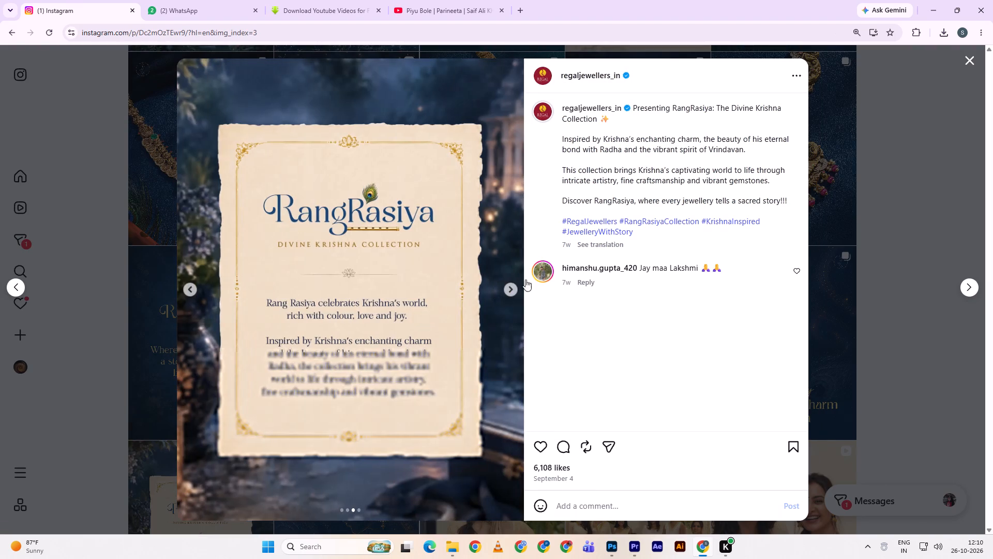
left_click(971, 57)
View the RangRasiya post with the torn-paper text card and return to the grid.
scroll(477, 312, "down", 5)
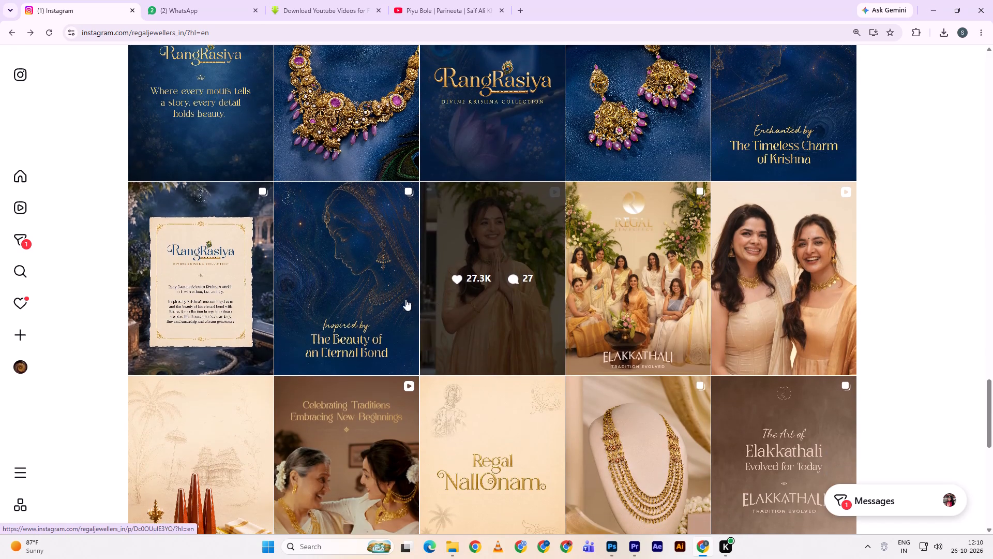
double_click(264, 275)
left_click(524, 294)
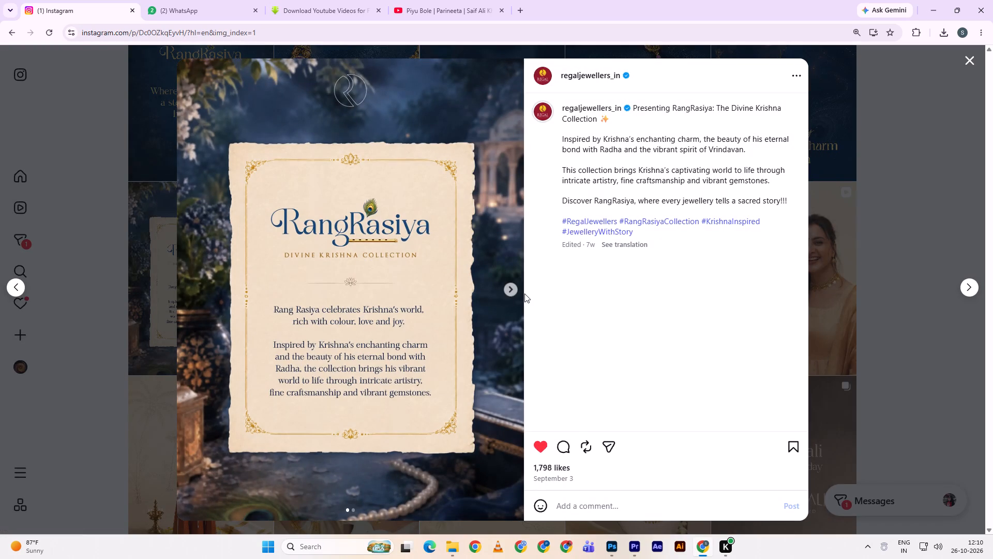
left_click(521, 291)
left_click(969, 48)
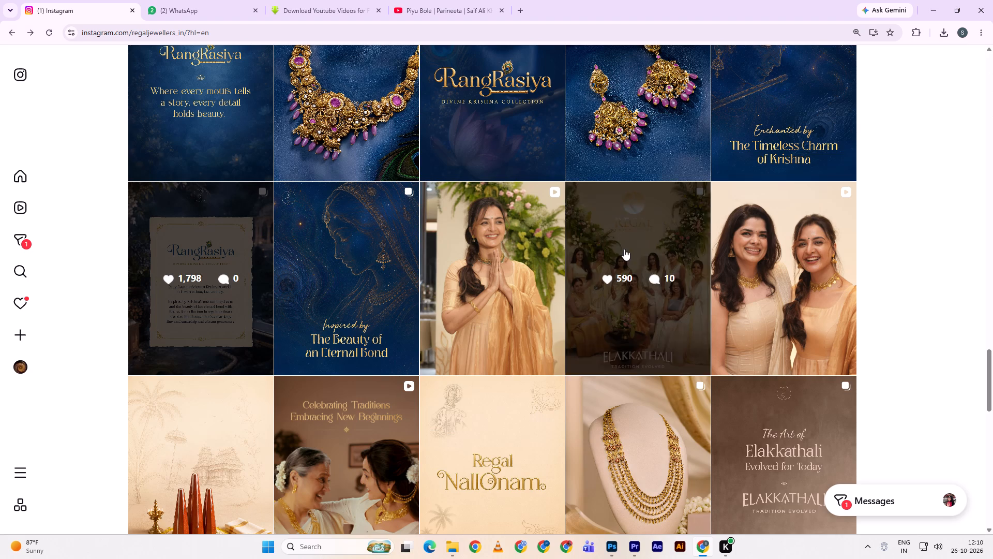
Browse the older Elakkathali and store-opening posts in the regaljewellers_in grid for layout and continuous-grid references.
scroll(624, 250, "up", 2)
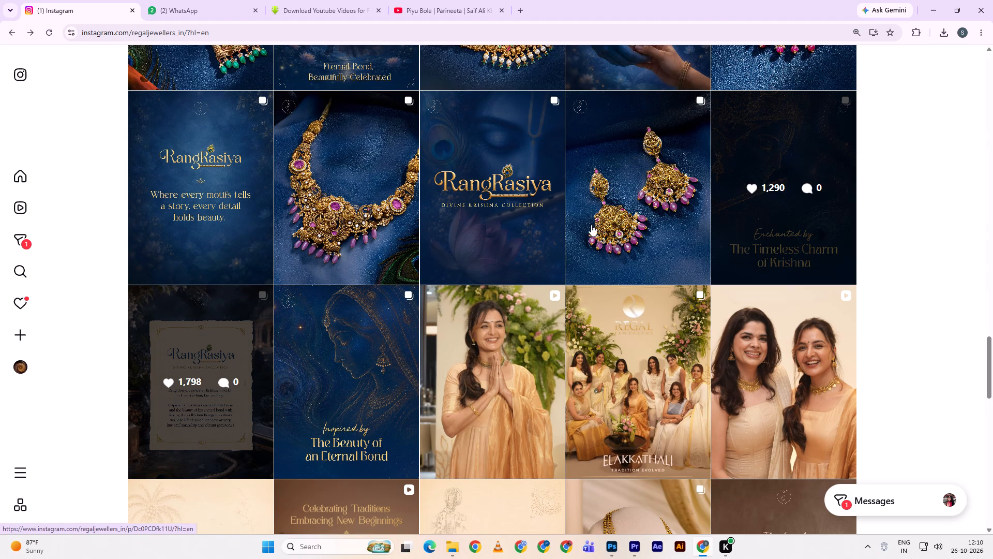
scroll(590, 225, "down", 2)
scroll(551, 258, "down", 9)
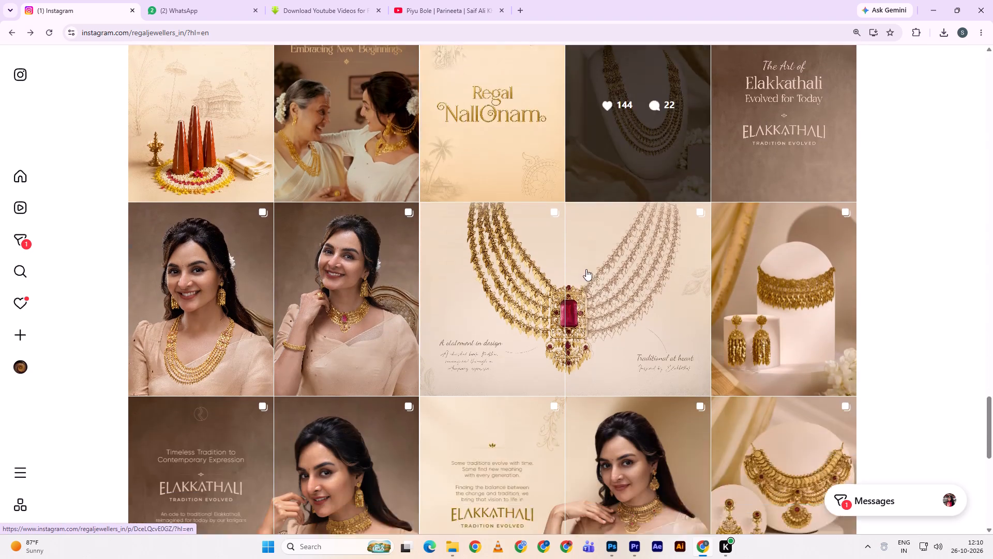
scroll(582, 263, "down", 10)
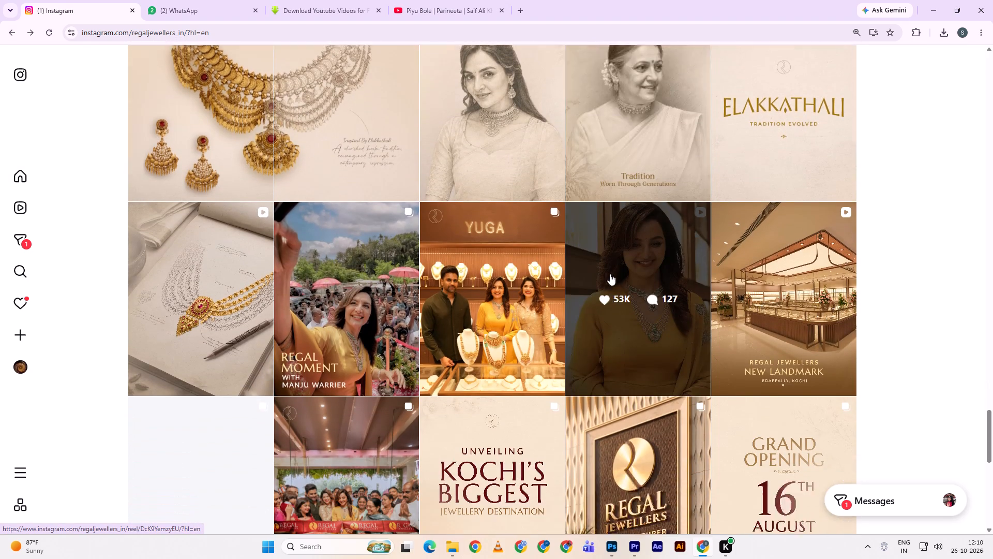
scroll(611, 275, "down", 2)
scroll(610, 275, "up", 8)
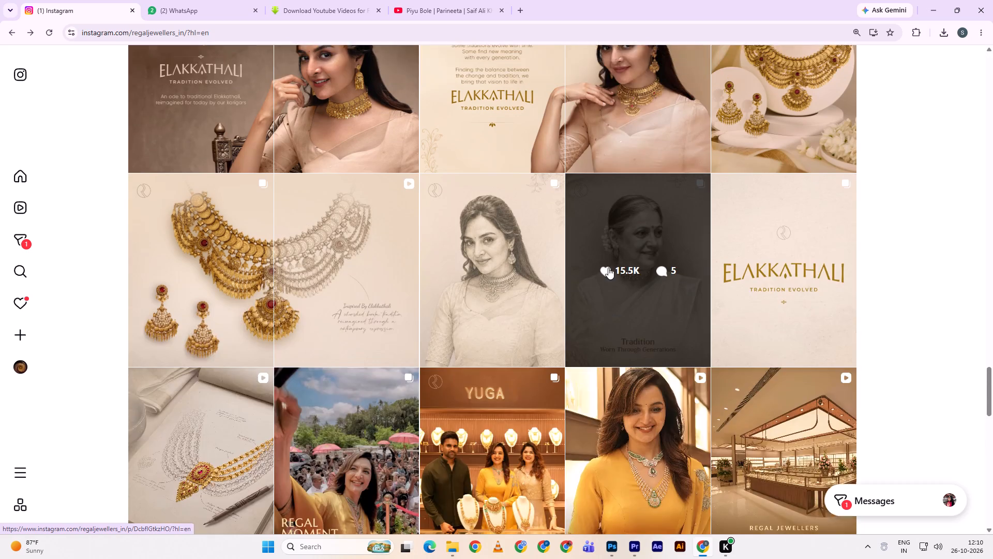
scroll(606, 263, "up", 10)
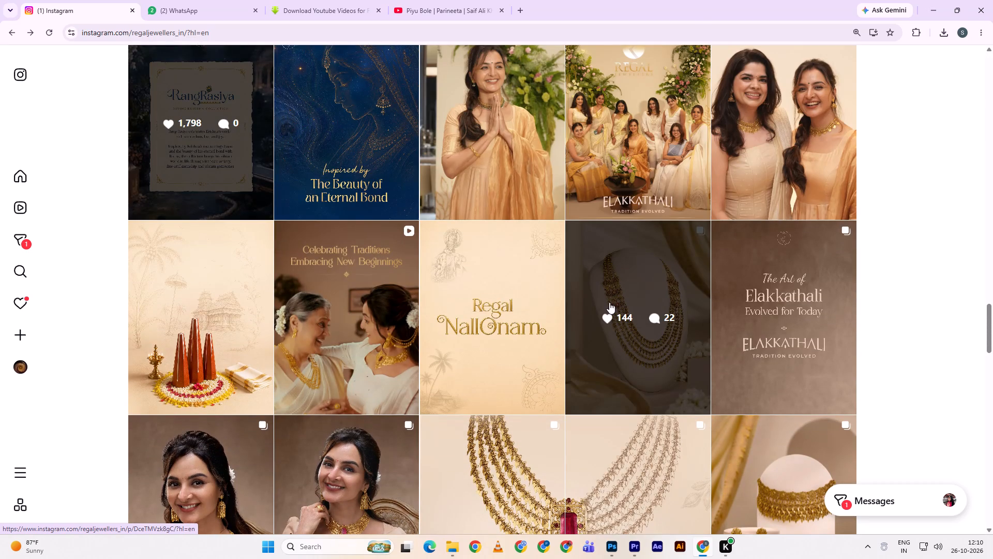
View the Regal NallOnam post and page through The Art of Elakkathali carousel to its round-backdrop necklace slide.
left_click(521, 320)
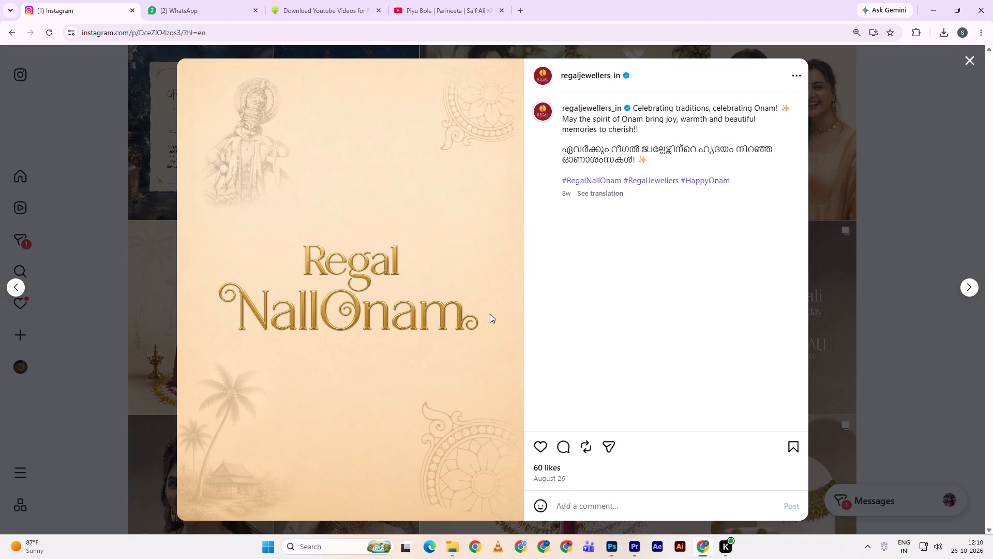
left_click(970, 63)
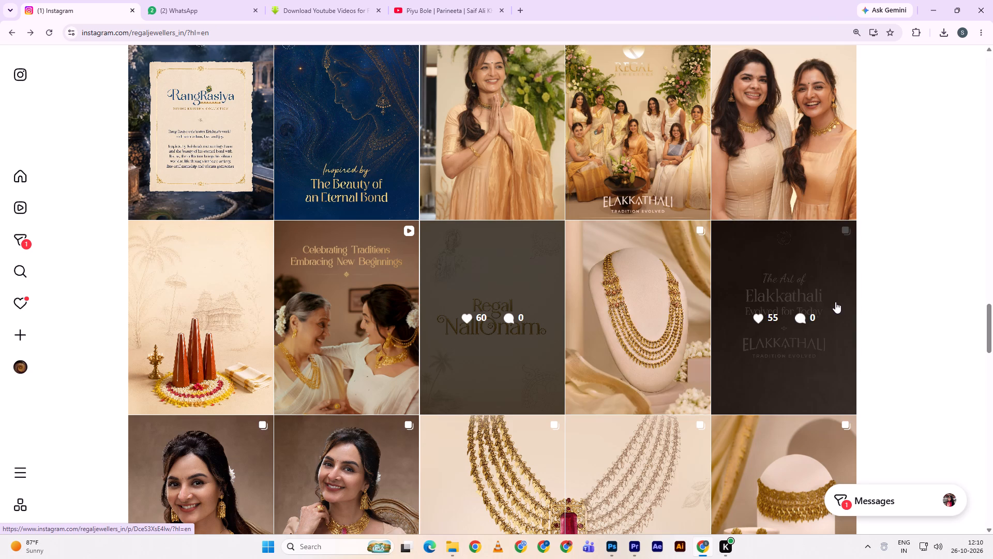
left_click(835, 302)
double_click(512, 293)
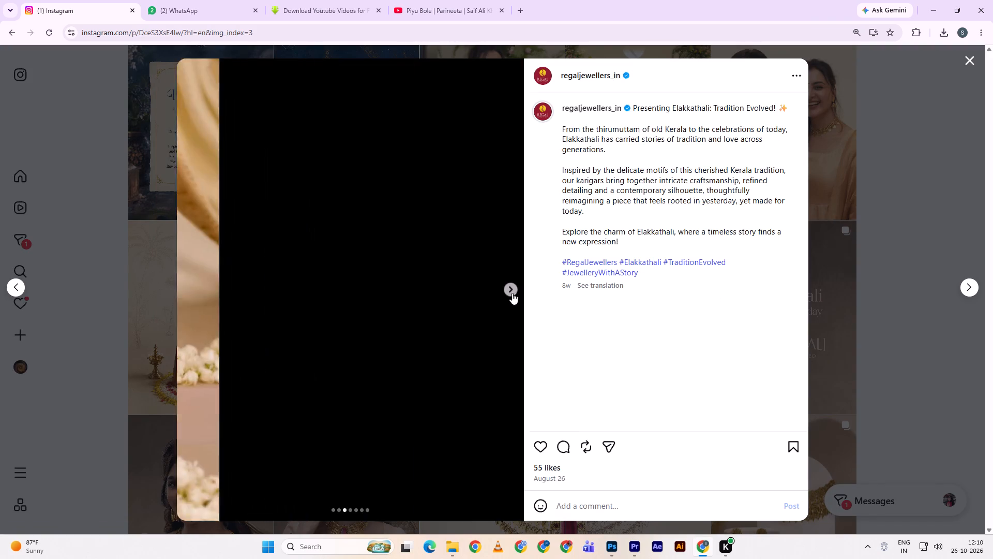
left_click(512, 293)
left_click(973, 59)
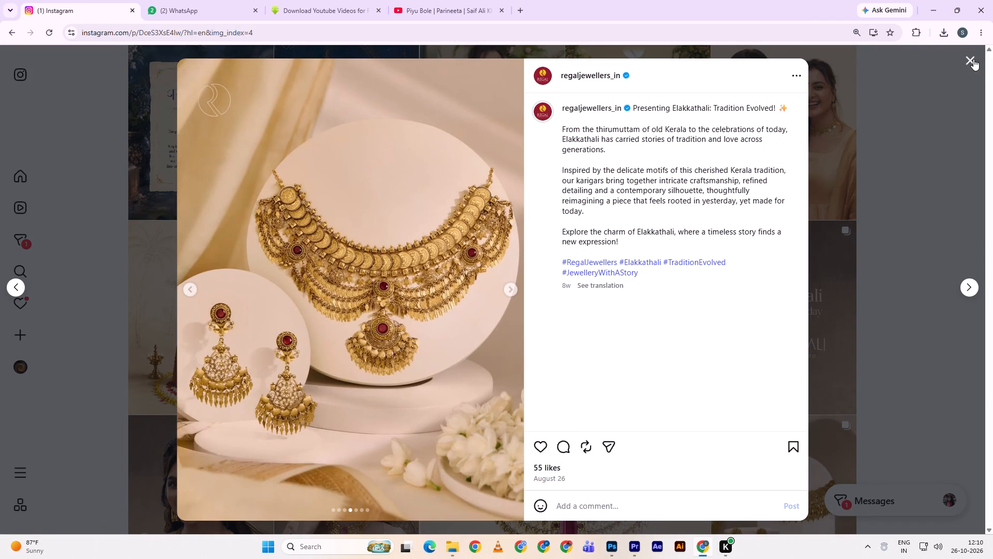
Page through the Elakkathali launch event carousel with the group photo cover, and close it.
scroll(698, 296, "up", 3)
scroll(740, 277, "up", 1)
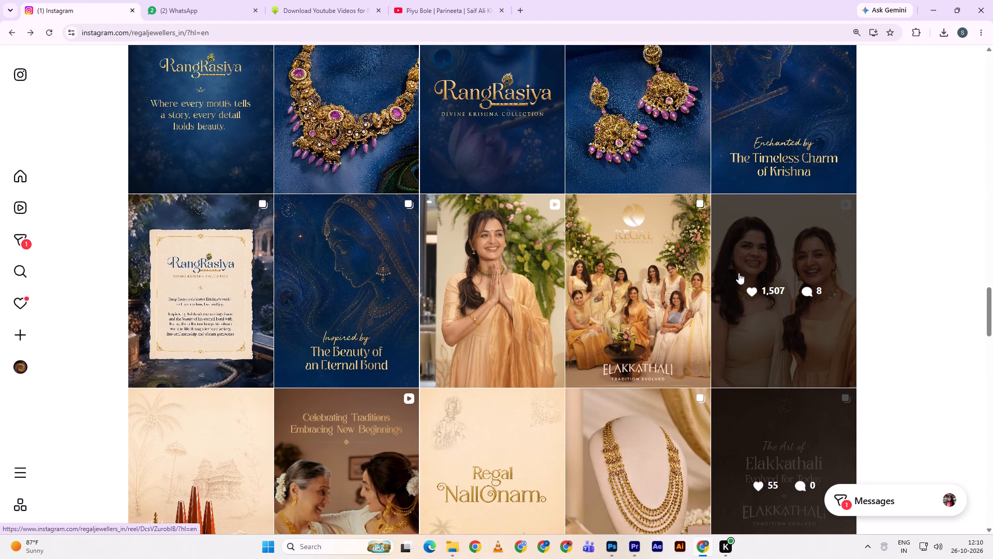
left_click(671, 283)
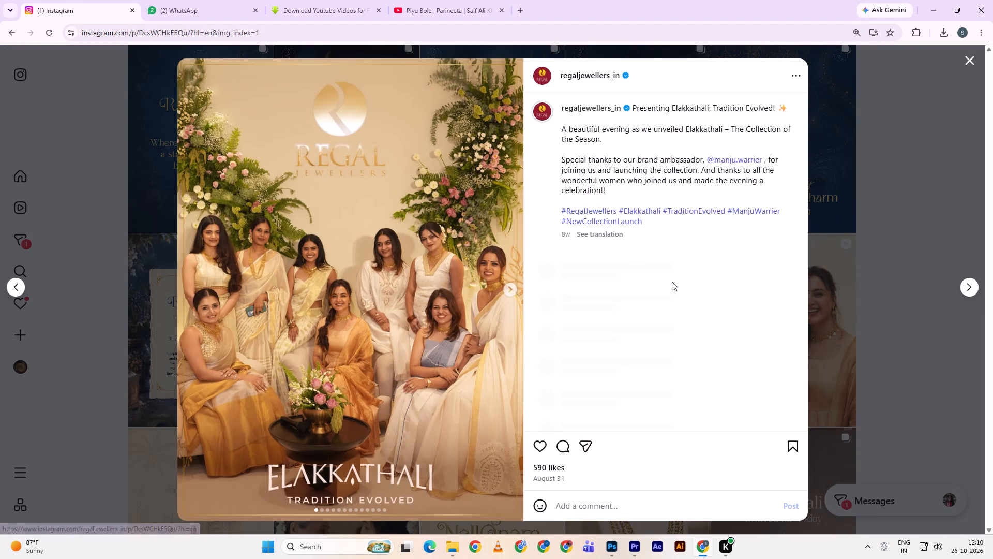
double_click(509, 289)
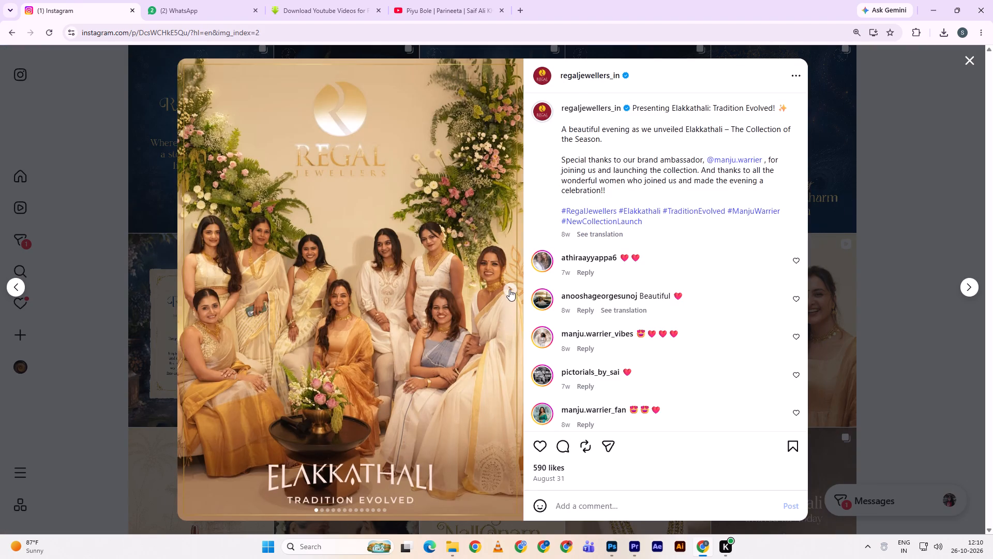
double_click(509, 289)
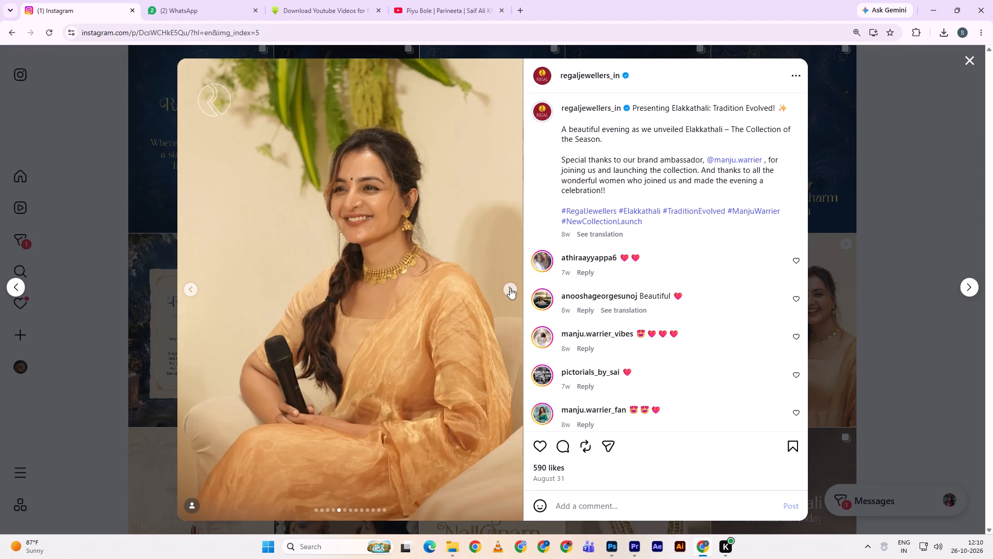
left_click(510, 288)
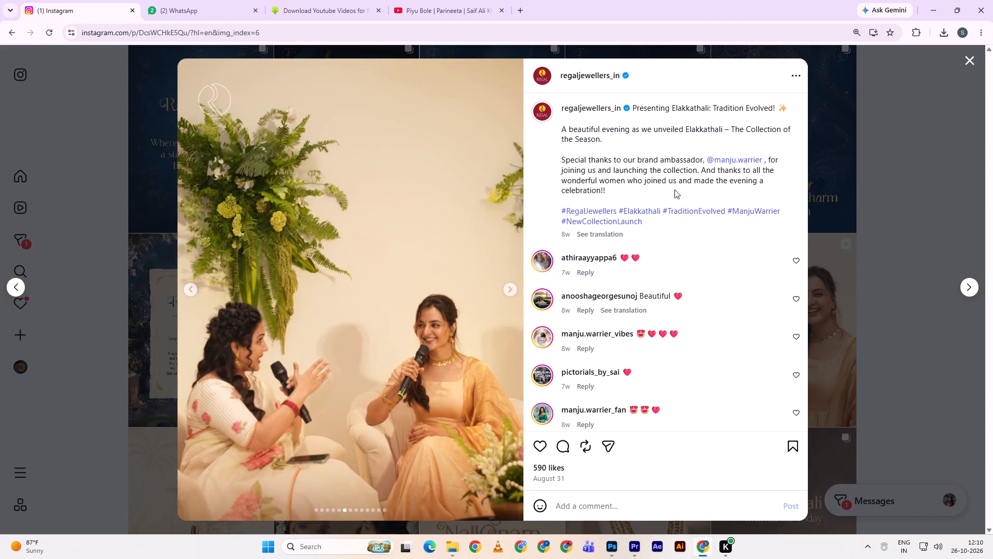
left_click(970, 58)
Page through the RangRasiya Divine Krishna Collection title post's carousel to its torn-paper text card, and close it.
scroll(598, 292, "up", 3)
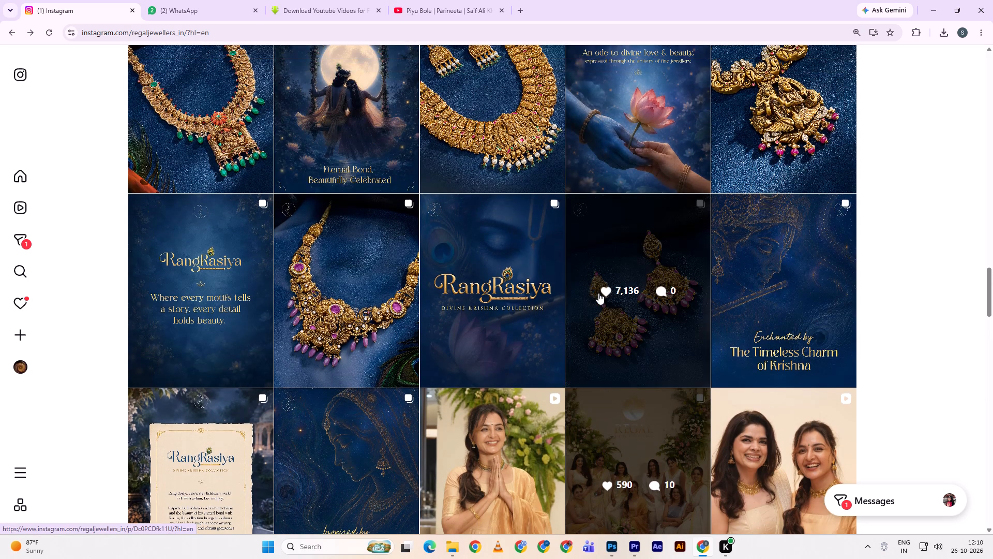
scroll(592, 301, "up", 1)
scroll(591, 302, "down", 2)
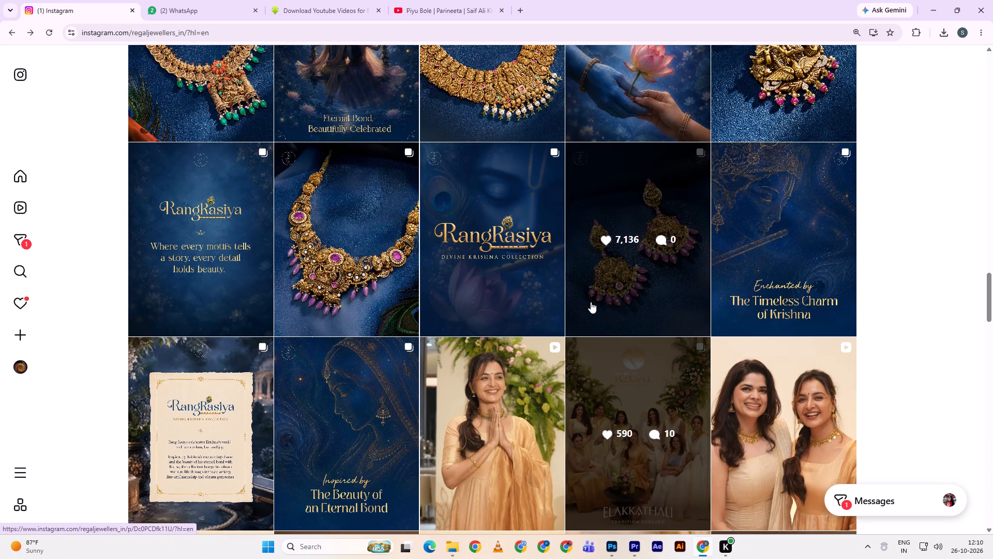
scroll(591, 302, "down", 1)
scroll(591, 302, "up", 2)
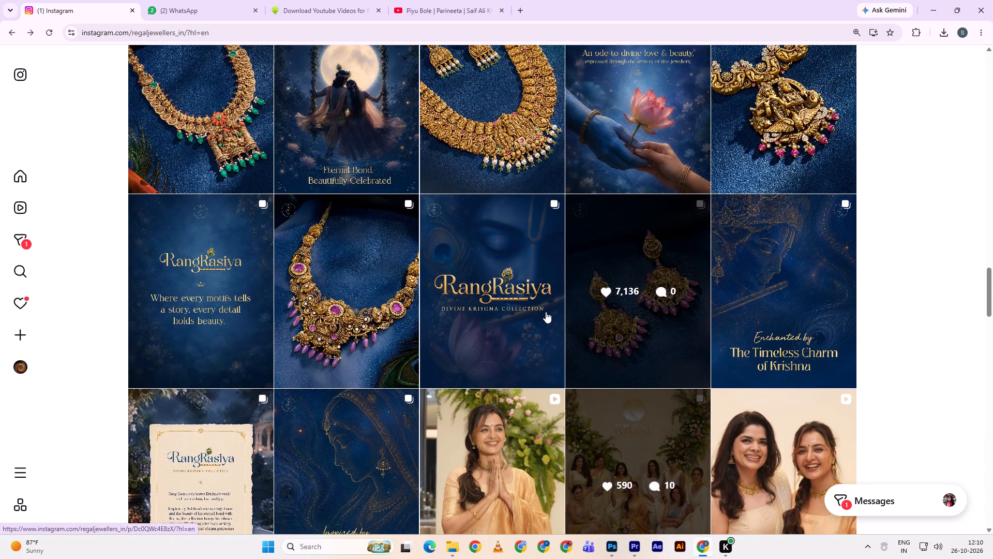
double_click(546, 312)
left_click(508, 292)
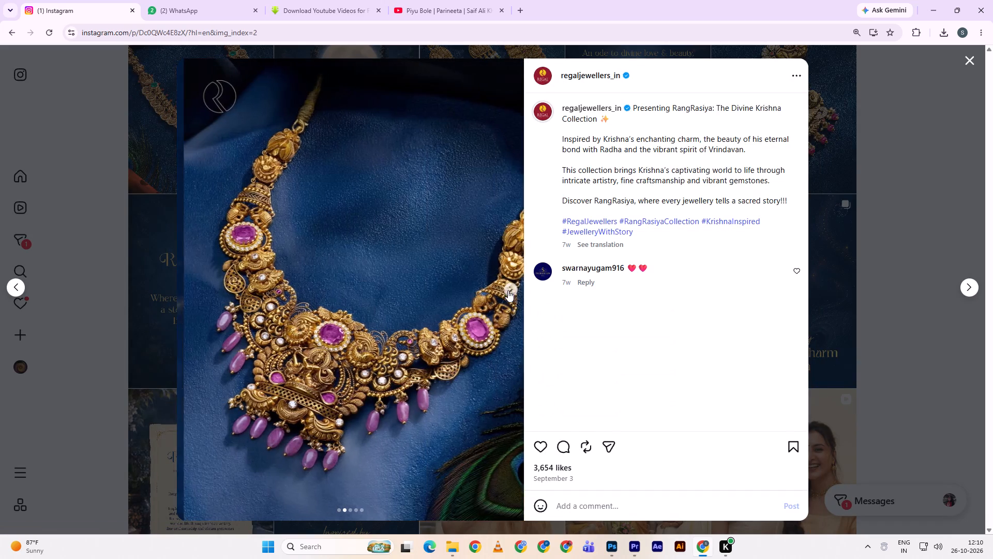
left_click(508, 290)
left_click(508, 290)
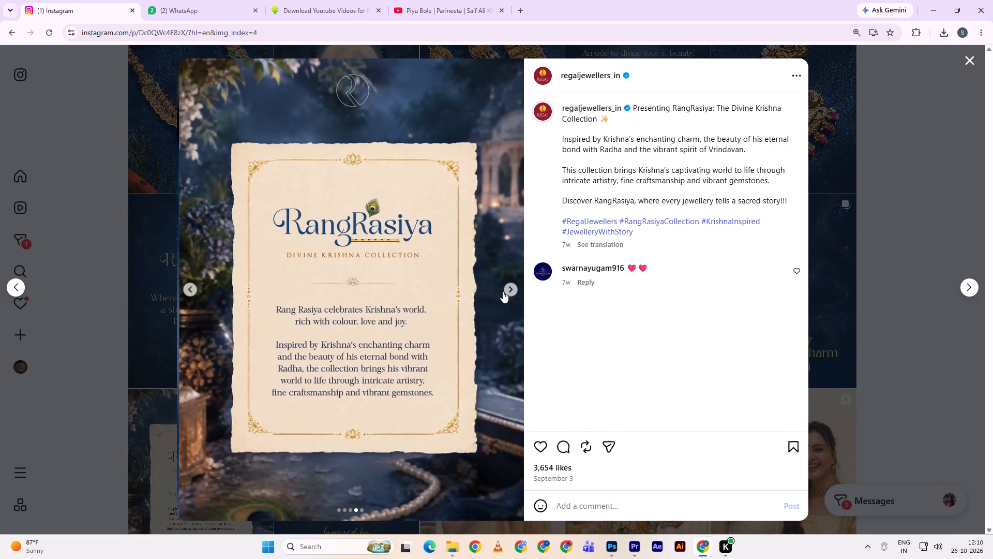
left_click(978, 58)
View the "An ode to divine love & beauty" lotus post through to its torn-paper text card, and return to the grid.
scroll(638, 354, "up", 3)
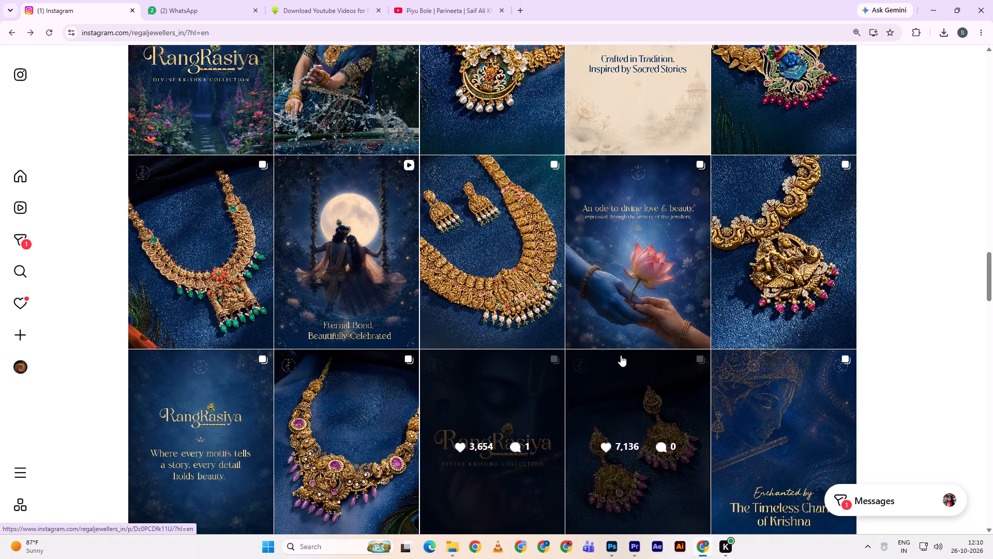
double_click(636, 321)
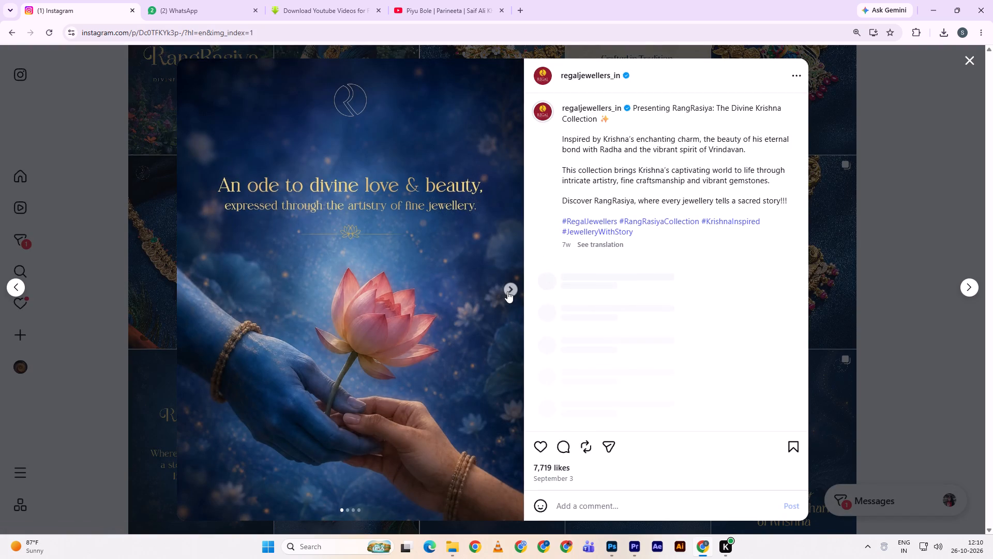
left_click(507, 291)
left_click(507, 291)
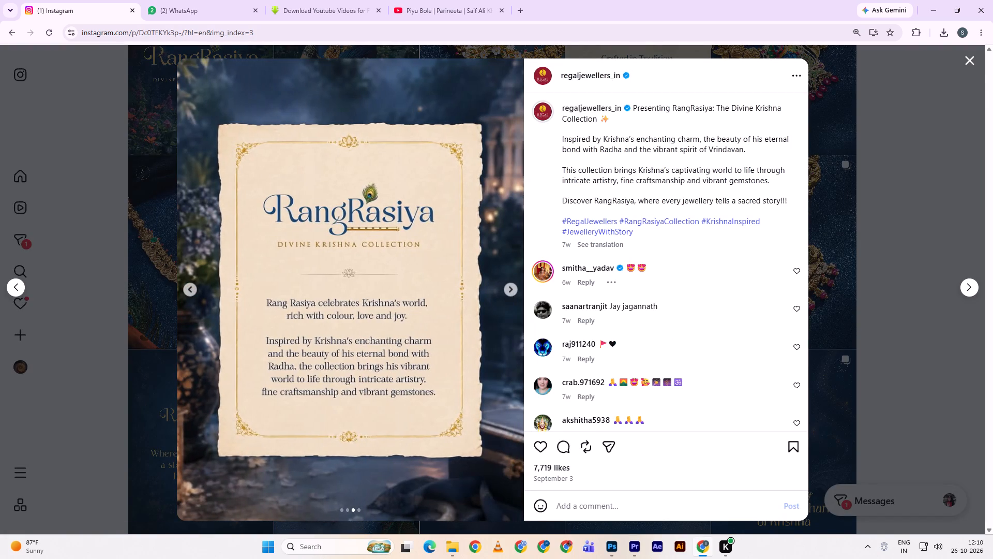
left_click(970, 60)
Page through the RangRasiya necklace carousel beside the "Crafted in Tradition" post to its Regal Jewellers logo slide, and close it.
scroll(816, 256, "up", 3)
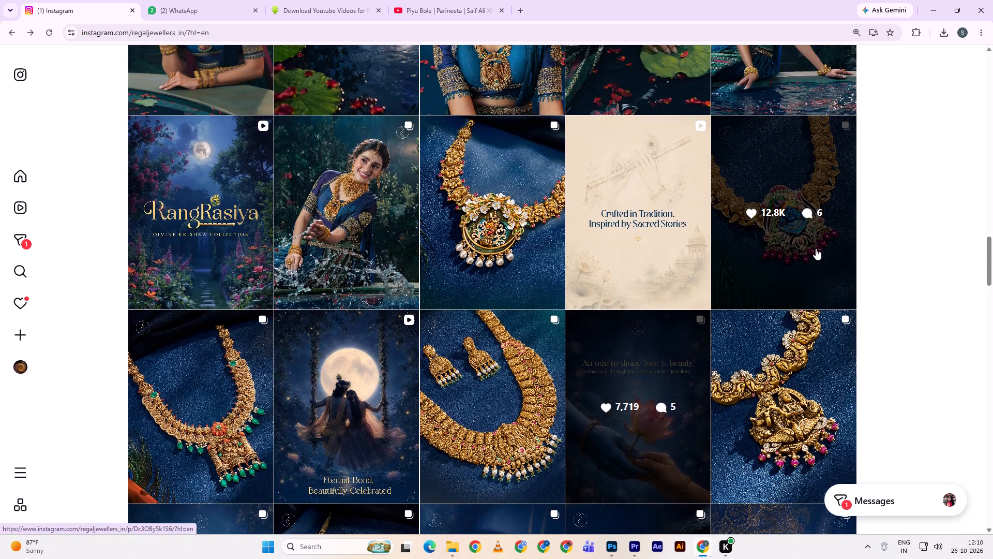
left_click(816, 248)
left_click(505, 296)
left_click(506, 295)
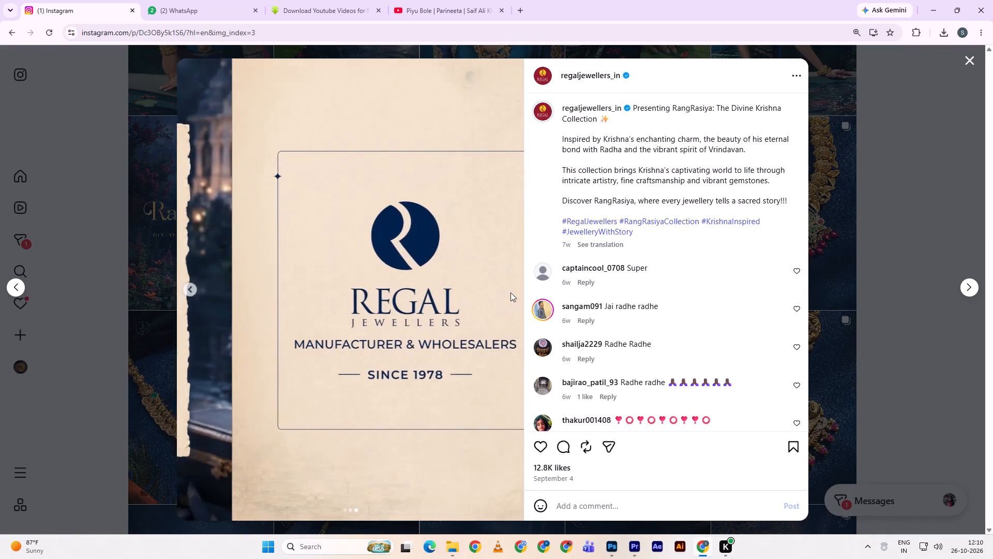
left_click(967, 60)
View the RangRasiya carousel of the model seated by the pool up to its third slide, and return to the grid.
scroll(630, 322, "up", 4)
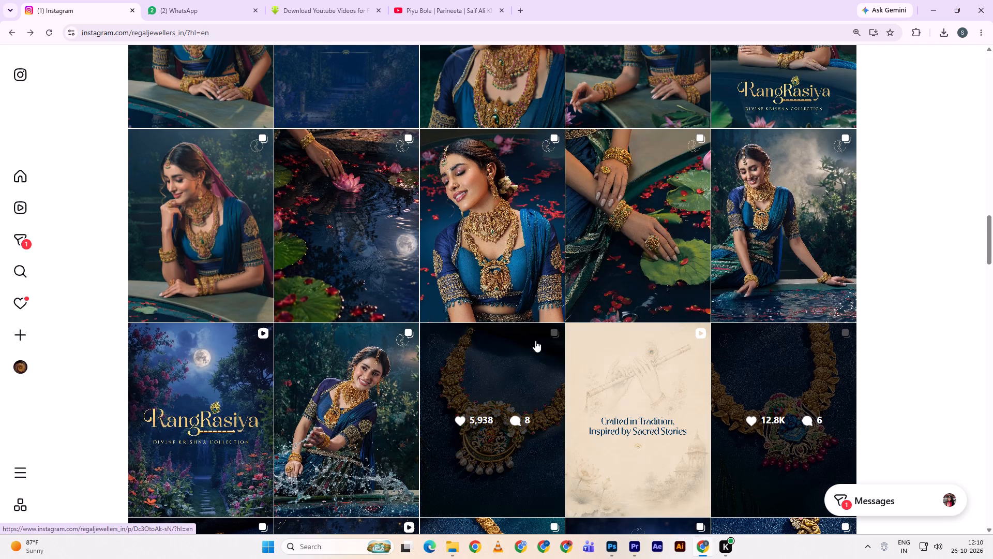
left_click(740, 227)
left_click(513, 285)
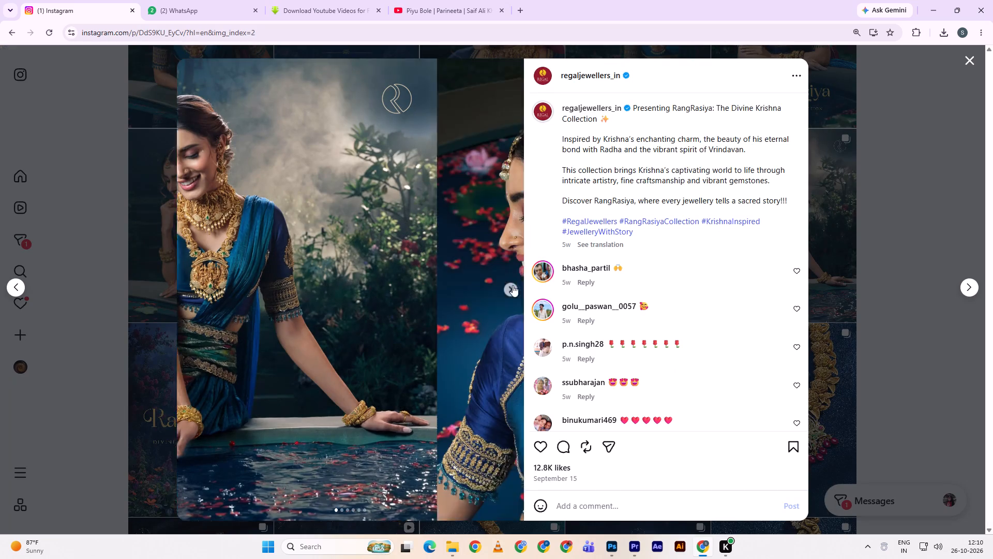
left_click(513, 285)
left_click(958, 63)
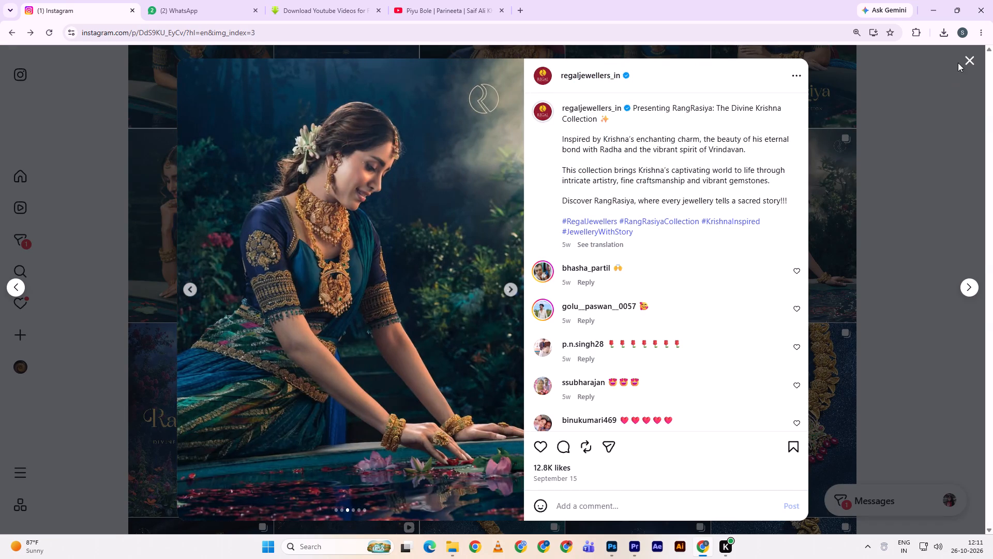
scroll(760, 282, "up", 3)
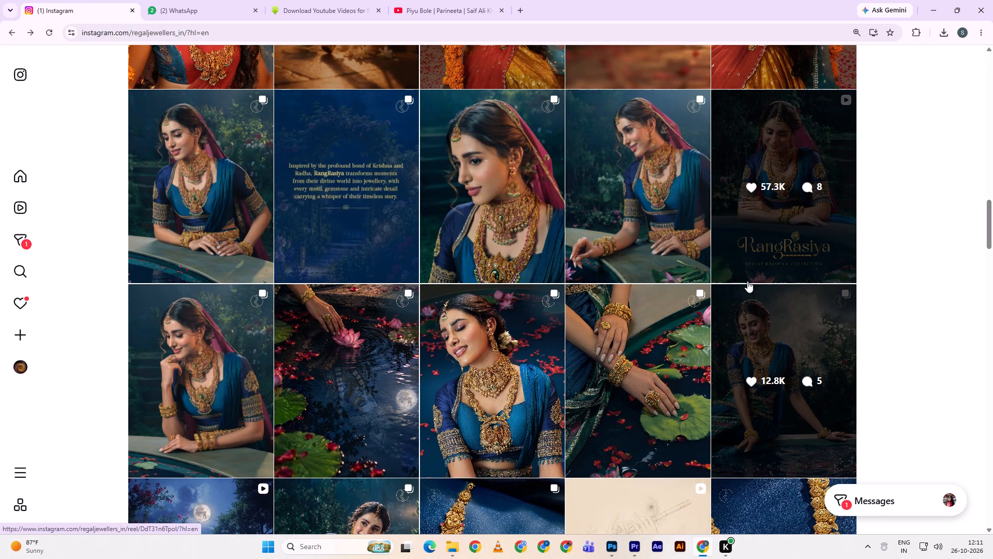
Switch to Photoshop and review the layout of the Ratnadeep bangles post in the Untitled-1 document.
key("alt+Tab")
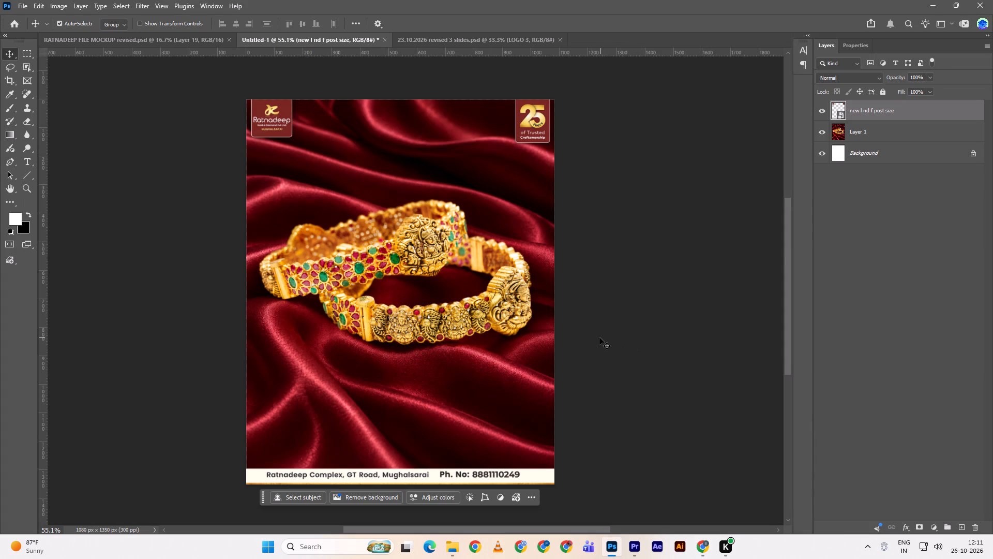
scroll(610, 333, "up", 1)
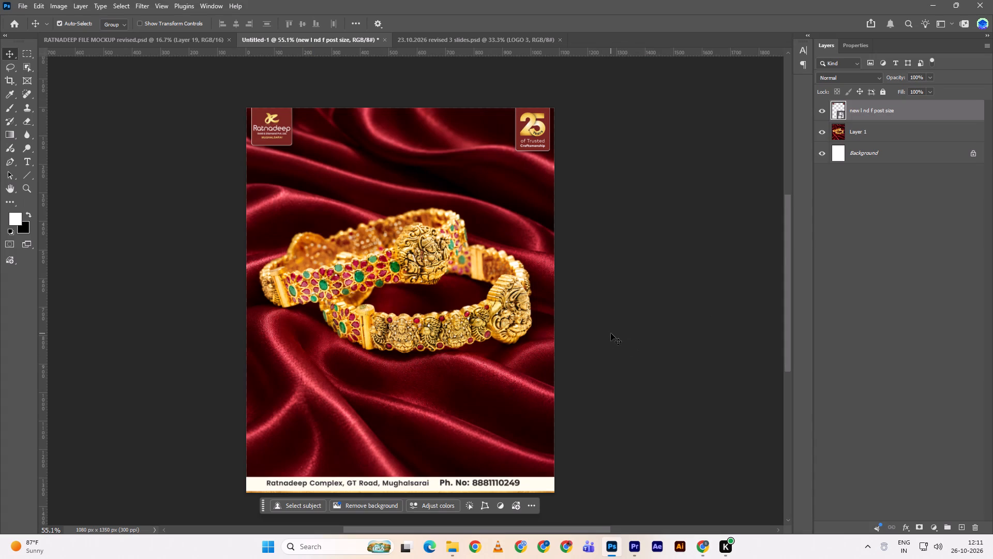
scroll(616, 352, "up", 2)
scroll(615, 357, "down", 3)
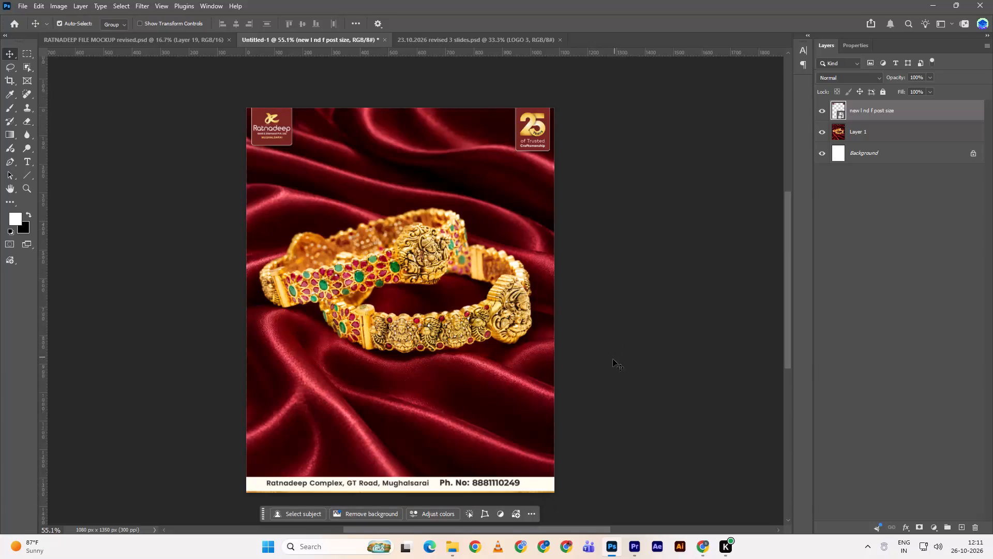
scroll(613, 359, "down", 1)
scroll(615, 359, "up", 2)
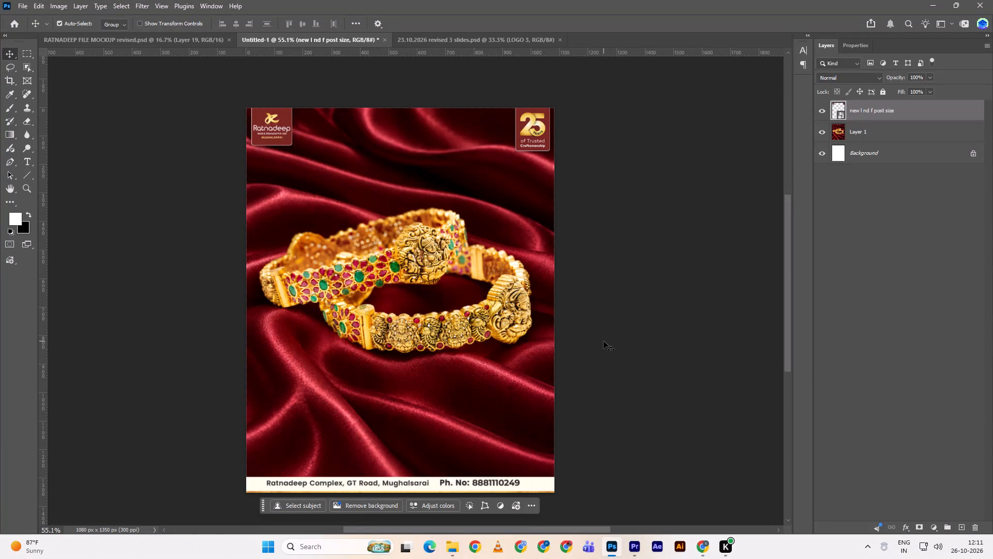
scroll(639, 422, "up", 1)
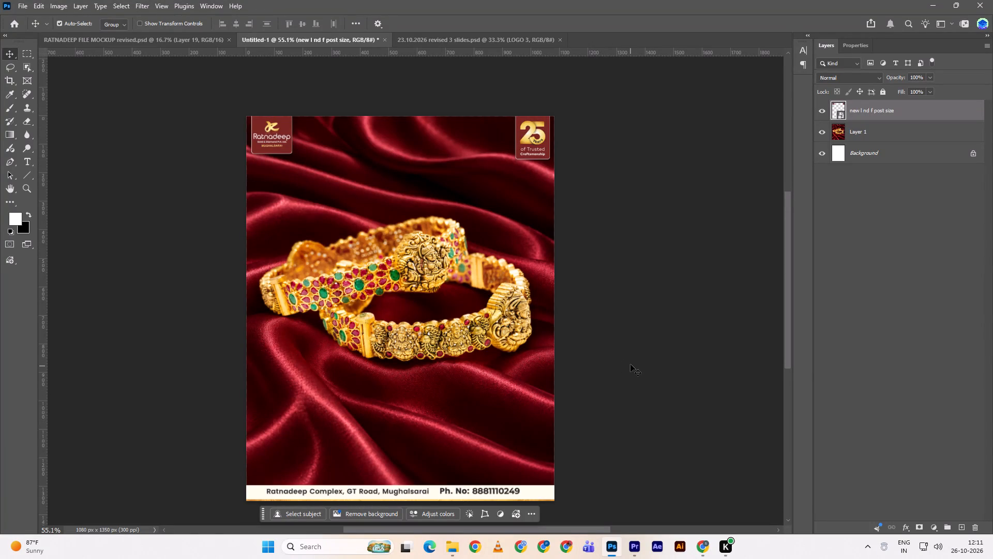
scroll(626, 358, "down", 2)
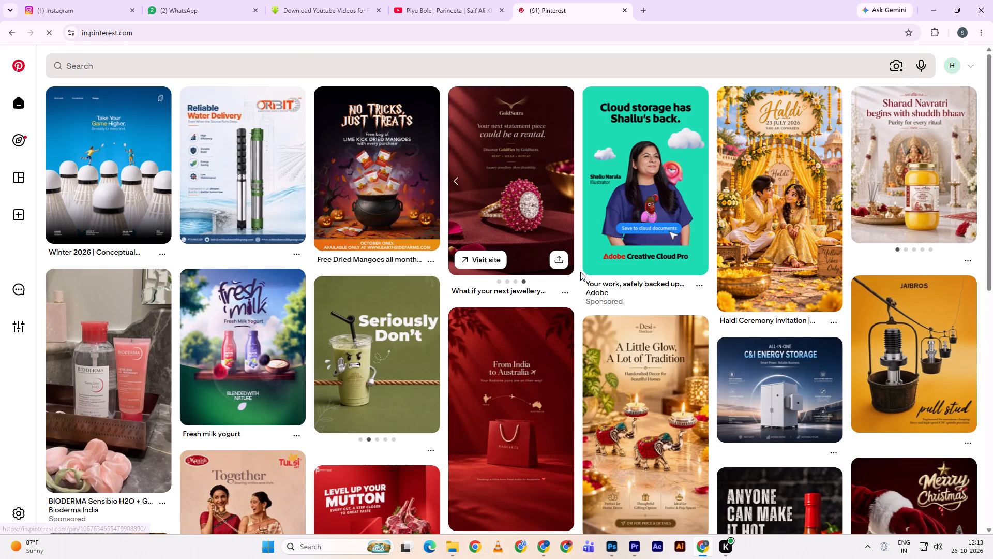
Browse the Pinterest home feed for jewellery post and Instagram grid designs to use as layout references.
scroll(402, 345, "down", 1)
scroll(476, 331, "down", 2)
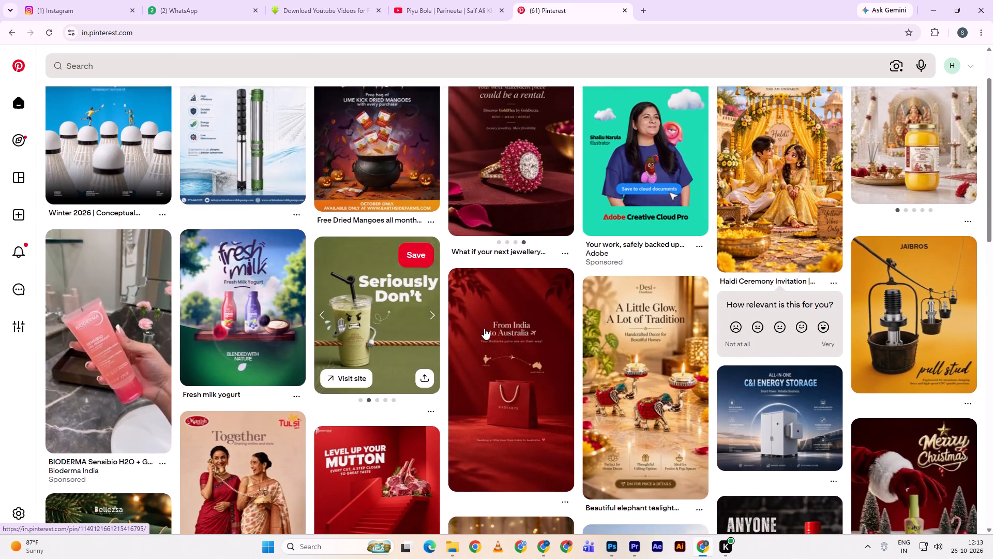
scroll(486, 325, "down", 2)
scroll(545, 325, "down", 1)
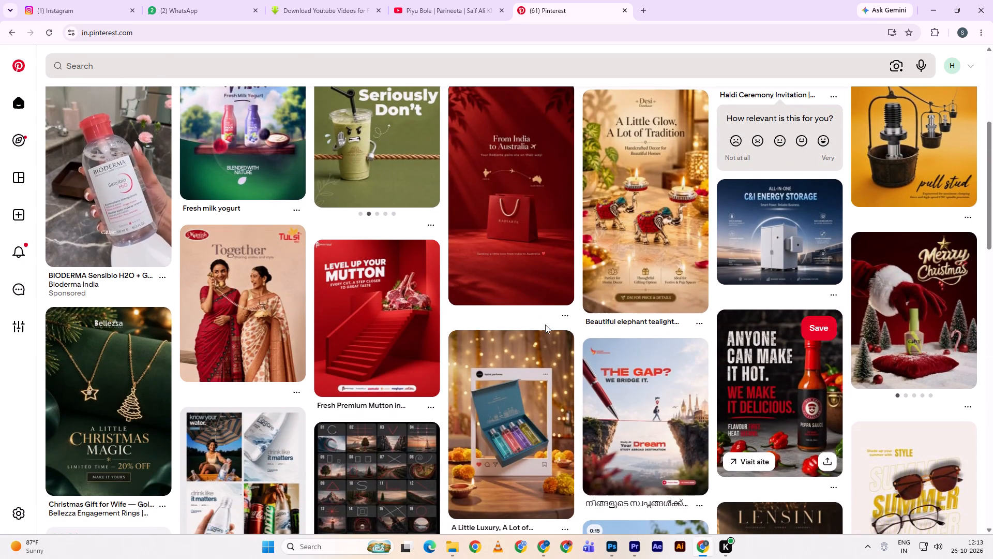
scroll(545, 325, "down", 6)
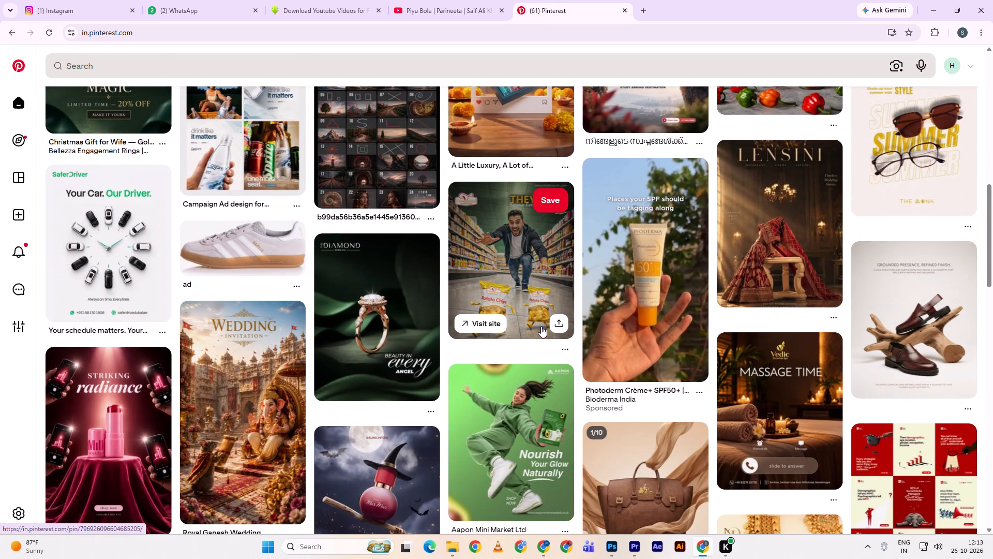
scroll(541, 327, "down", 3)
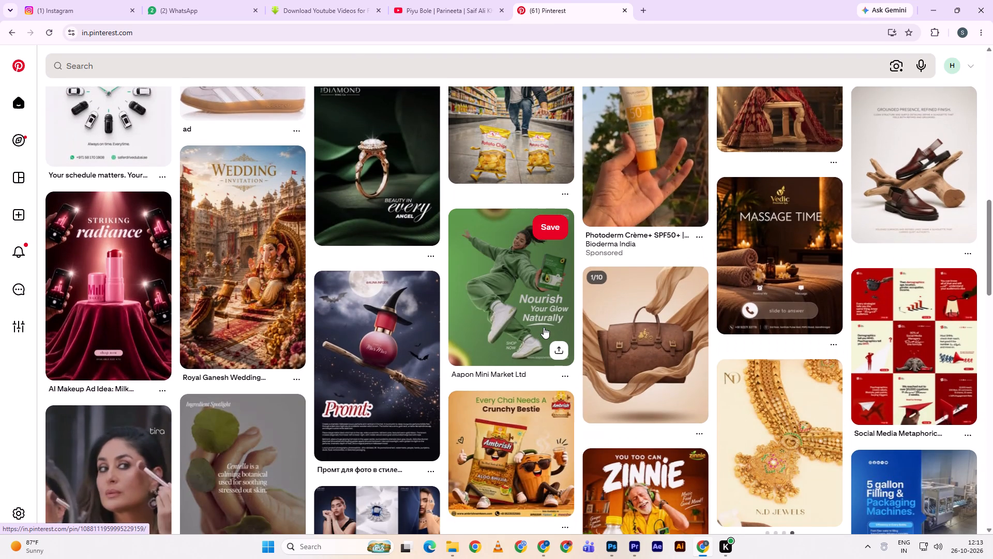
scroll(544, 327, "down", 4)
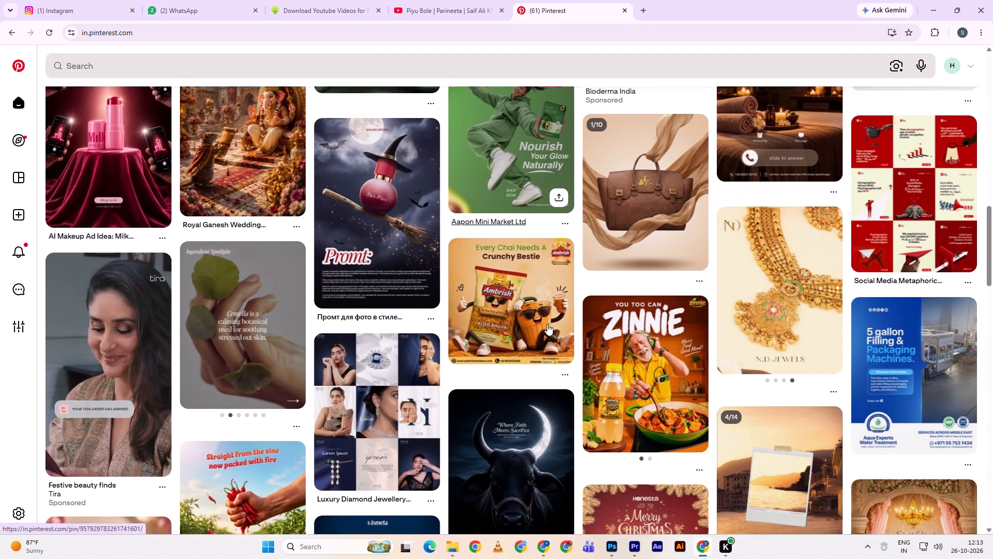
scroll(547, 323, "down", 6)
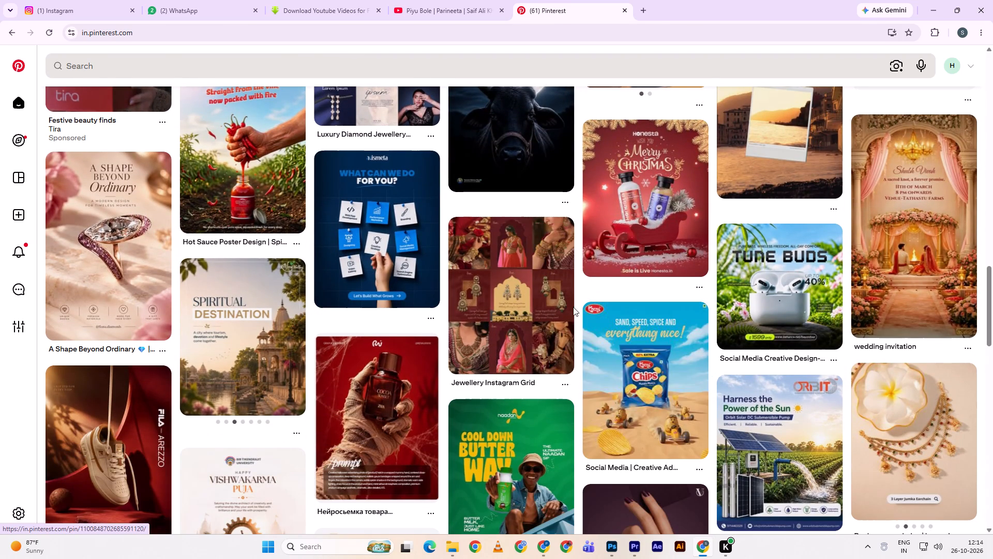
Open the maroon Jewellery Instagram Grid pin and examine the related jewellery posts for alternative frame shapes and layouts.
left_click(531, 302)
scroll(384, 308, "down", 1)
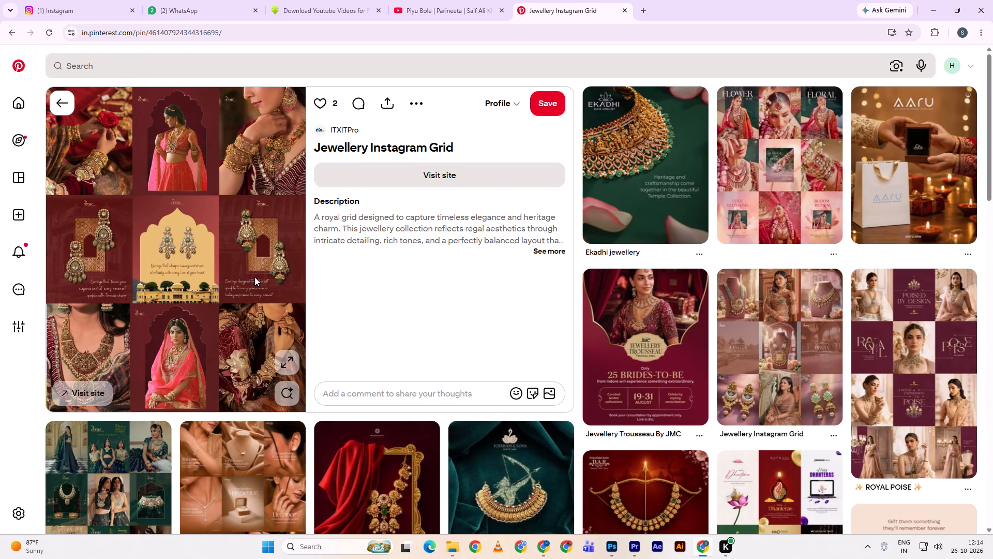
scroll(469, 296, "down", 3)
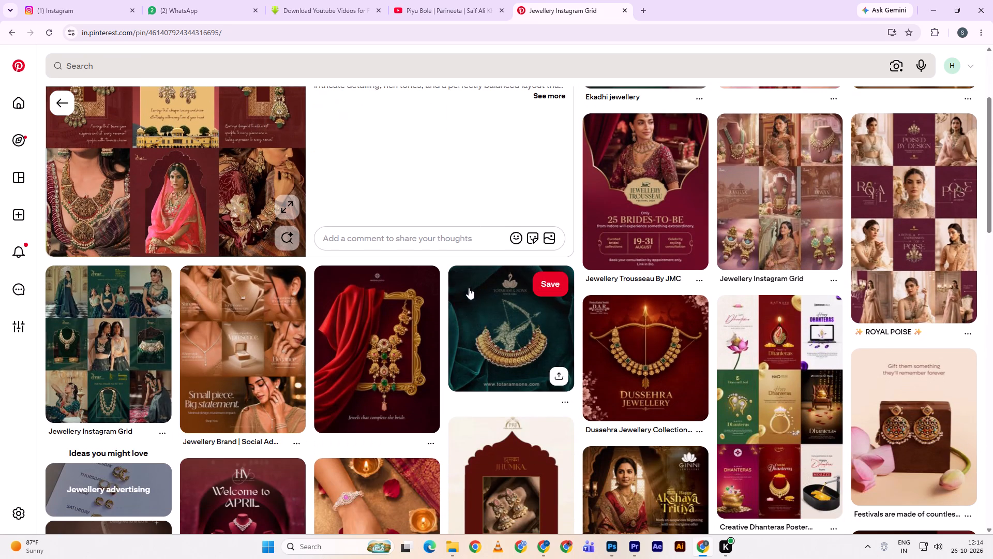
scroll(396, 254, "up", 1)
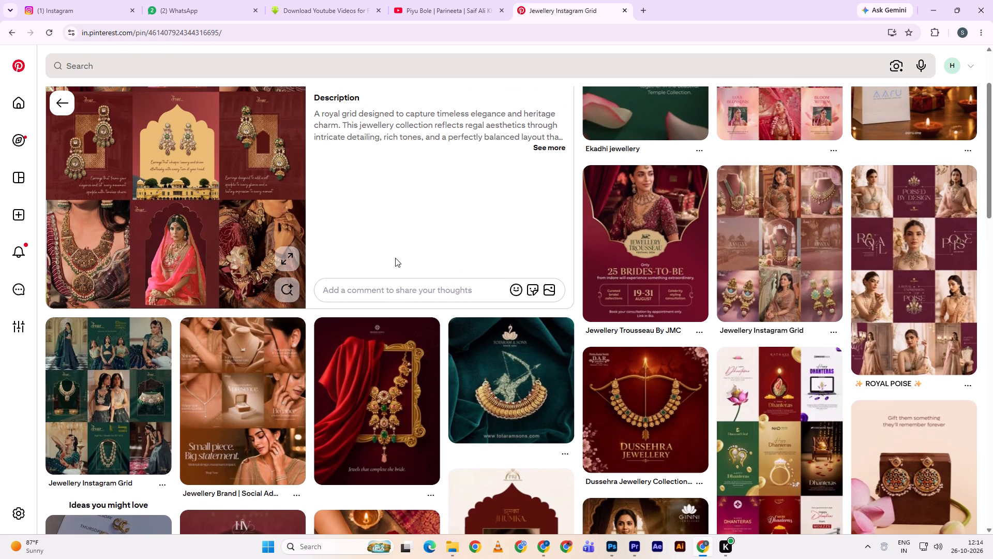
scroll(395, 259, "down", 2)
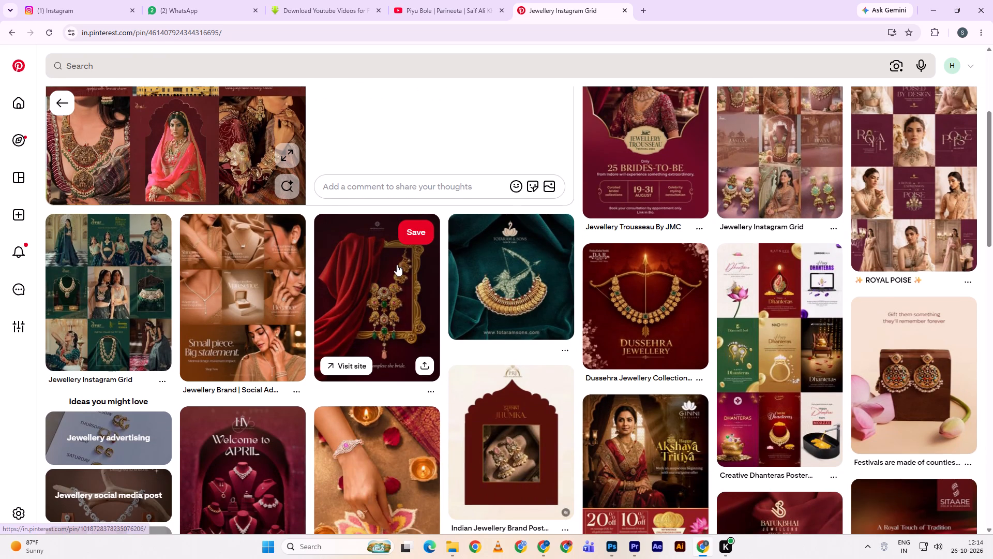
scroll(407, 256, "down", 2)
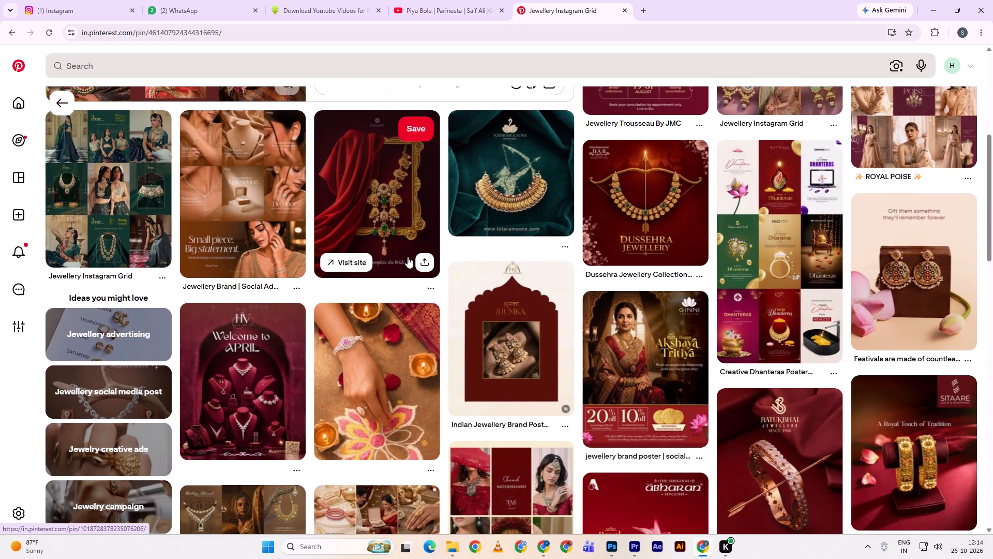
scroll(408, 261, "down", 3)
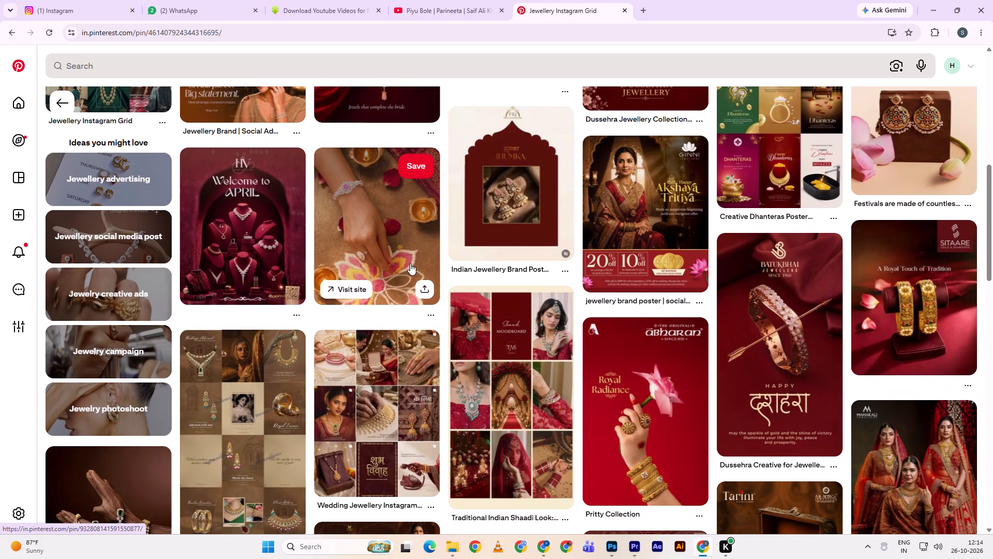
scroll(410, 263, "down", 4)
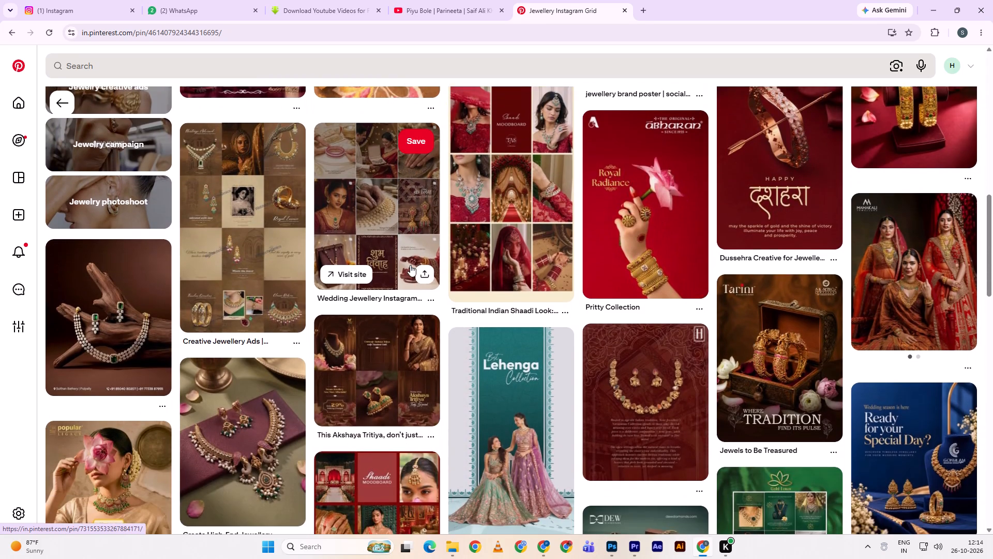
scroll(410, 265, "down", 1)
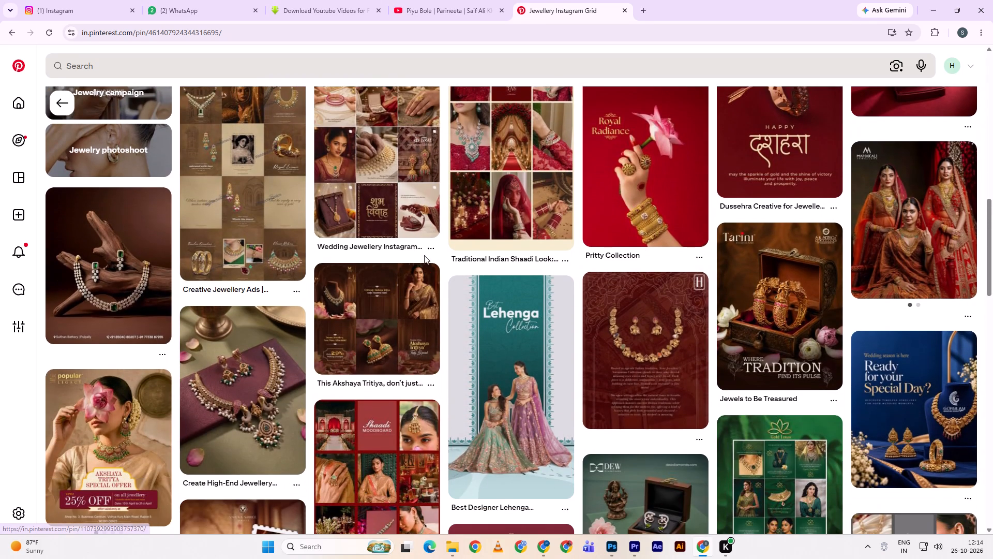
scroll(430, 252, "down", 3)
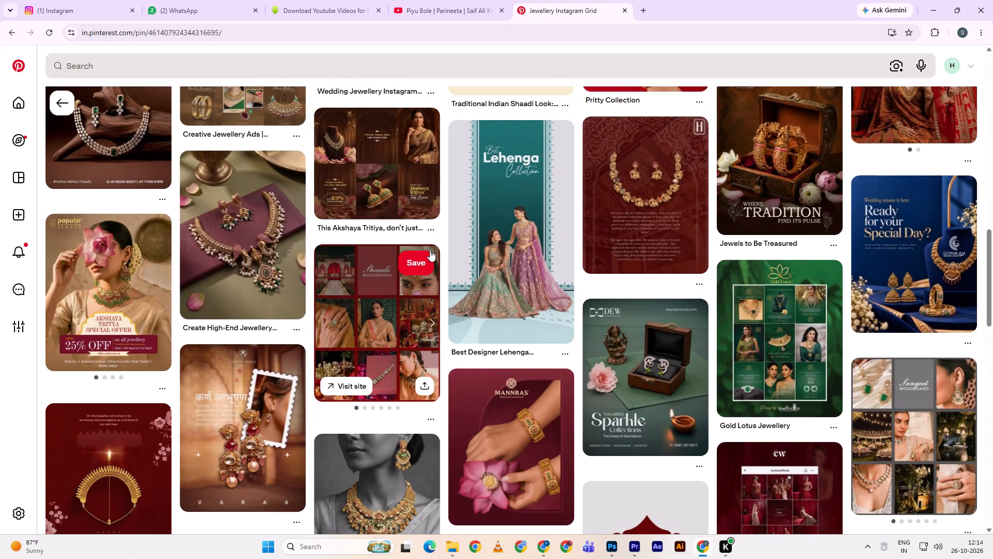
scroll(385, 260, "down", 2)
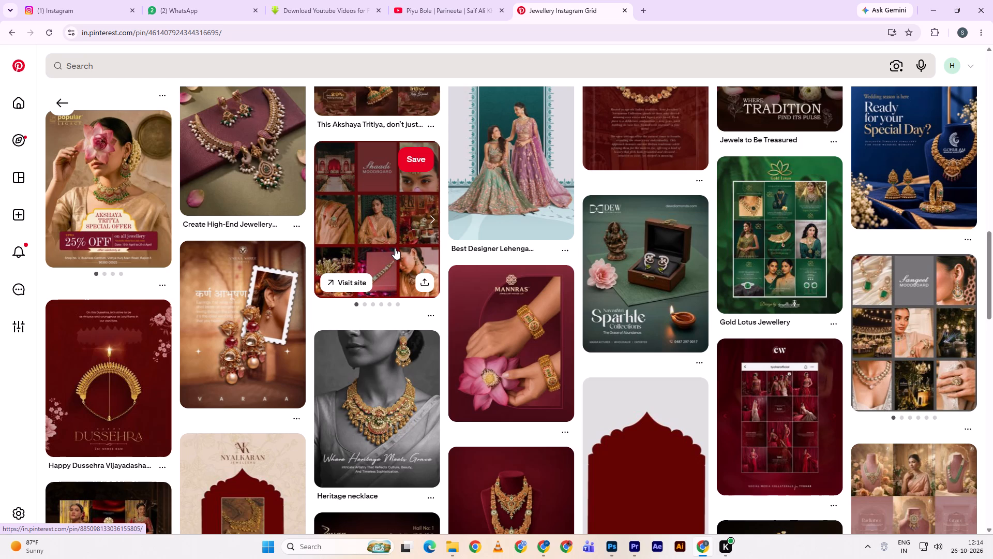
scroll(395, 248, "down", 1)
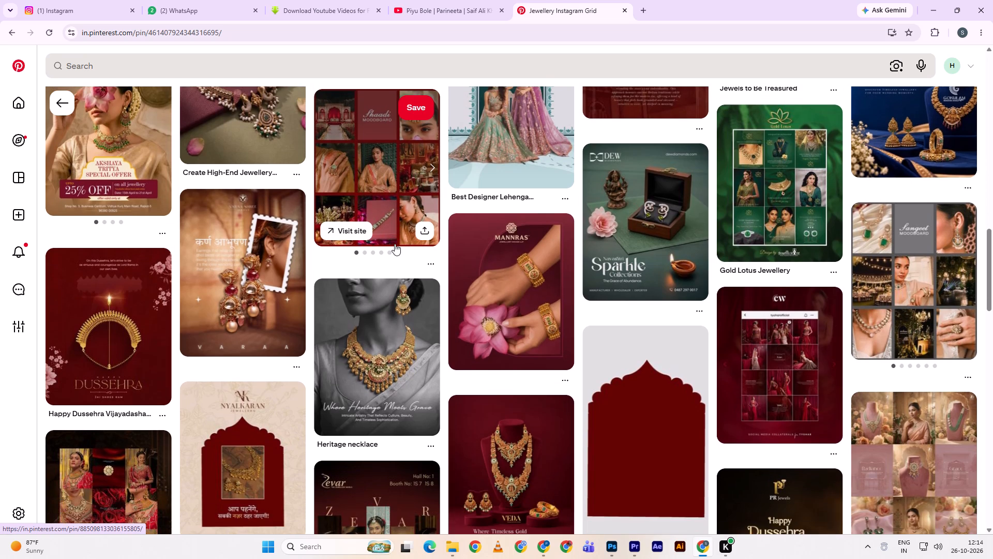
scroll(395, 244, "down", 3)
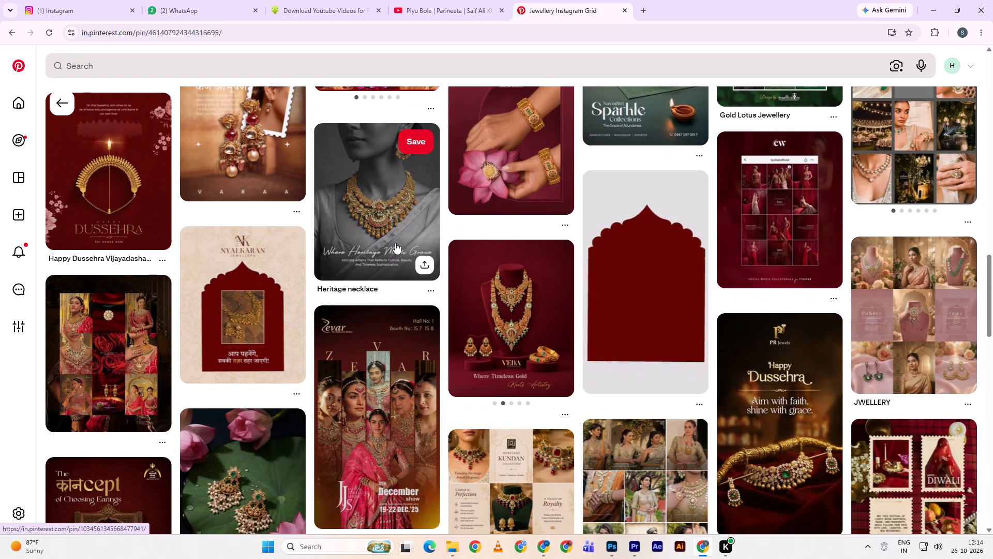
scroll(395, 243, "up", 2)
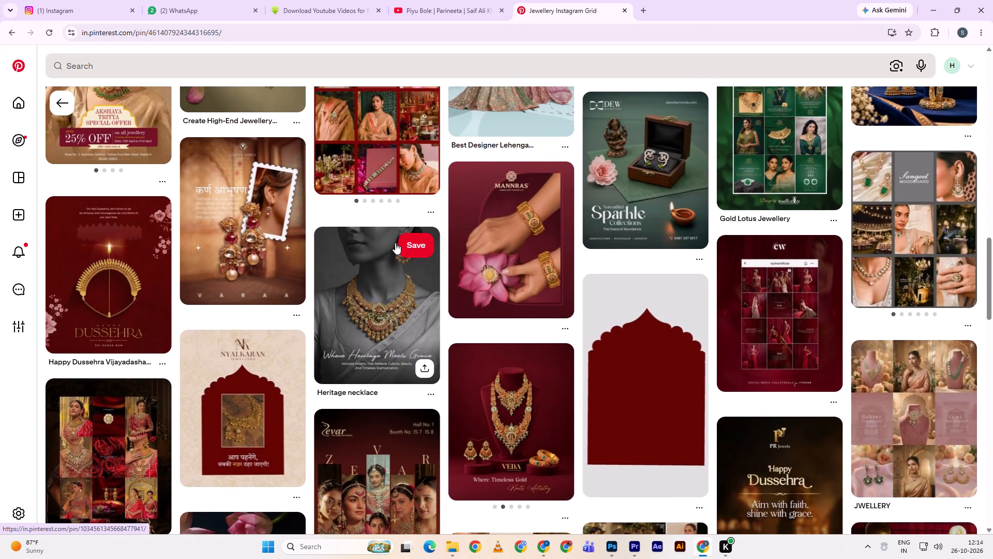
Browse the related jewellery pins on Pinterest for frame shapes and layout ideas for the bangles post.
scroll(395, 243, "down", 6)
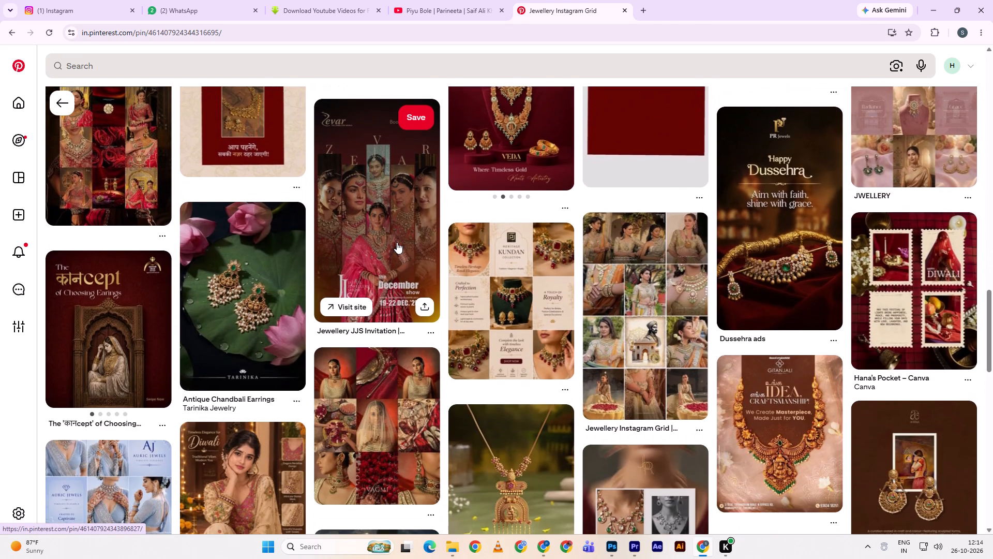
scroll(397, 242, "down", 2)
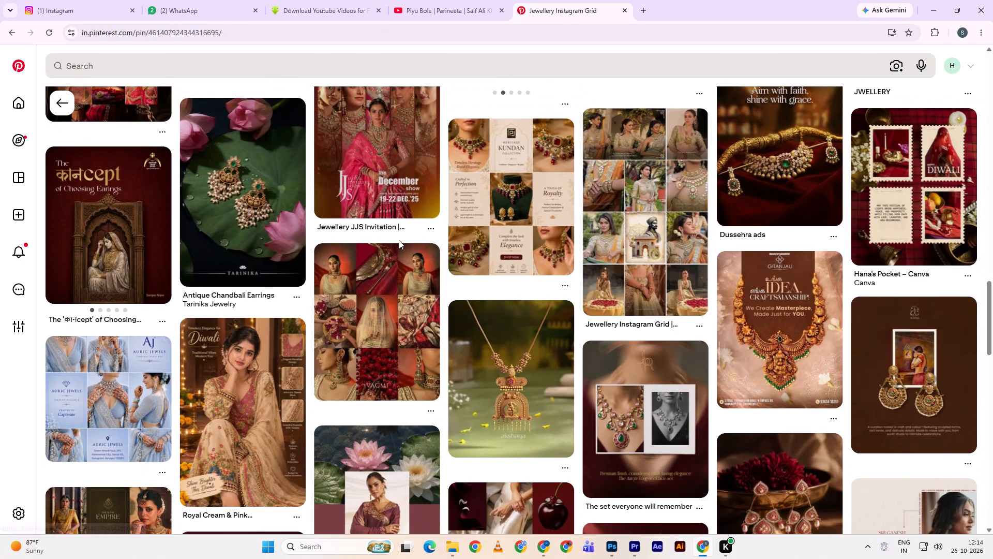
scroll(399, 240, "down", 2)
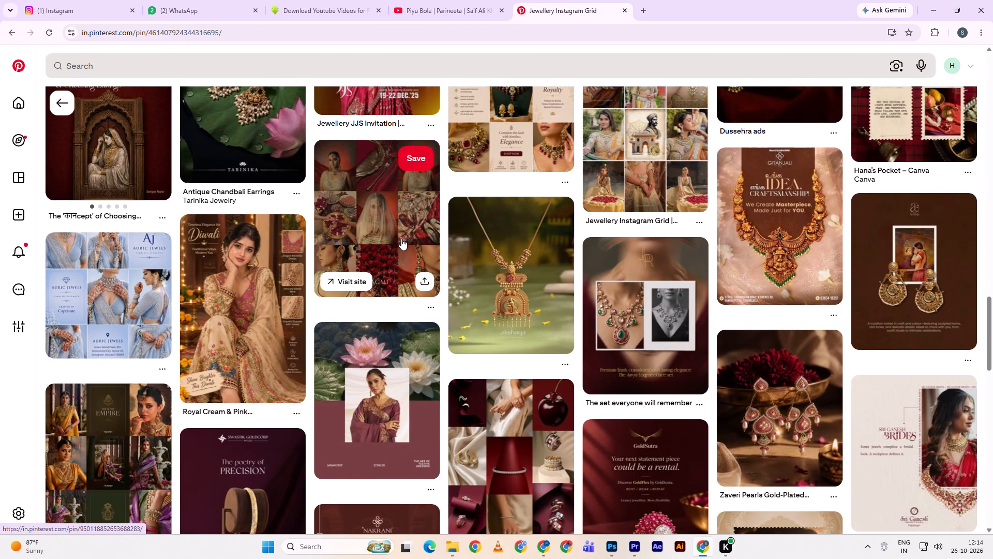
scroll(411, 258, "down", 5)
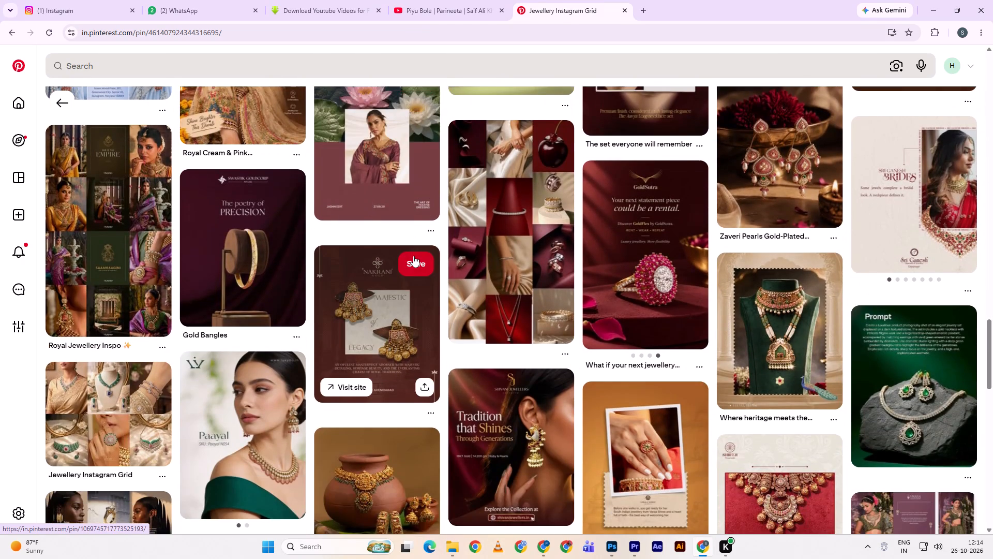
scroll(414, 258, "down", 5)
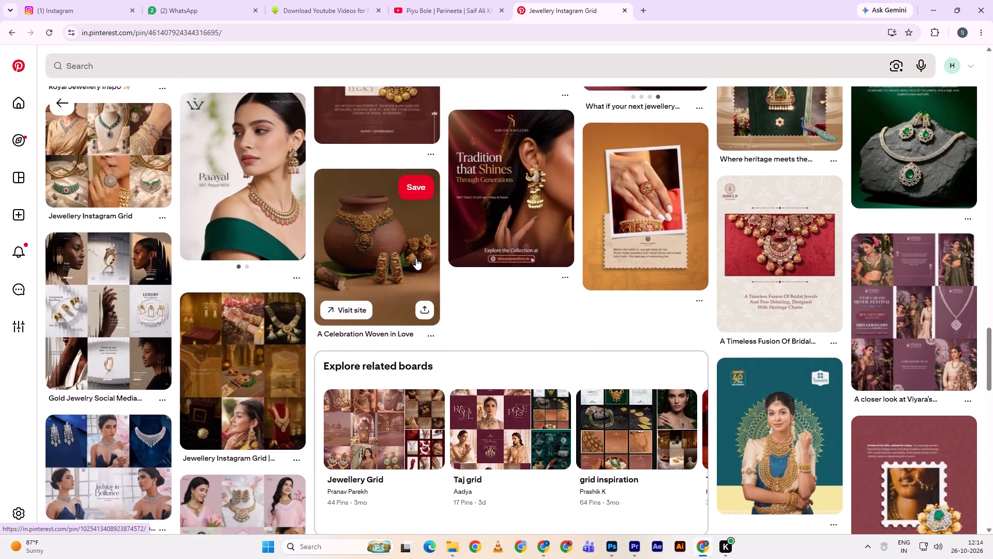
scroll(416, 258, "down", 1)
Switch to Photoshop and view the bangles post against its red satin background.
key("alt+Tab")
key("alt+Tab")
scroll(418, 267, "up", 1)
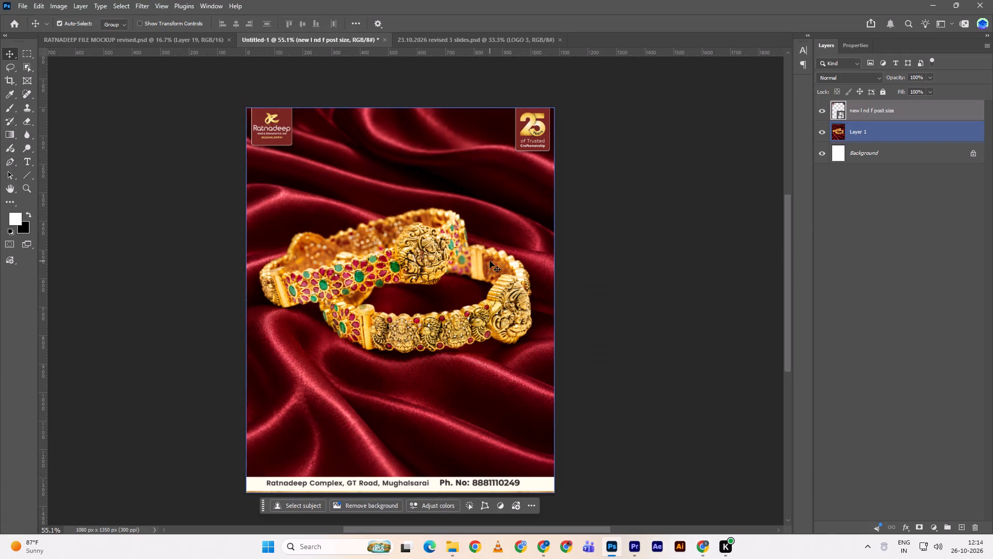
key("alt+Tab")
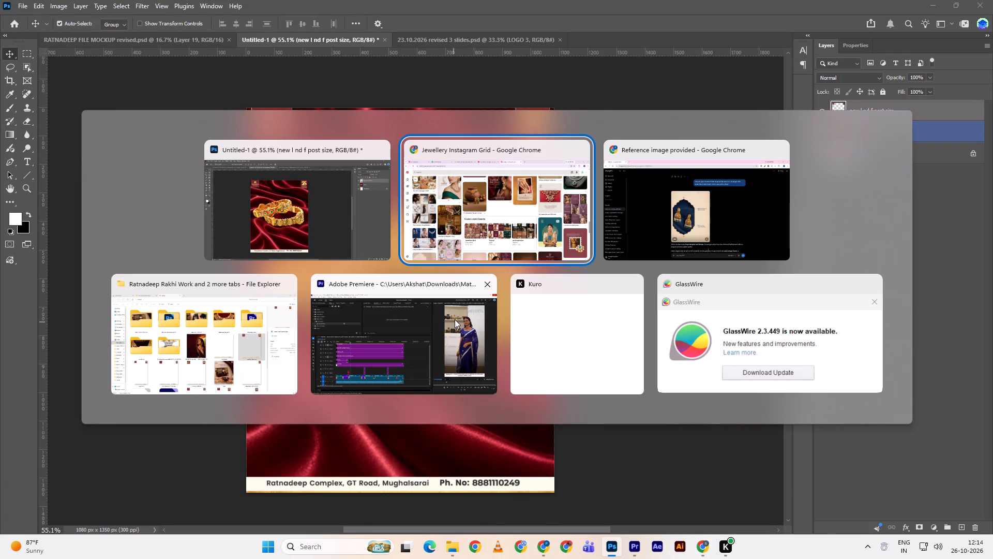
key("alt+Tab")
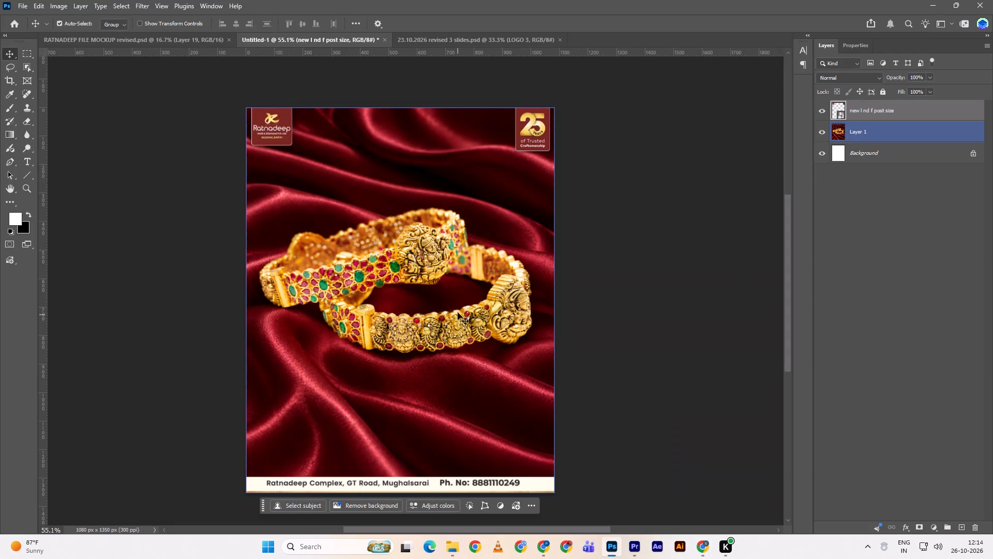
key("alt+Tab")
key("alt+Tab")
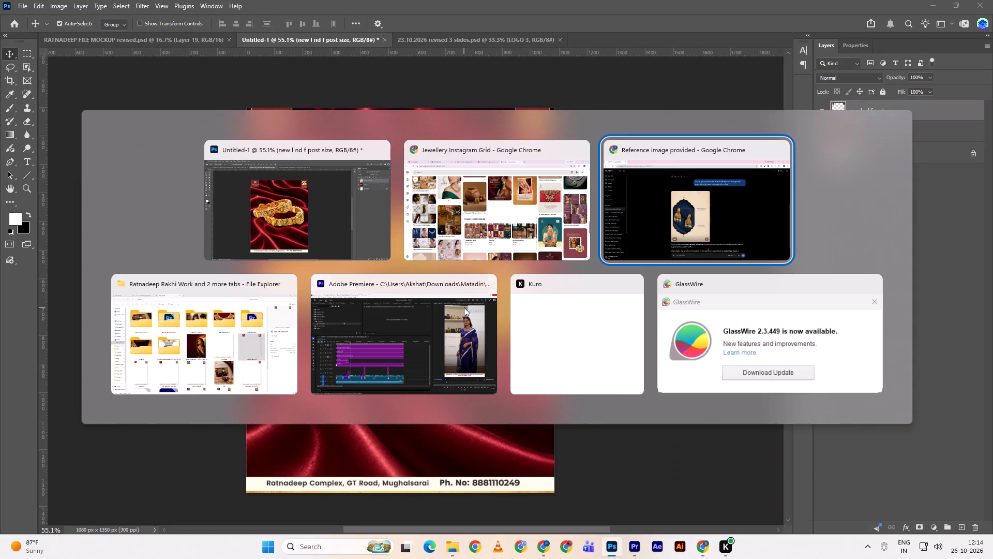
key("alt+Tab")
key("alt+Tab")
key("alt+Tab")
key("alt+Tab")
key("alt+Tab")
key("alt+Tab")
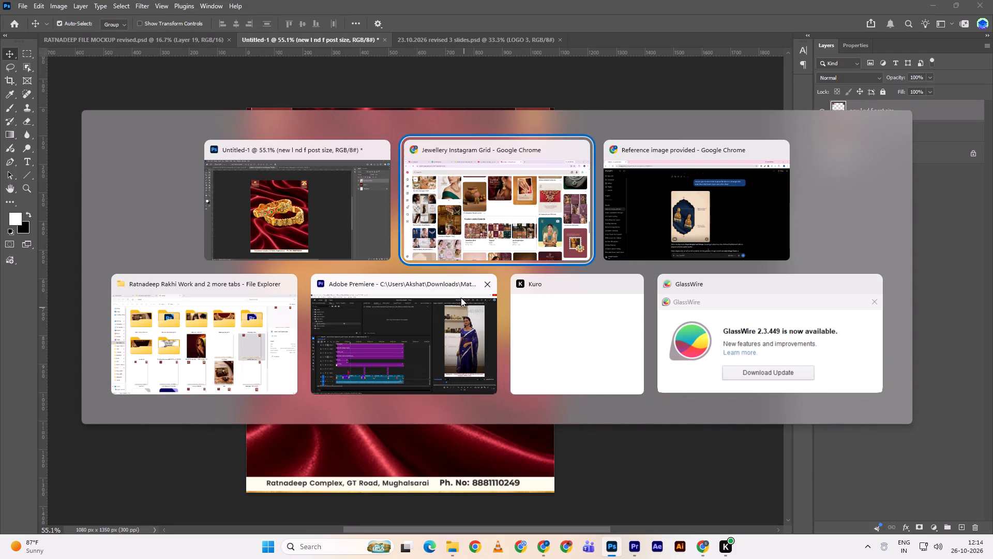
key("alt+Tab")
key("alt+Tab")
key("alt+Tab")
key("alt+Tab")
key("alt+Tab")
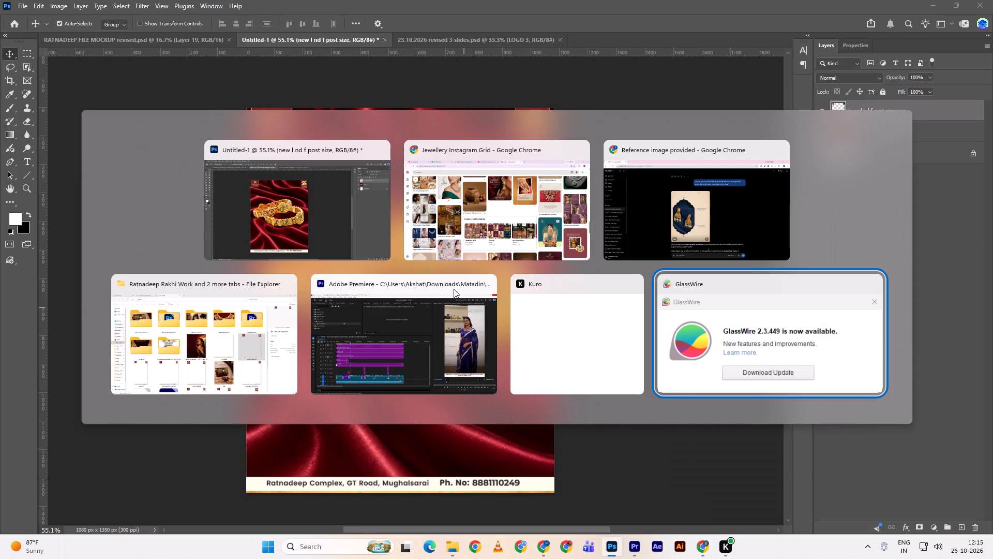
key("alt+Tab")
Examine the framed "Timeless Traditions" tile and its neighbours in RATNADEEP FILE MOCKUP revised.psd, with a brief check of the 23.10.2026 revised 3 slides document.
left_click(146, 41)
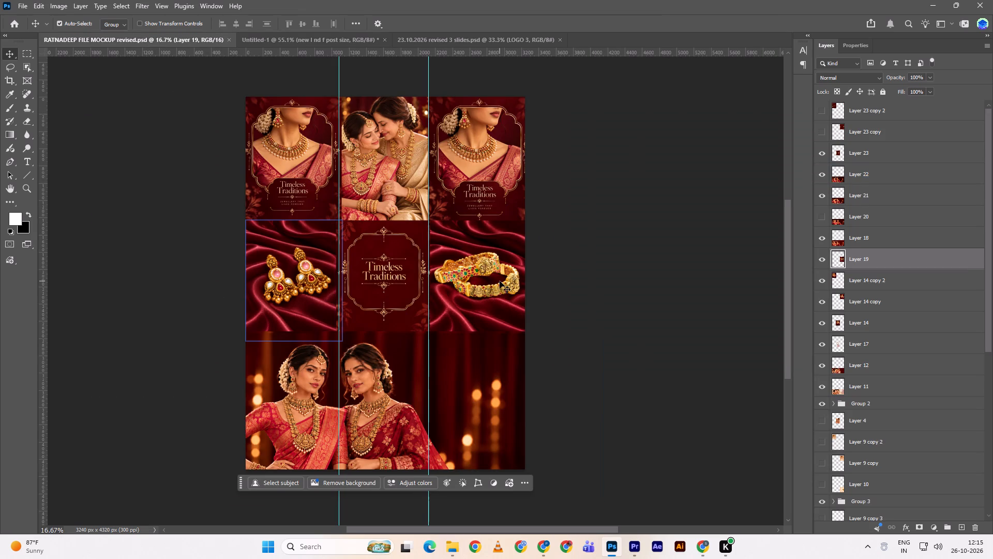
scroll(565, 286, "up", 1)
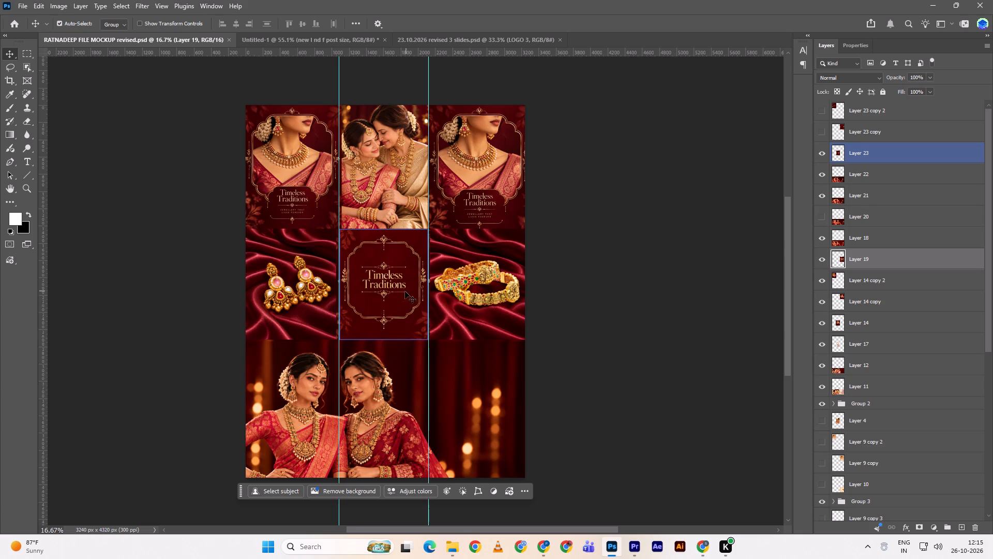
scroll(402, 293, "up", 8, "alt")
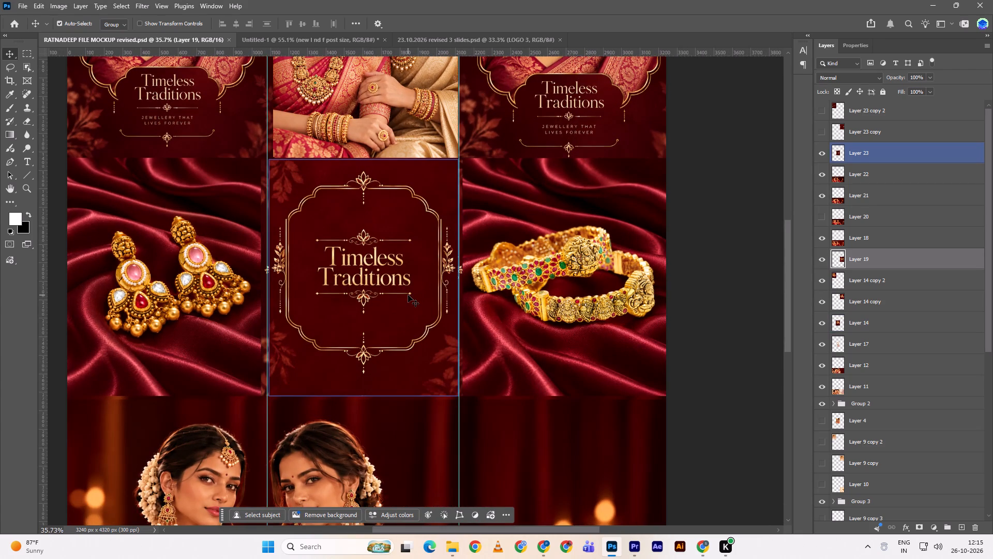
scroll(408, 295, "up", 2)
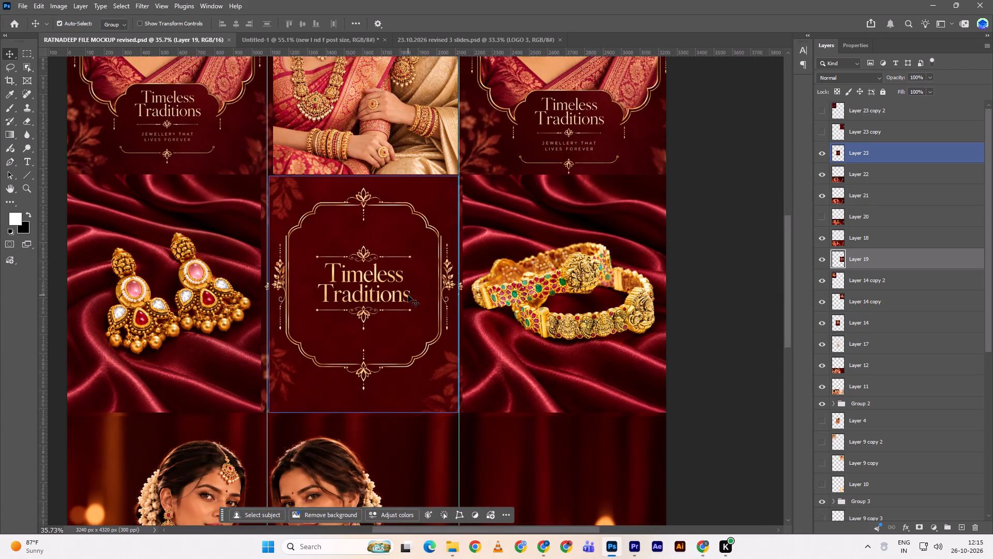
scroll(408, 295, "down", 4)
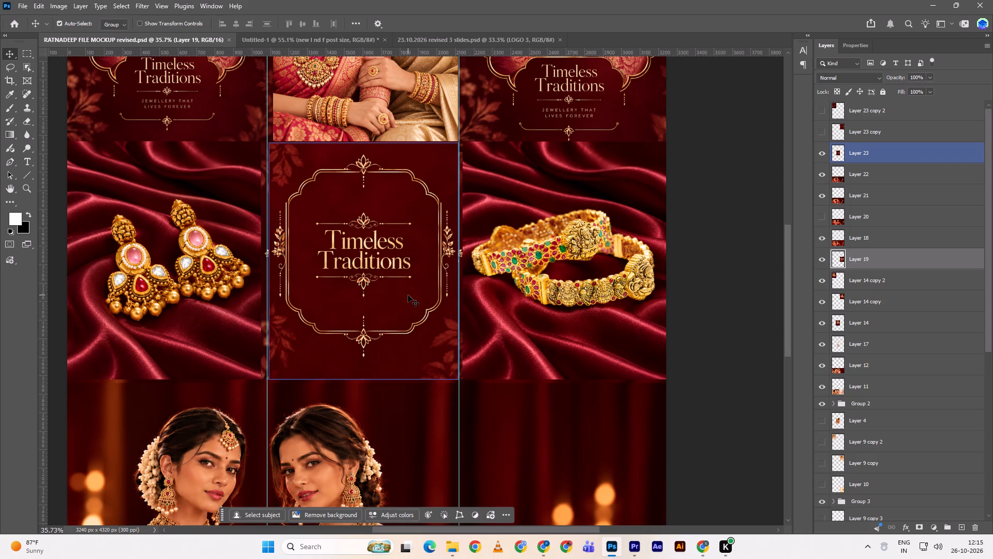
scroll(408, 295, "down", 3)
scroll(384, 292, "up", 4)
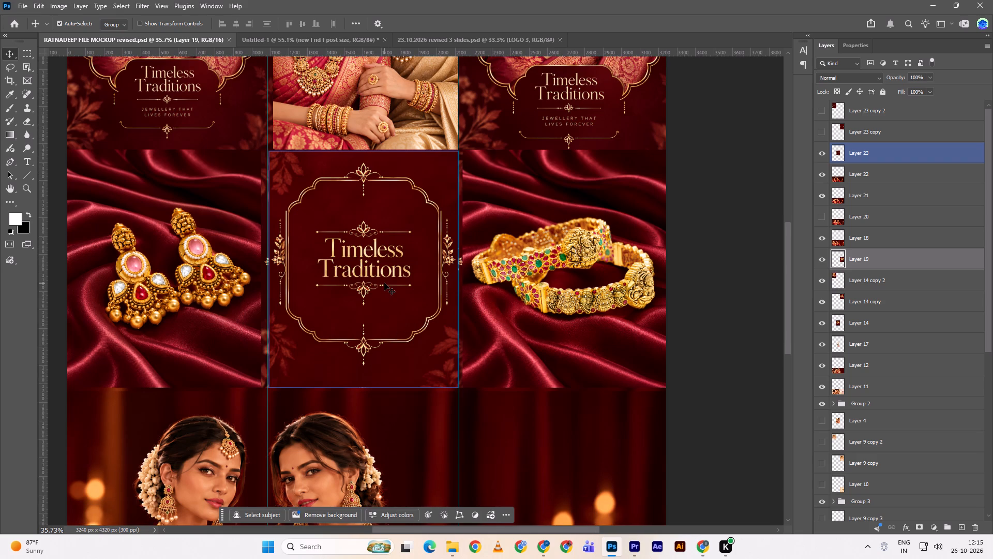
scroll(384, 283, "up", 1, "alt")
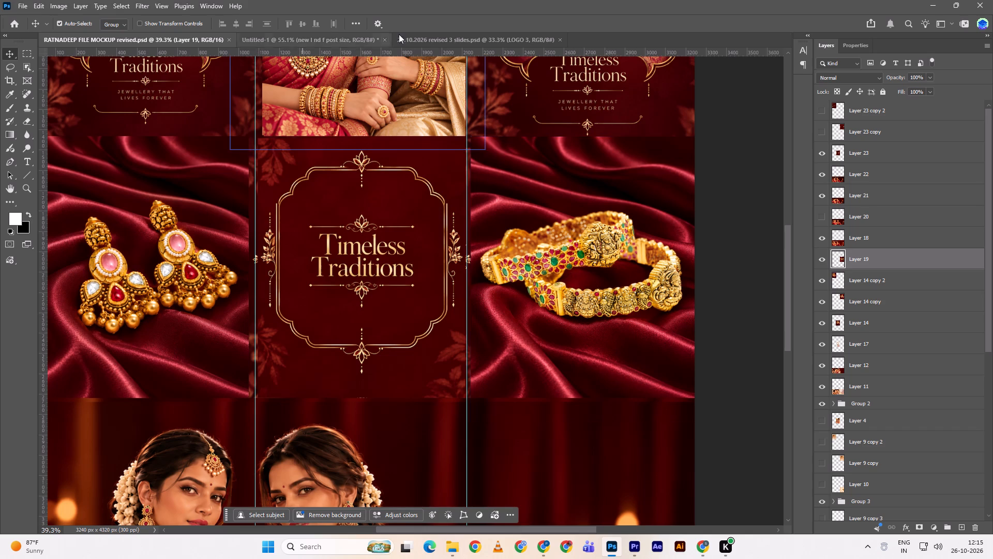
left_click(415, 38)
left_click(318, 32)
left_click(320, 40)
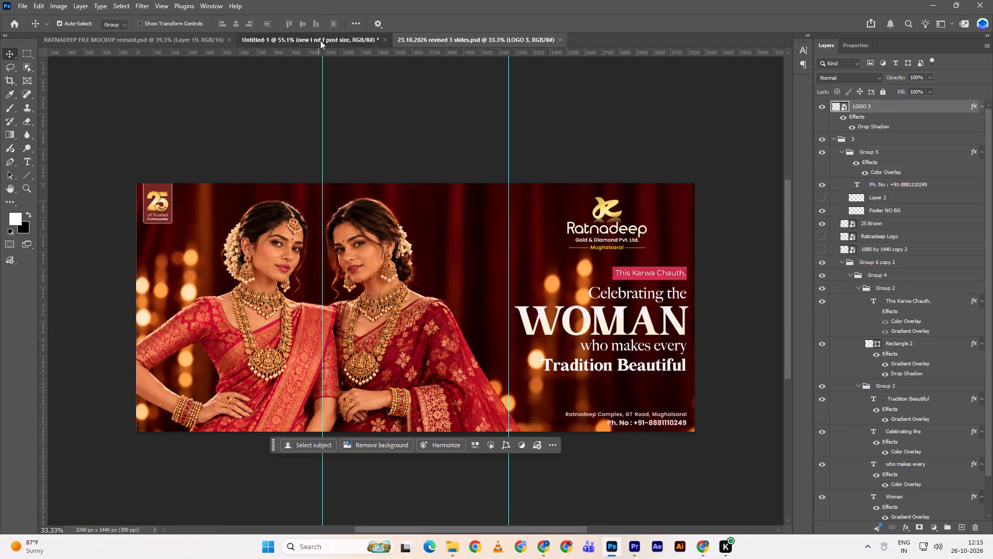
left_click(188, 37)
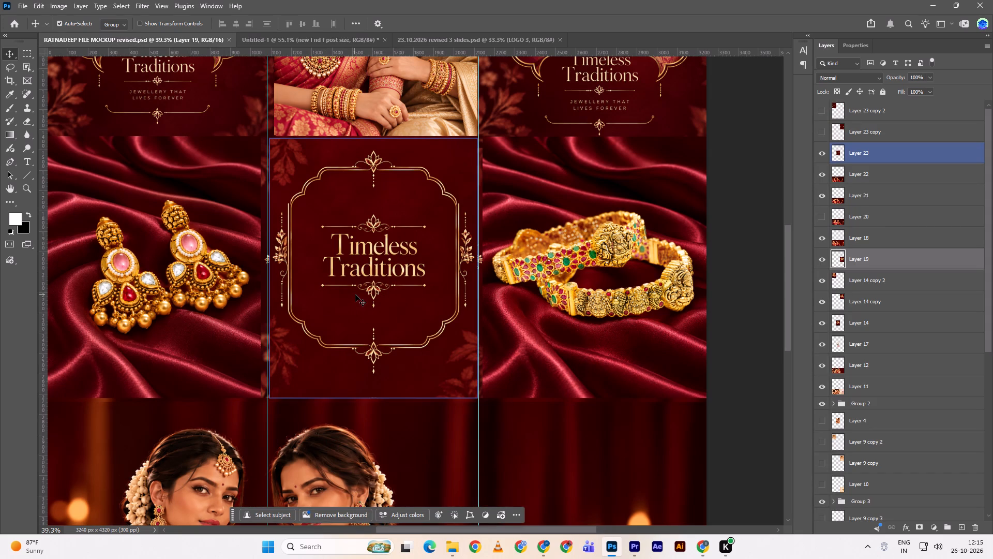
scroll(355, 295, "up", 6)
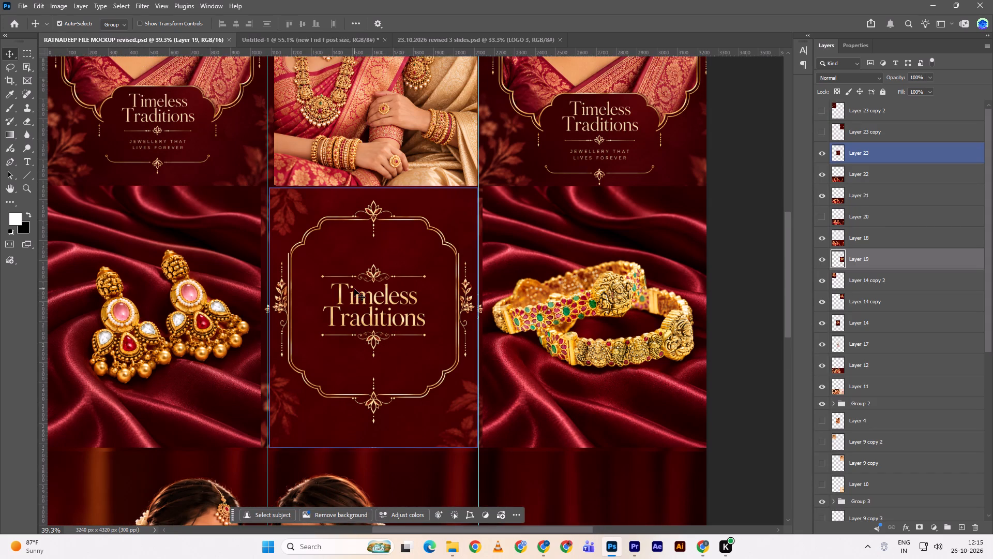
Examine the framed "Timeless Traditions" tile against the neighbouring earrings and bangles tiles in the jewellery grid mockup.
scroll(354, 289, "up", 3)
scroll(354, 289, "down", 2, "alt")
scroll(356, 290, "up", 3)
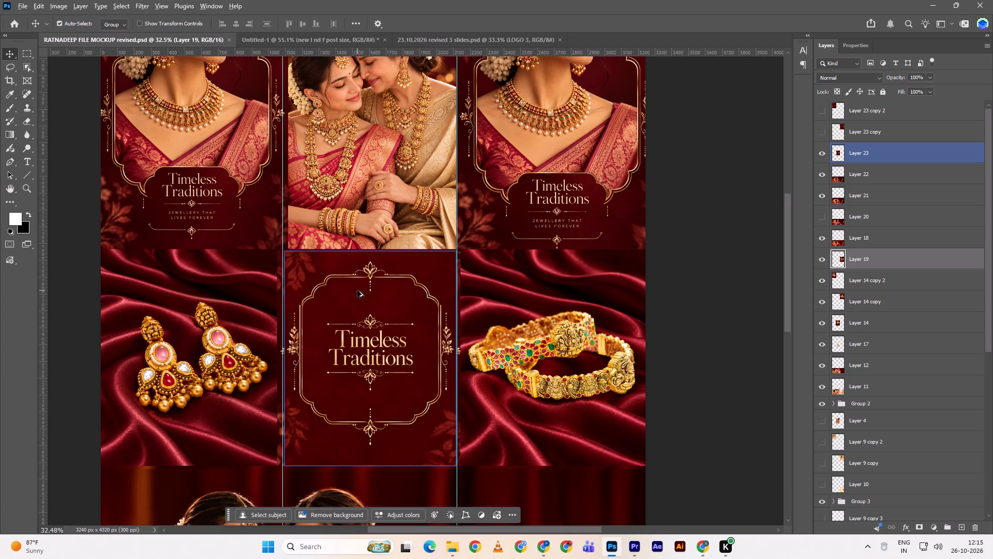
scroll(359, 295, "up", 2, "alt")
scroll(363, 293, "down", 8)
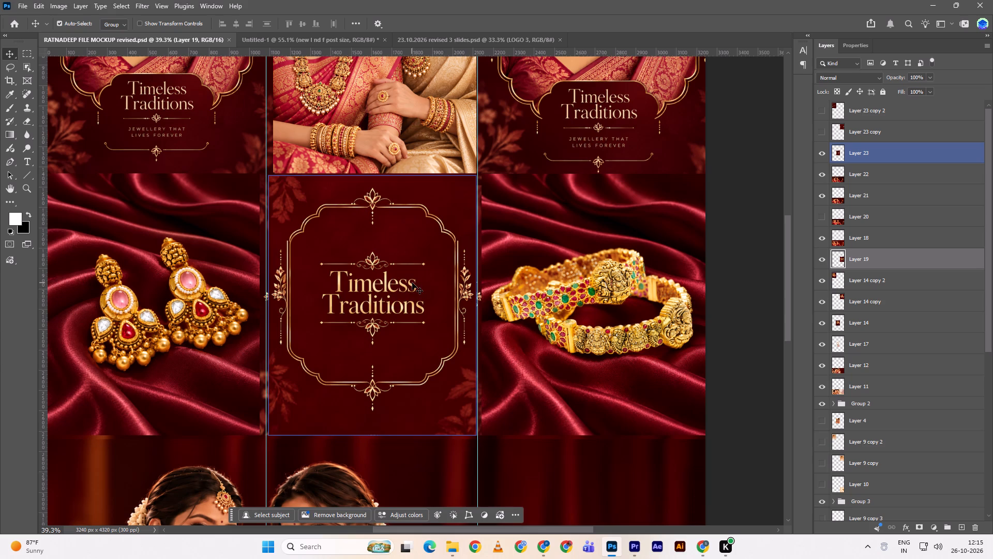
Check the 23.10.2026 revised 3 slides document briefly, and inspect the bangles post in Untitled-1.
left_click(442, 38)
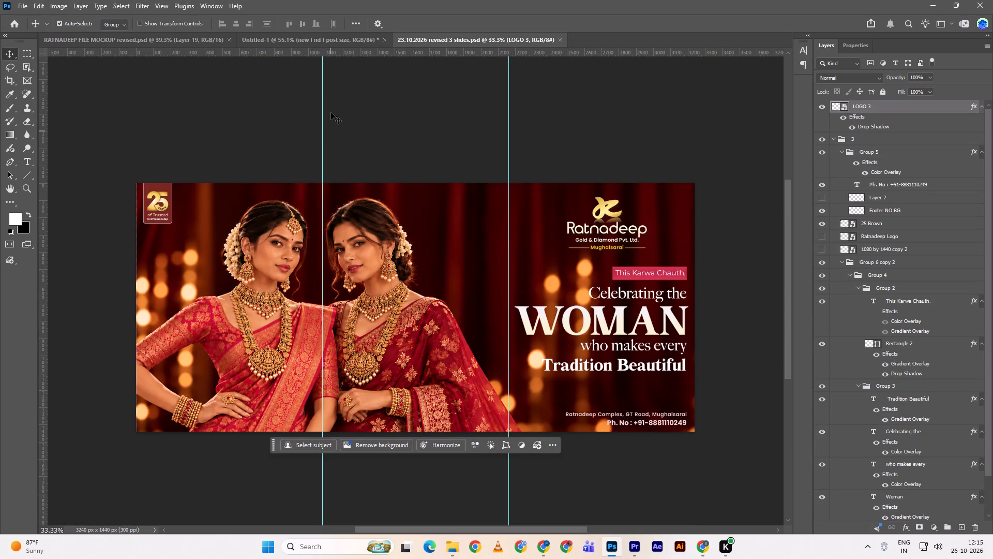
left_click(329, 52)
left_click(330, 45)
scroll(414, 216, "up", 1)
scroll(414, 216, "down", 2)
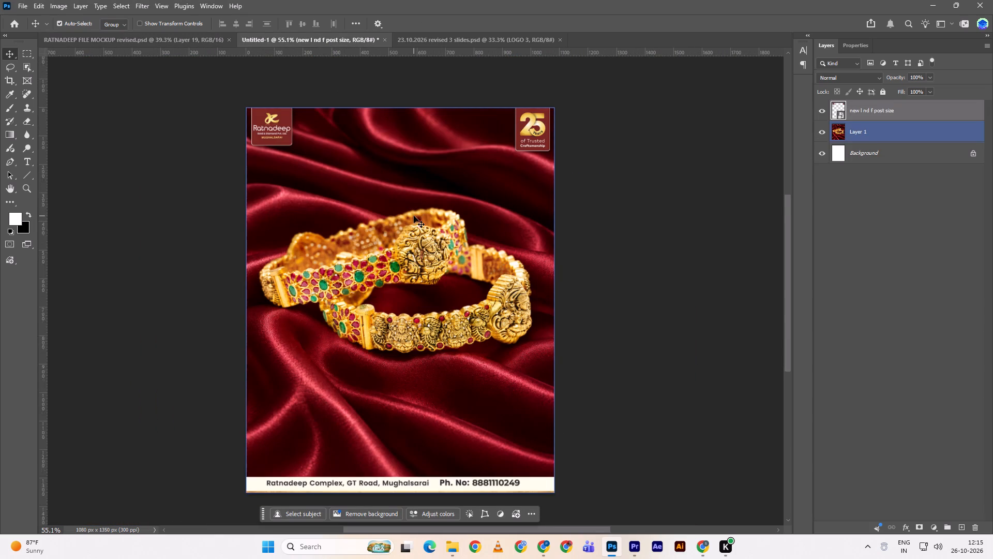
scroll(411, 219, "up", 1, "alt")
scroll(411, 219, "down", 2, "ctrl")
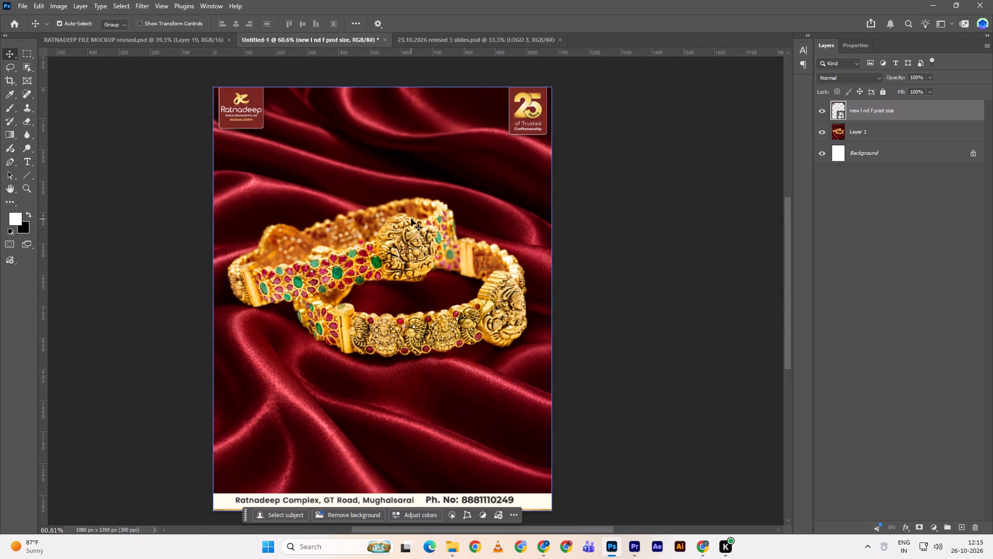
scroll(411, 219, "down", 1, "alt")
Switch to Chrome and browse the regaljewellers_in Instagram grid for post layout references.
key("alt+Tab")
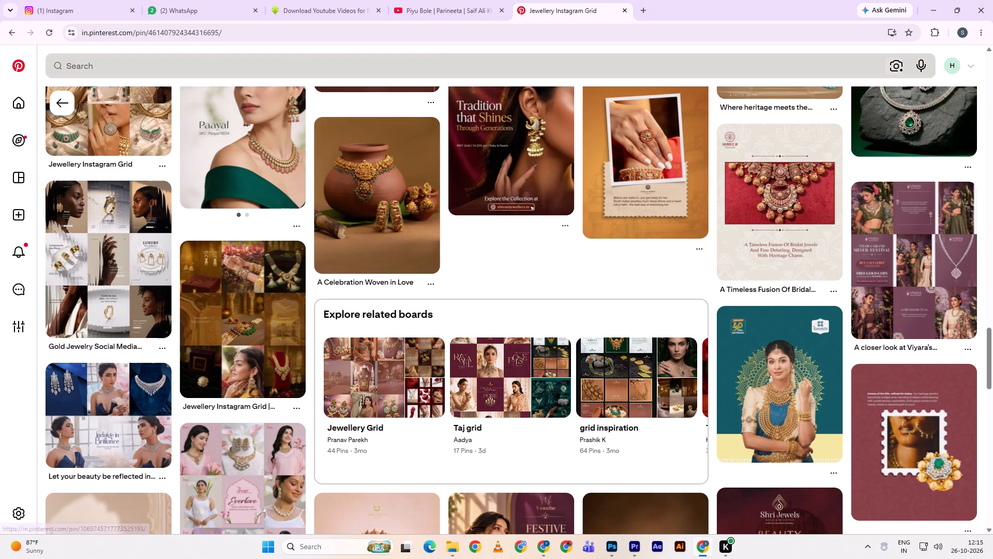
left_click(94, 0)
scroll(368, 287, "up", 4)
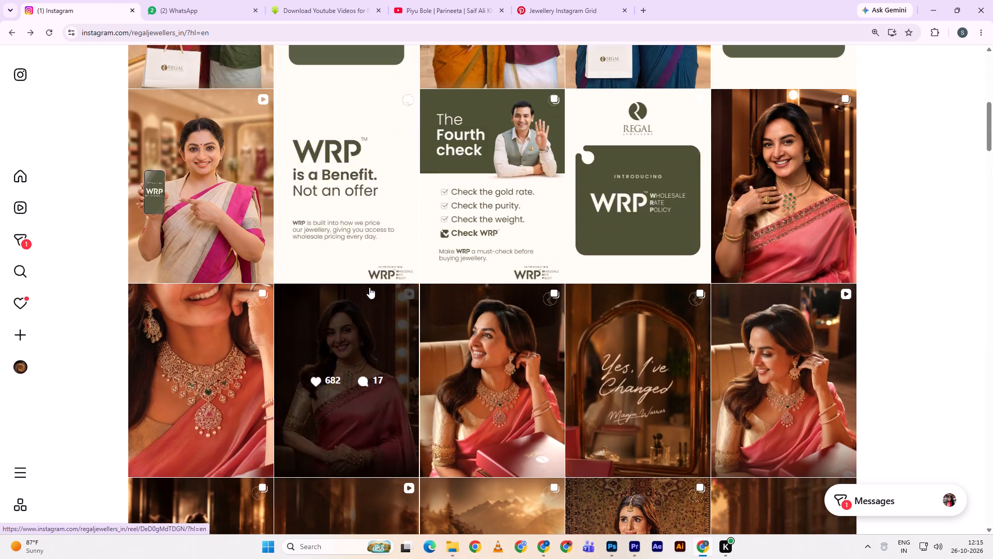
scroll(403, 303, "up", 11)
Return to Photoshop and examine the earrings, framed title and bangles row in RATNADEEP FILE MOCKUP revised.psd.
key("alt+Tab")
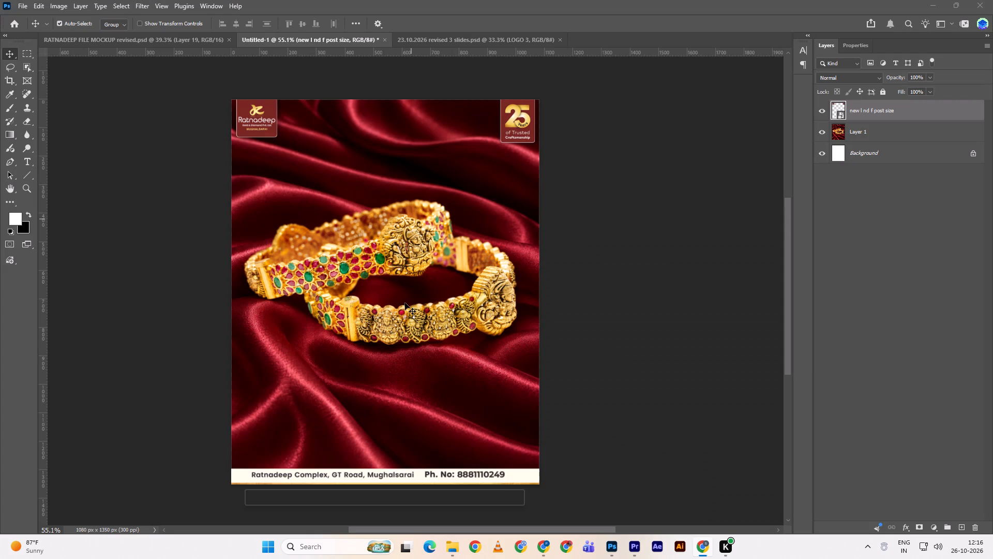
left_click(167, 38)
scroll(424, 277, "up", 1)
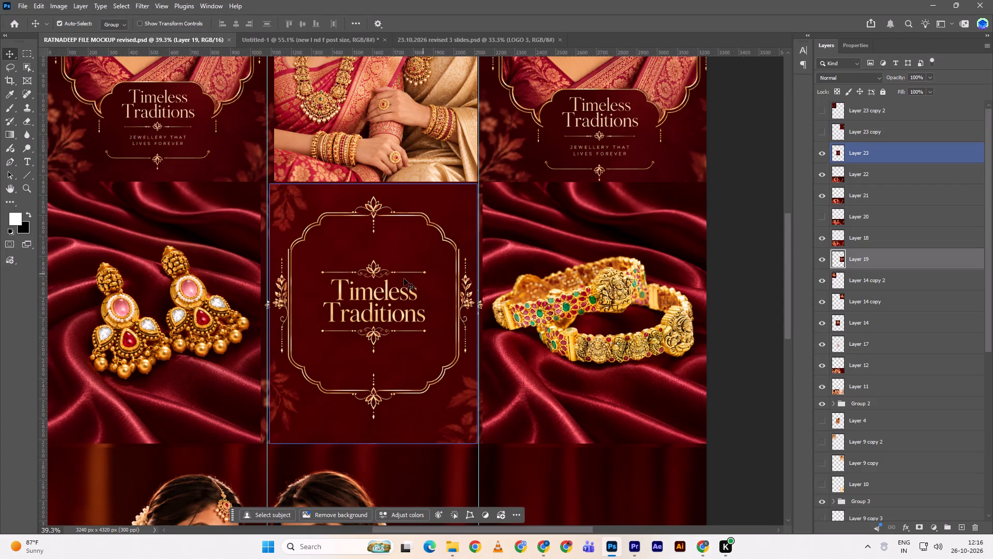
scroll(343, 282, "down", 3)
scroll(350, 278, "down", 2, "alt")
scroll(362, 282, "up", 1, "alt")
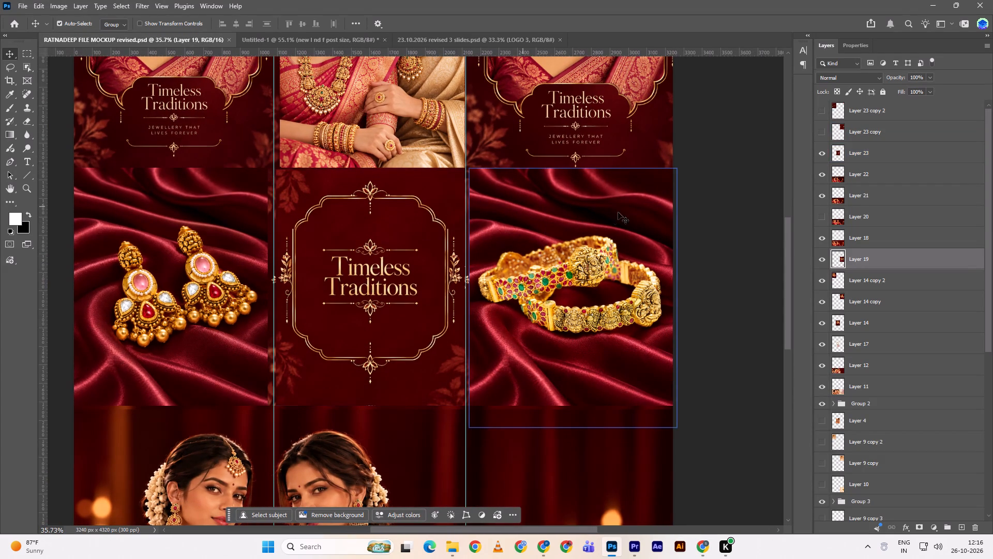
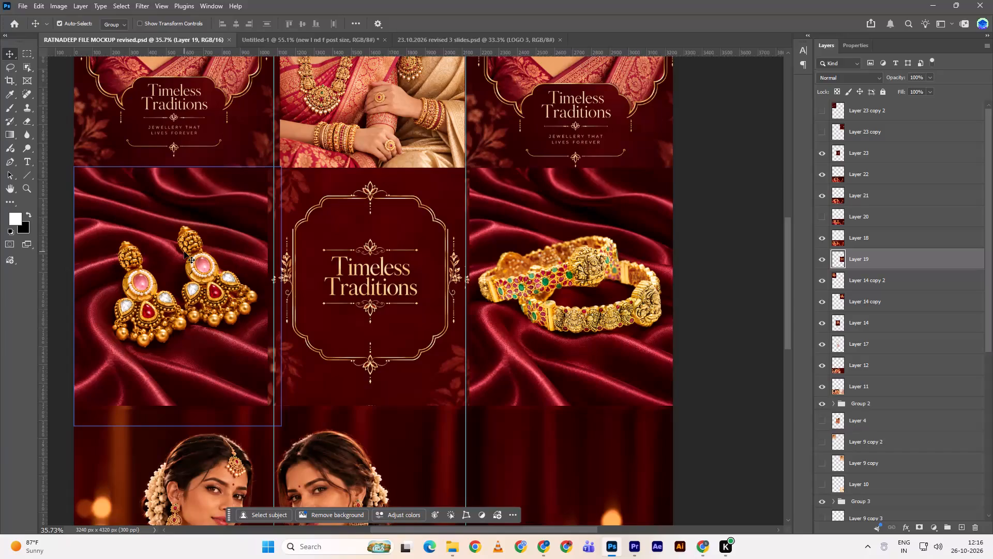
Examine the bangles post on its red satin background and compare it with the Ratnadeep grid mockup.
left_click(431, 34)
left_click(266, 39)
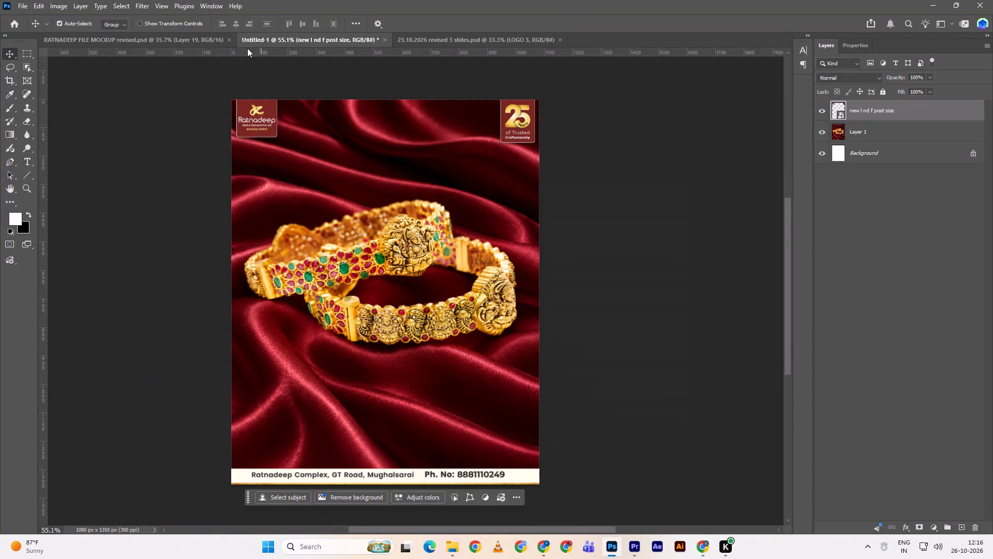
left_click(201, 37)
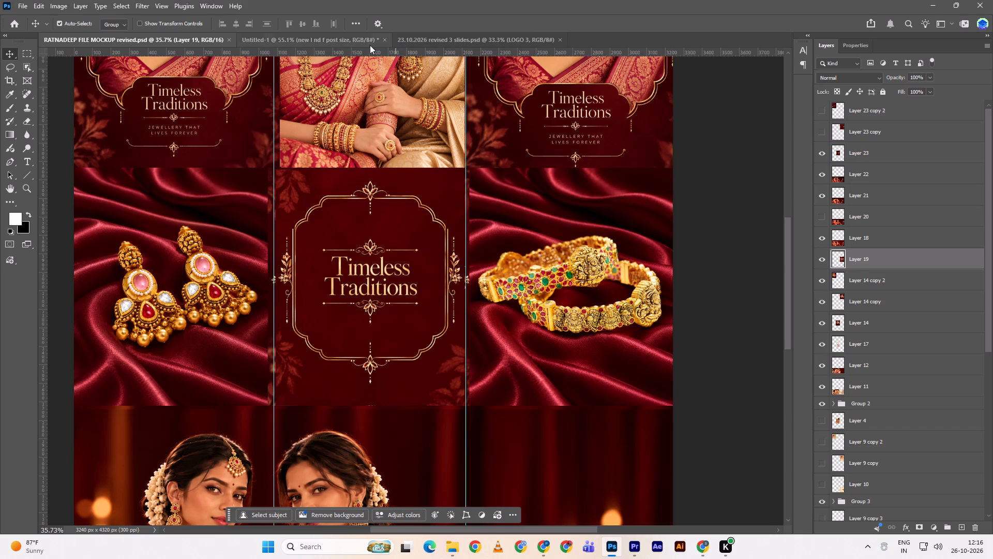
left_click(347, 45)
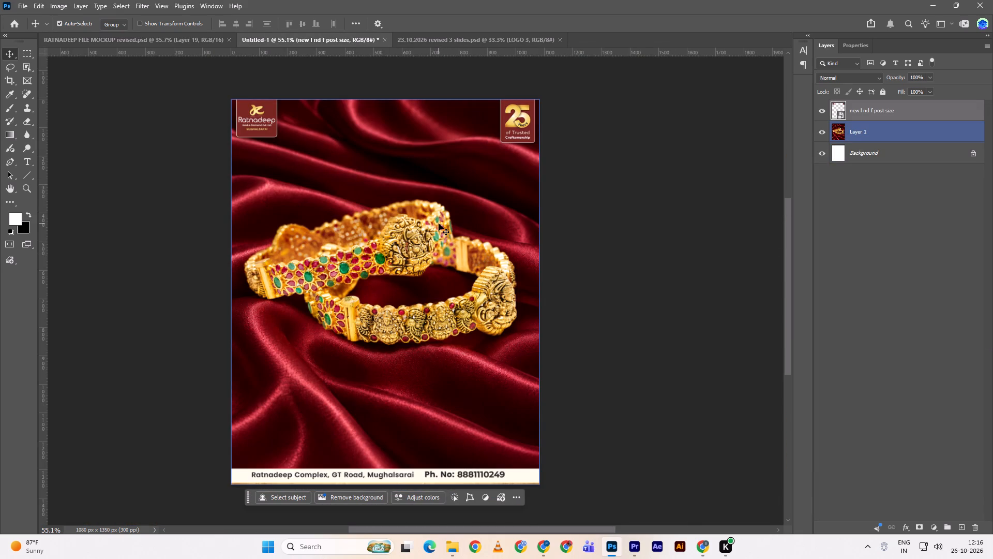
scroll(439, 224, "up", 1)
scroll(439, 224, "down", 1)
scroll(708, 361, "down", 1)
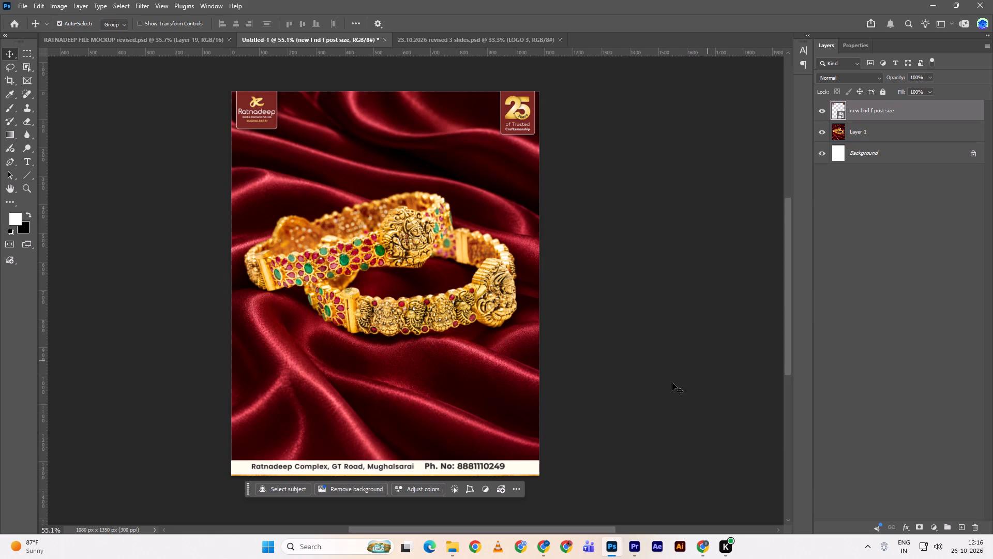
scroll(648, 351, "up", 1)
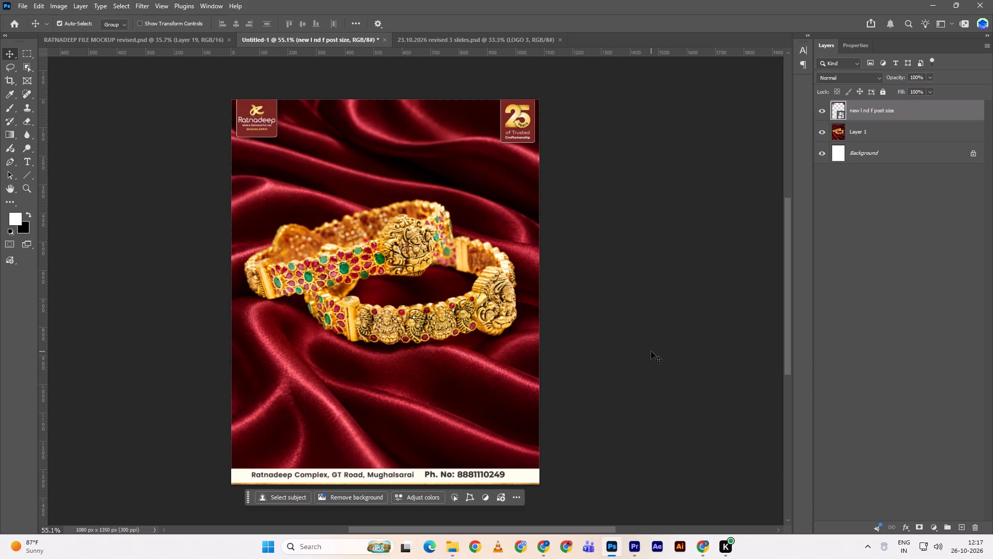
scroll(651, 351, "up", 2)
scroll(652, 352, "down", 2)
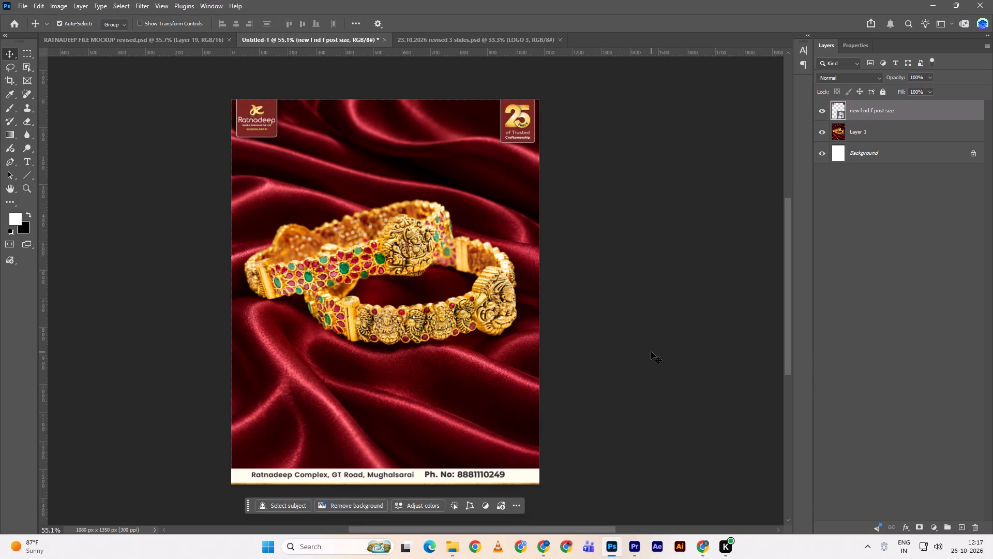
scroll(651, 352, "down", 1)
scroll(629, 327, "up", 1)
scroll(572, 279, "down", 3)
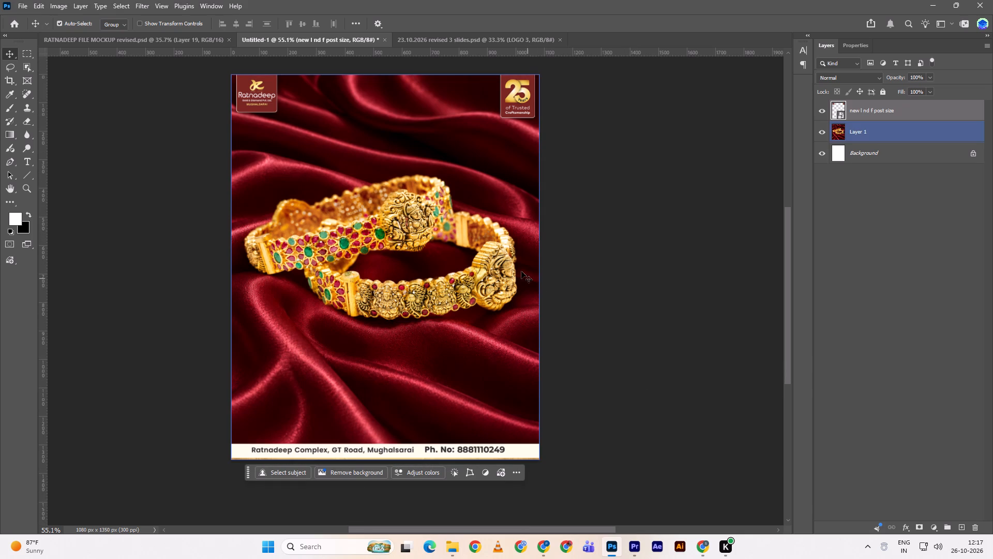
scroll(484, 289, "up", 2)
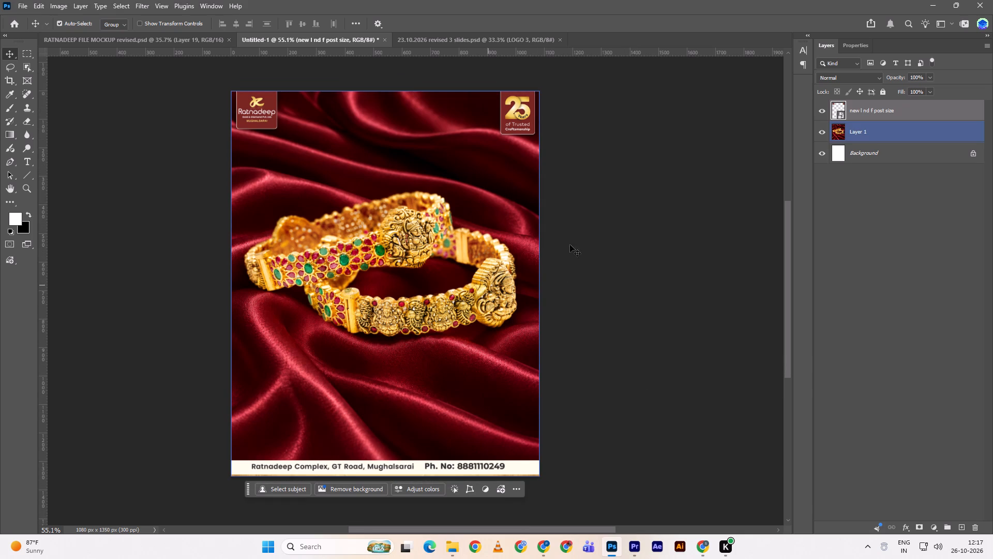
scroll(661, 221, "down", 2)
scroll(661, 220, "up", 4)
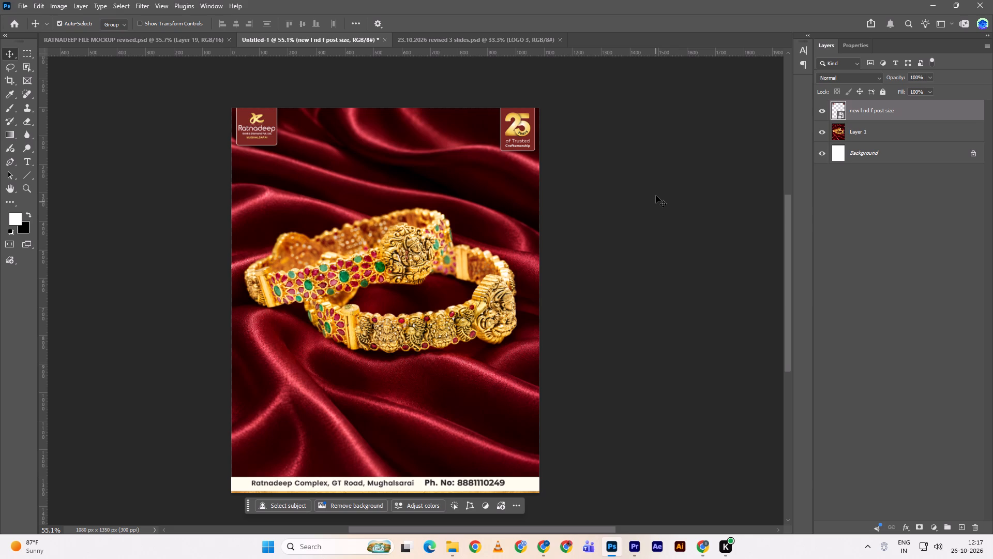
scroll(519, 302, "down", 3)
scroll(366, 275, "up", 2)
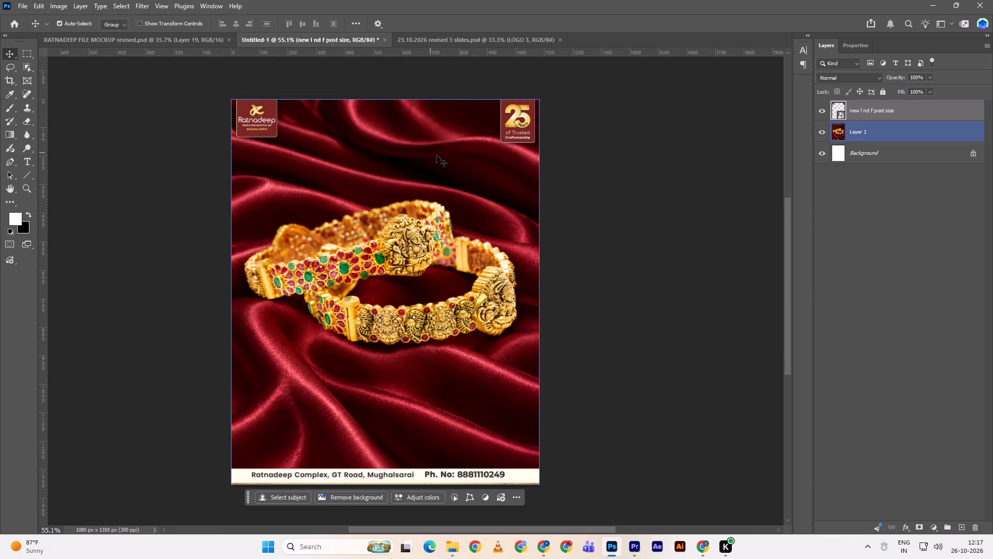
left_click(459, 36)
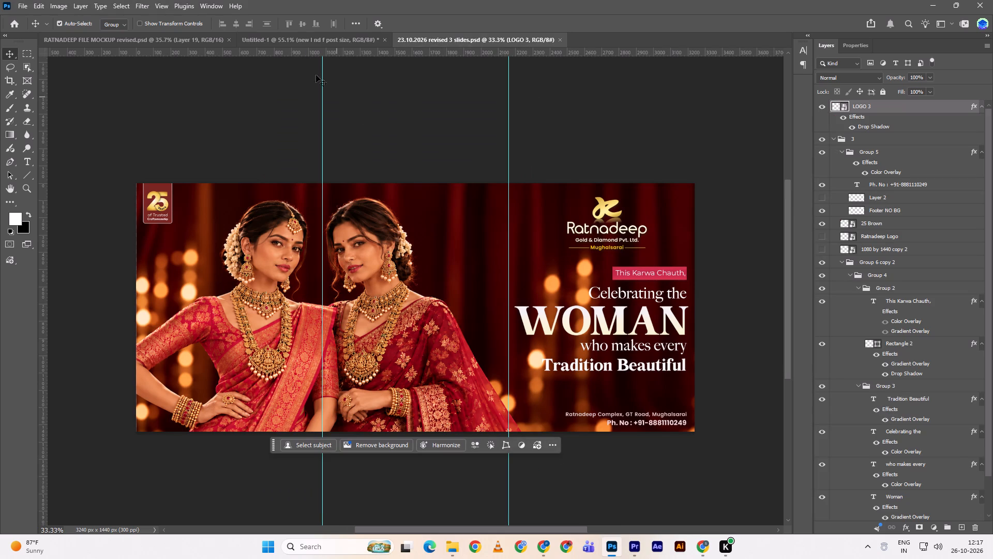
left_click(308, 42)
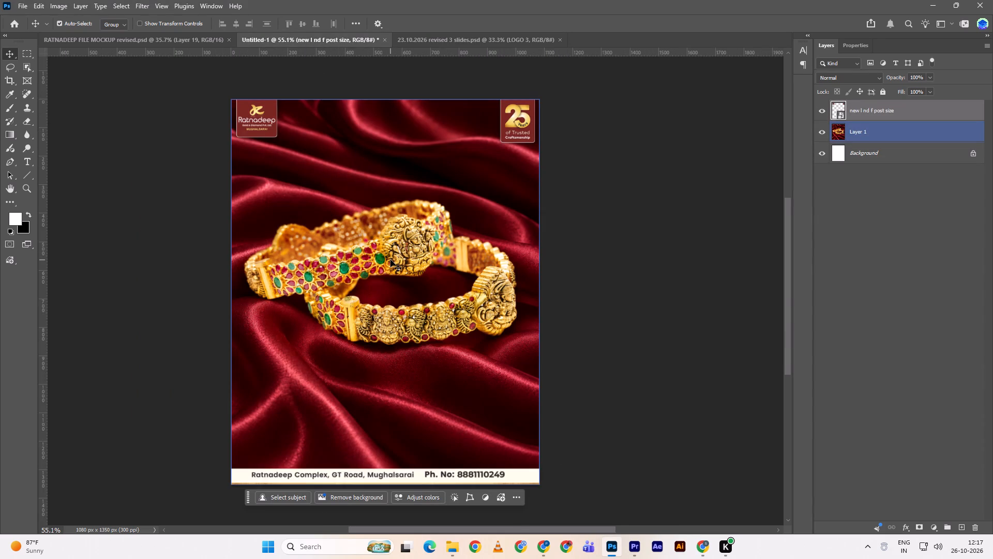
scroll(390, 260, "up", 1, "alt")
scroll(392, 253, "down", 3)
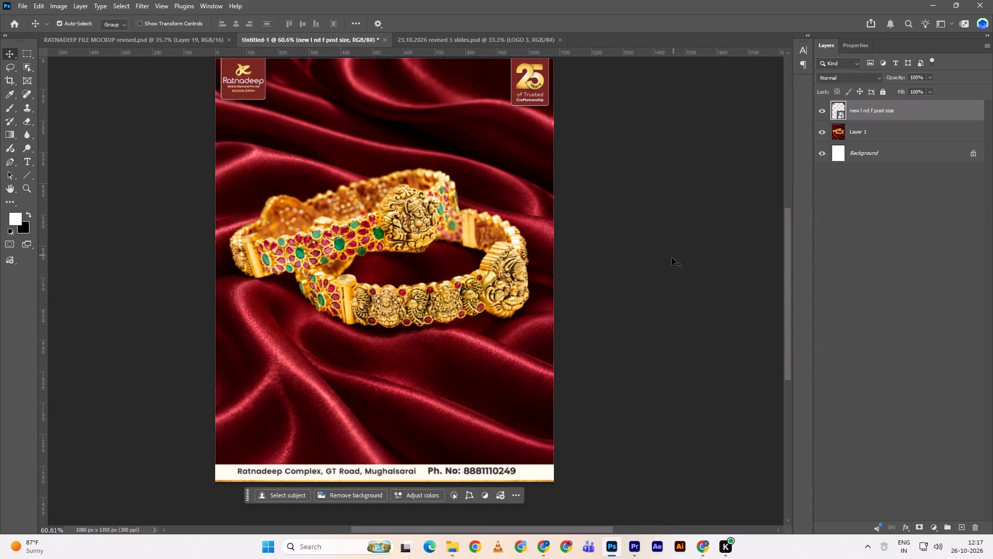
left_click(151, 39)
scroll(356, 274, "up", 4, "alt")
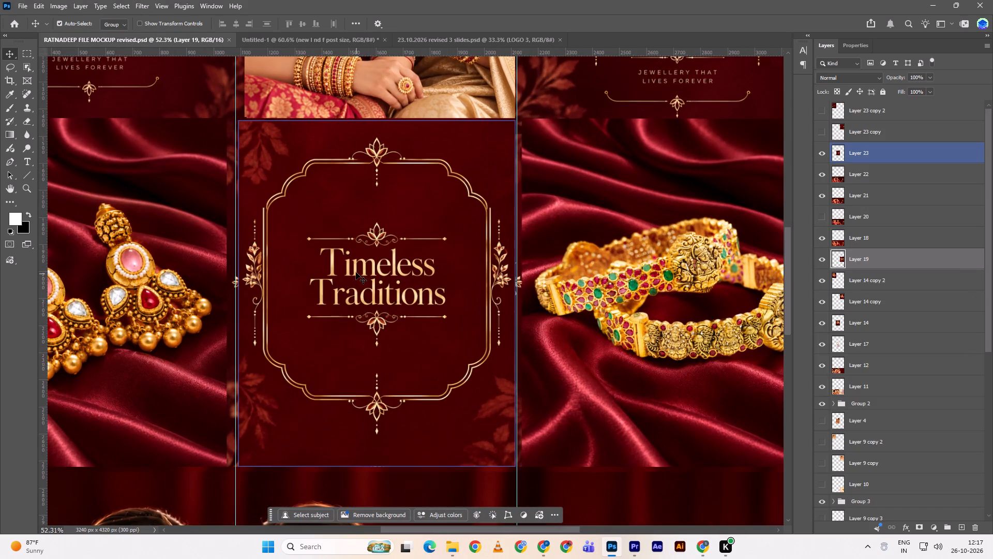
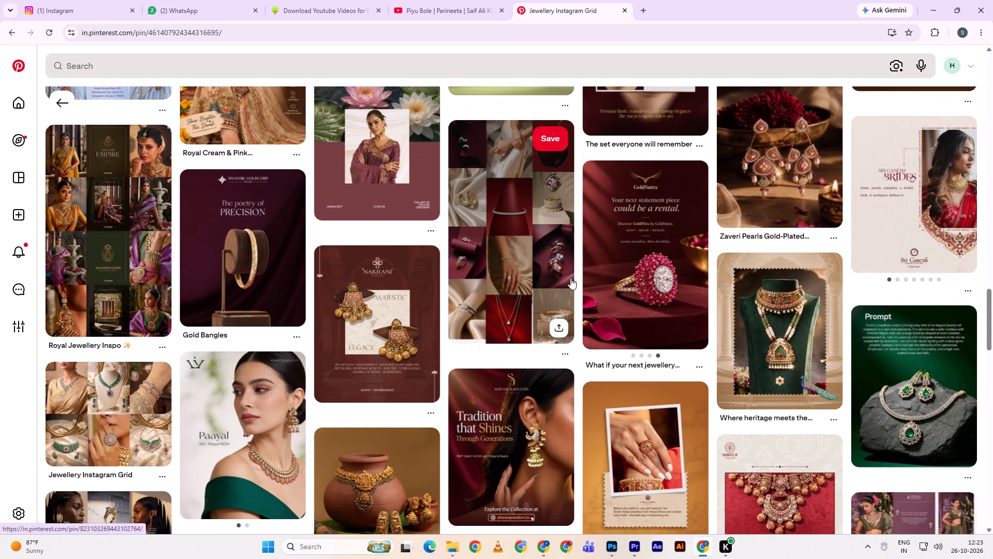
Browse the related pins under the Jewellery Instagram Grid pin on Pinterest, examining jewellery post layouts, grid compositions and frame shapes for reference.
scroll(570, 278, "up", 2)
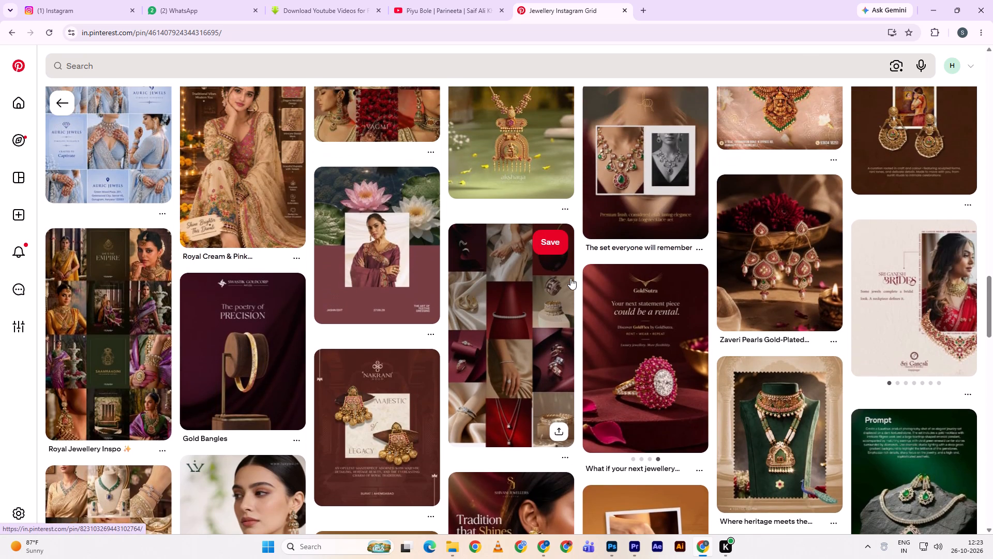
scroll(570, 278, "up", 2)
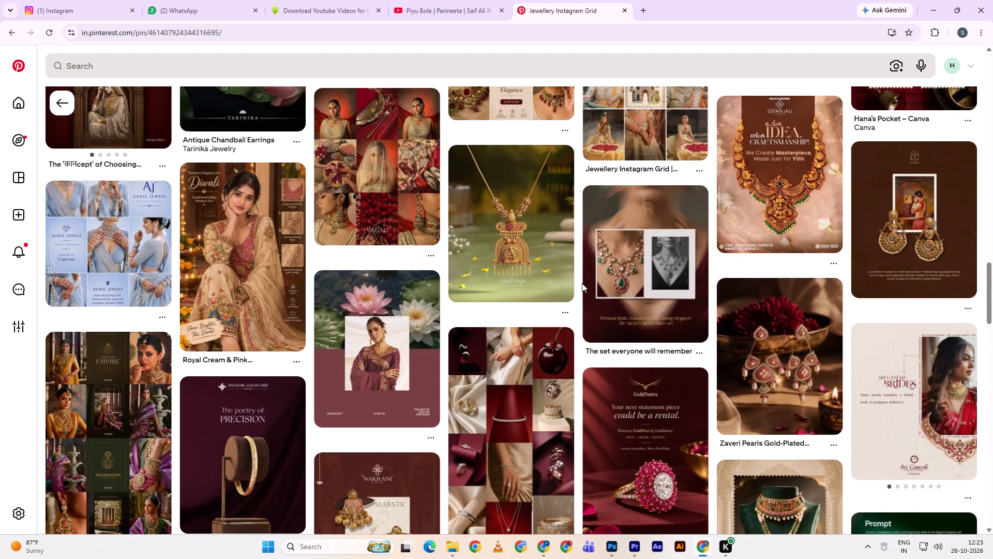
scroll(428, 233, "down", 1)
scroll(464, 554, "down", 4)
scroll(470, 504, "down", 6)
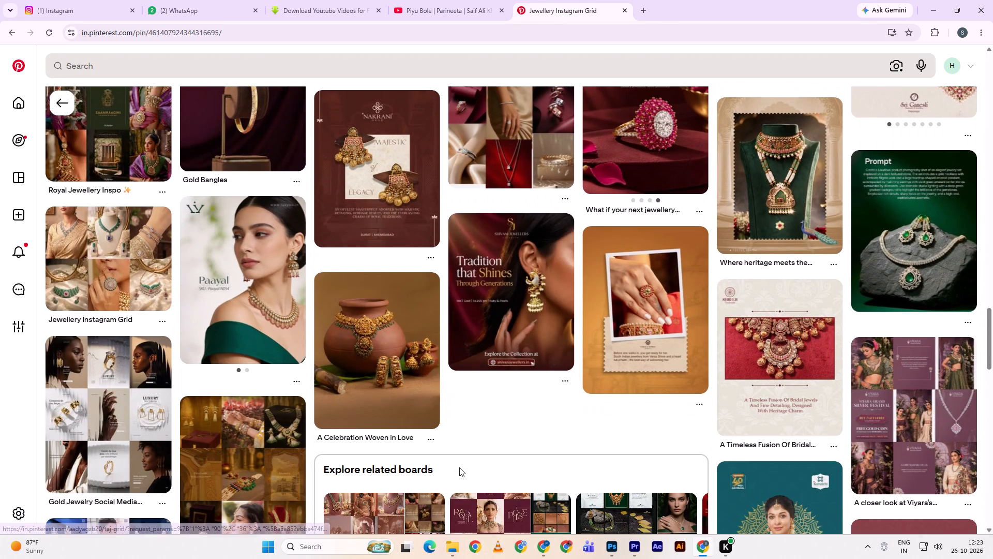
scroll(465, 451, "down", 3)
scroll(459, 407, "down", 3)
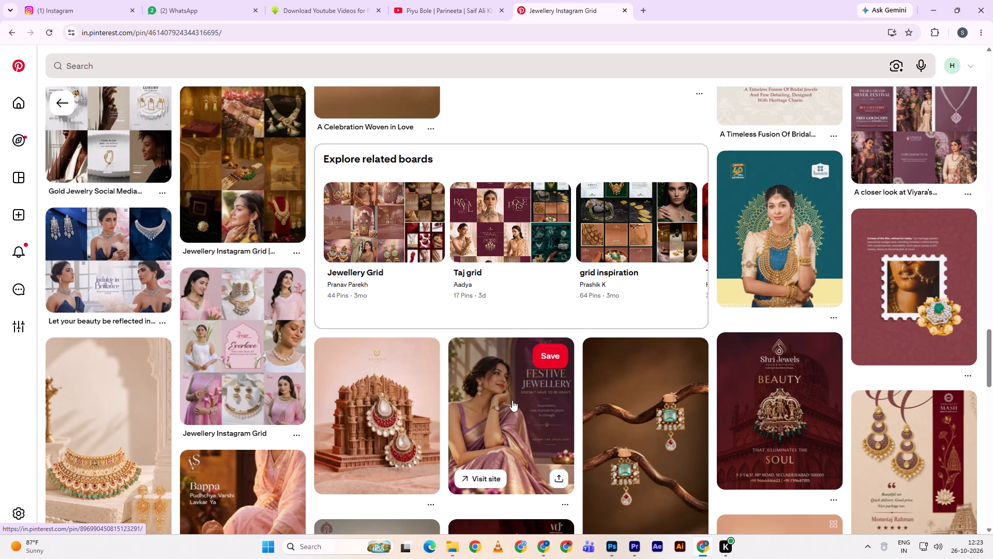
scroll(545, 385, "down", 3)
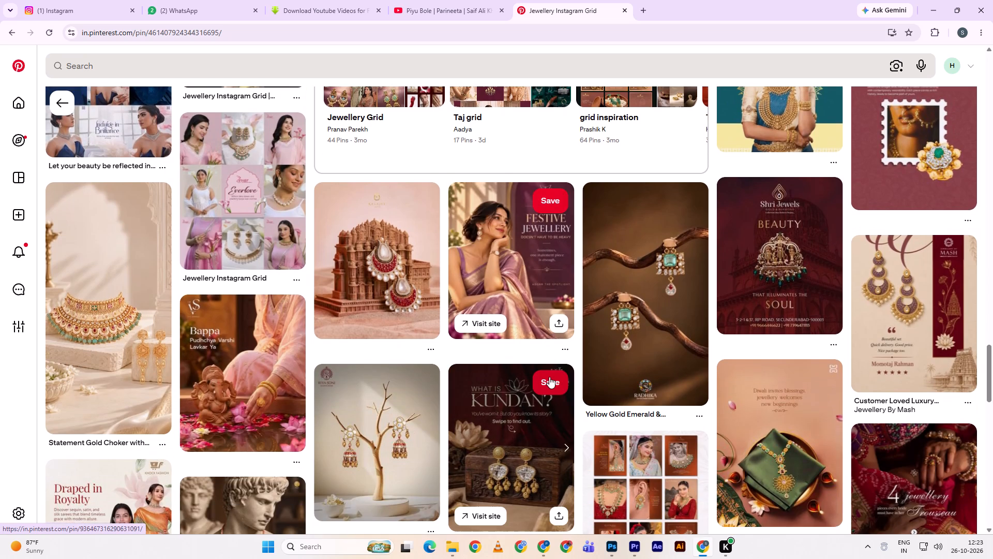
scroll(550, 376, "down", 2)
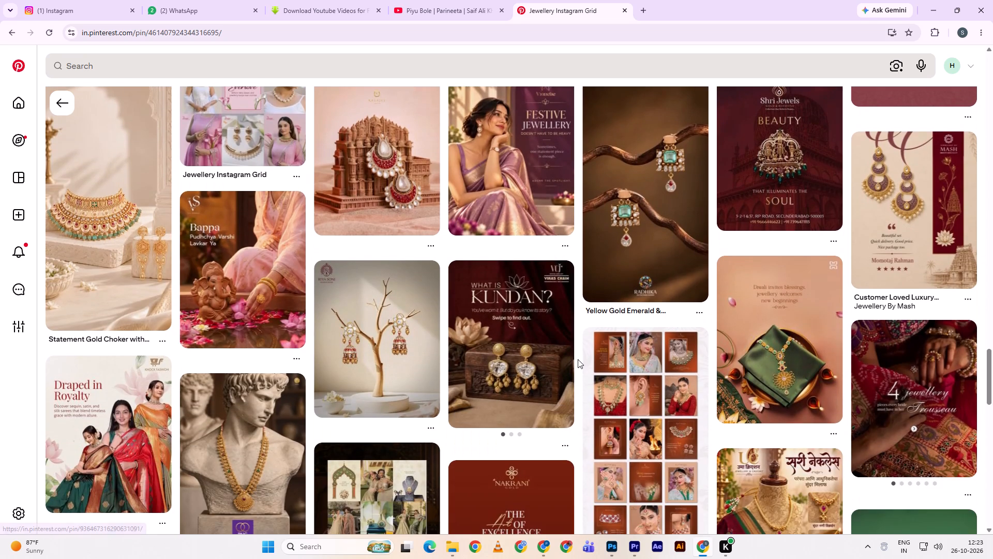
scroll(578, 359, "down", 1)
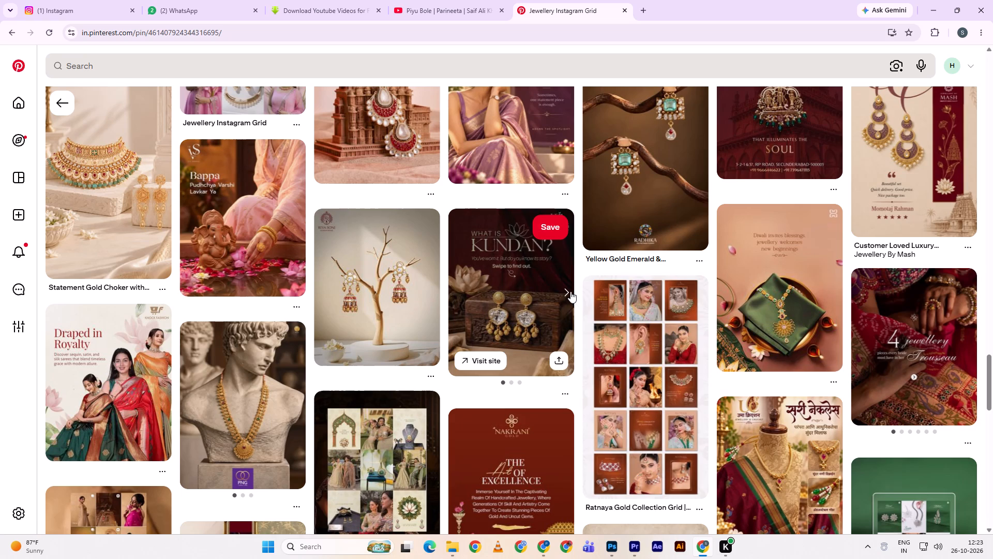
scroll(570, 291, "down", 3)
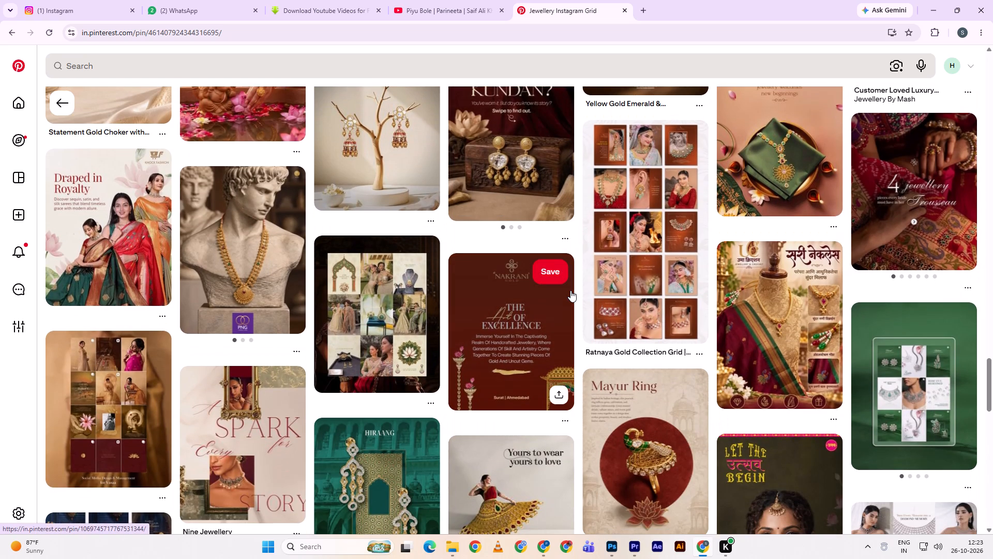
scroll(570, 290, "down", 2)
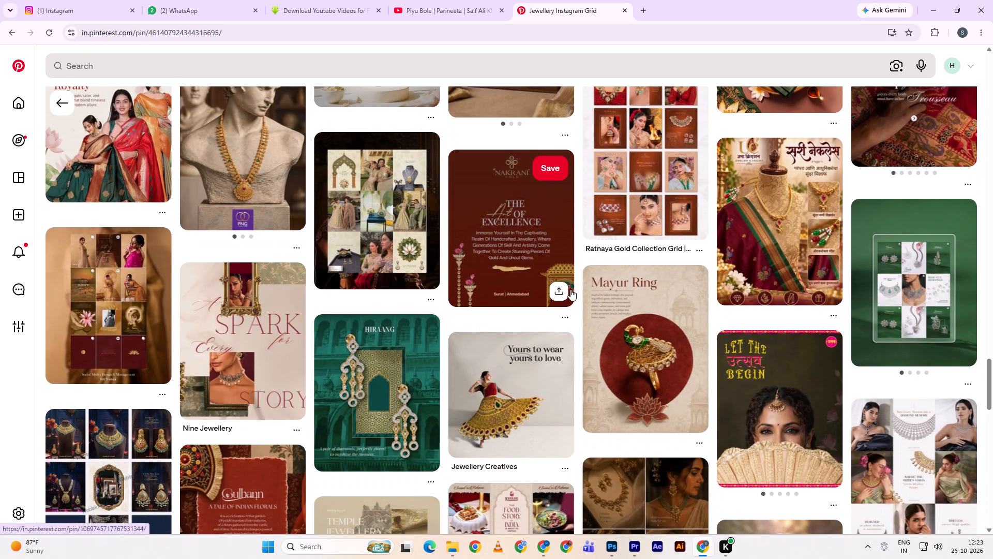
scroll(570, 289, "down", 1)
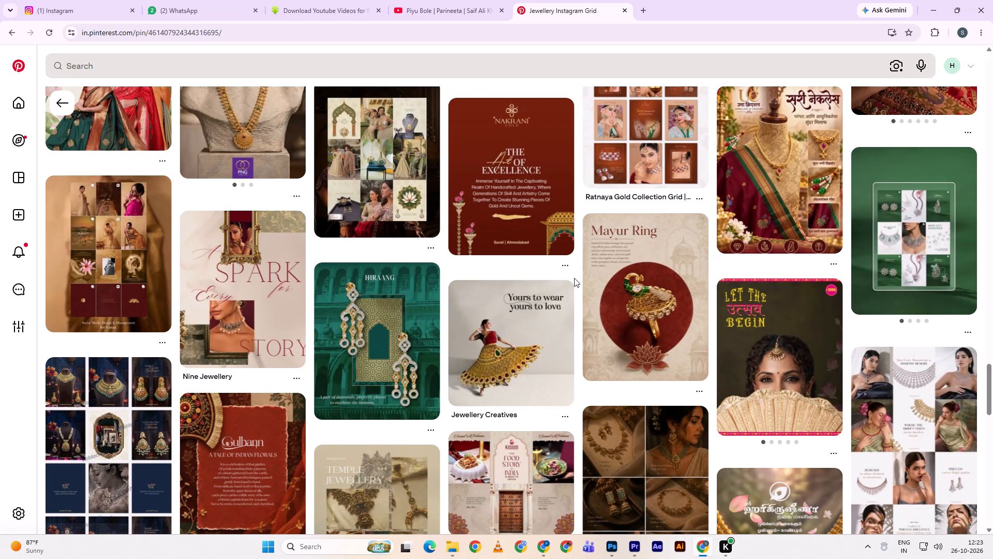
scroll(574, 278, "down", 2)
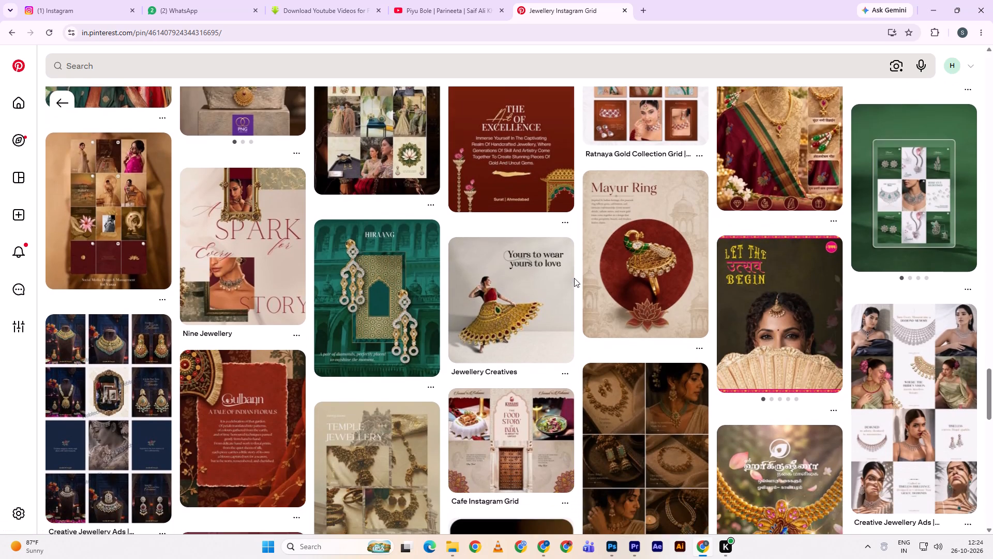
scroll(574, 278, "down", 3)
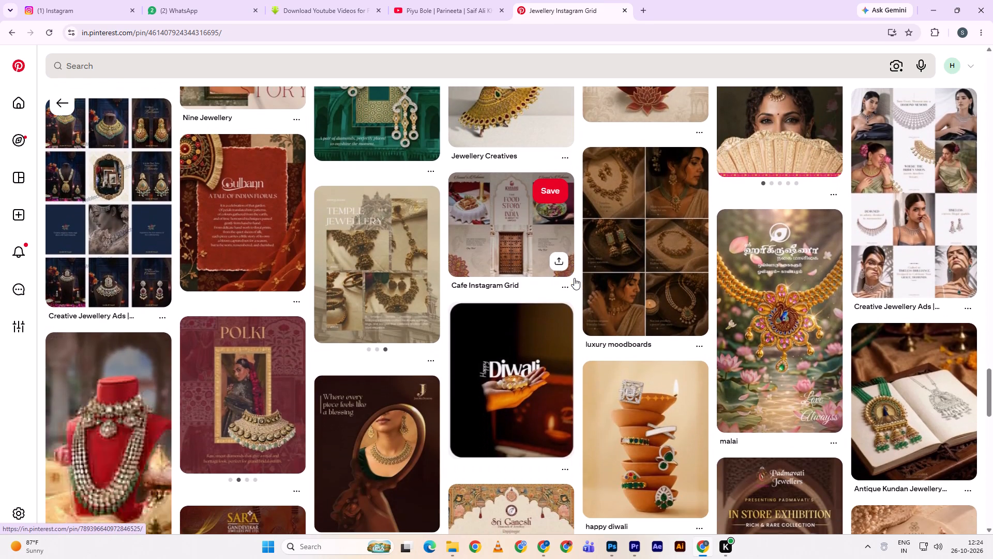
scroll(574, 278, "down", 4)
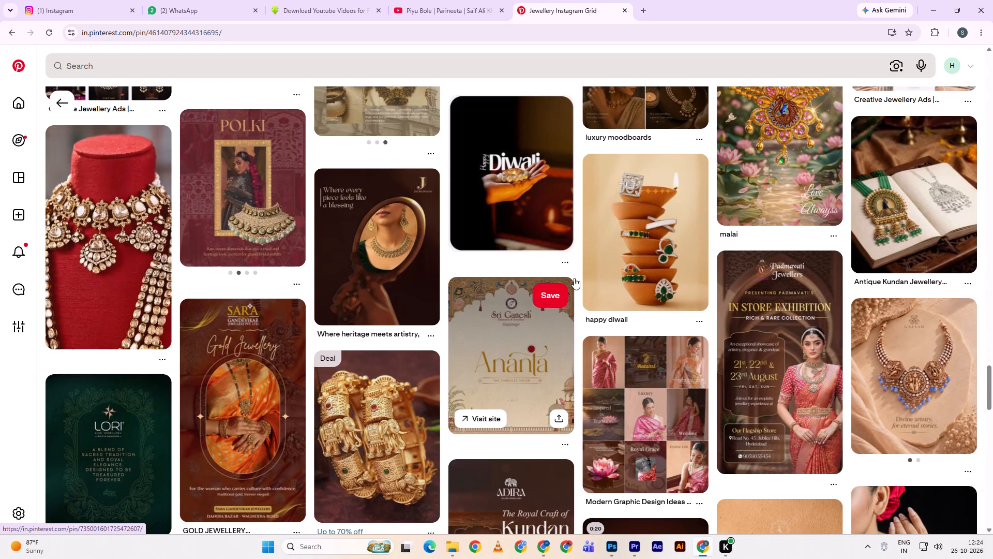
scroll(574, 278, "down", 7)
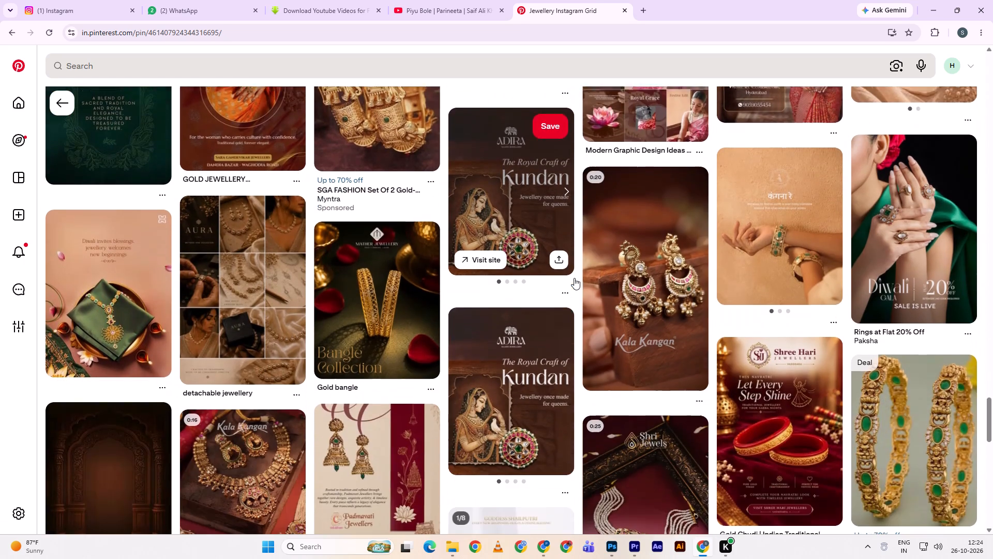
scroll(574, 278, "down", 6)
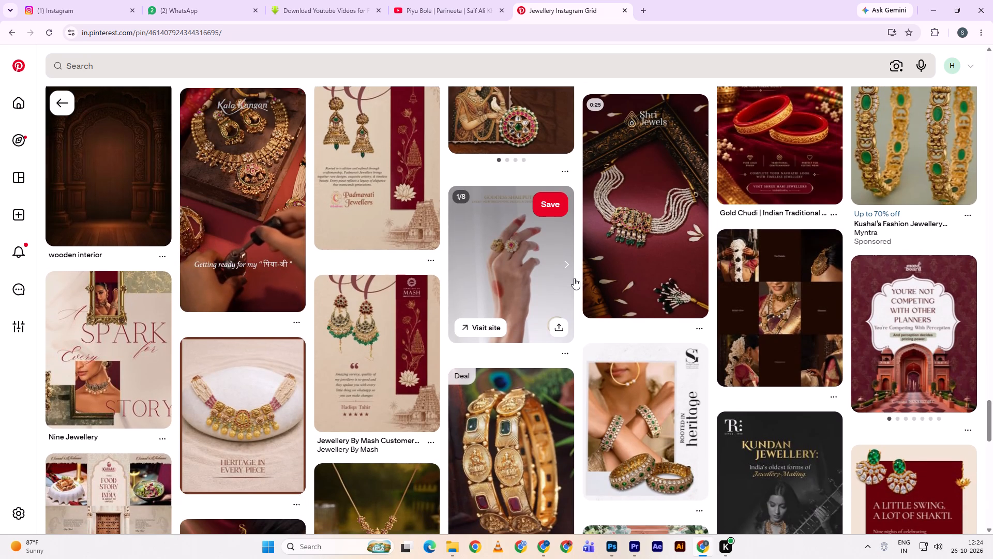
scroll(574, 278, "up", 2)
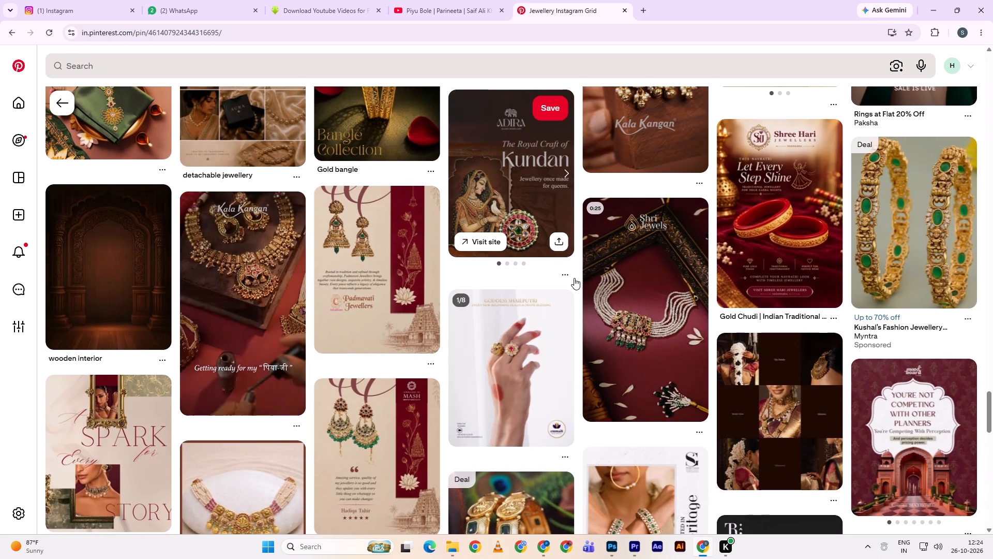
scroll(574, 278, "down", 4)
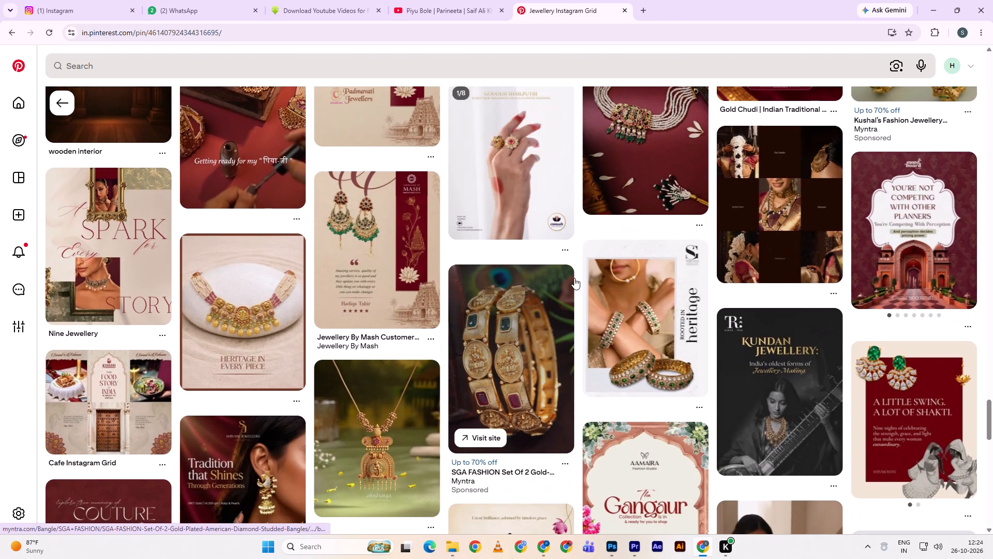
scroll(574, 278, "down", 6)
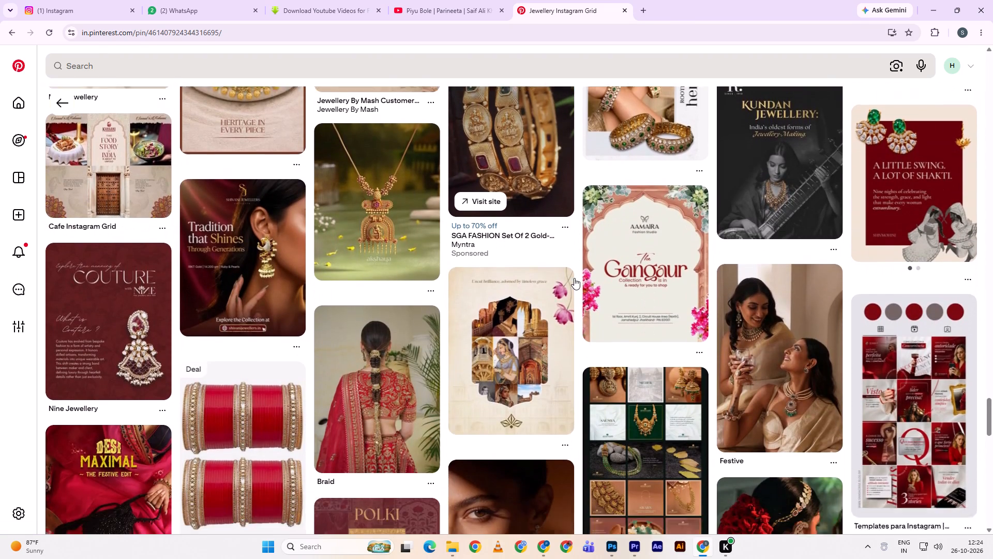
scroll(574, 278, "down", 4)
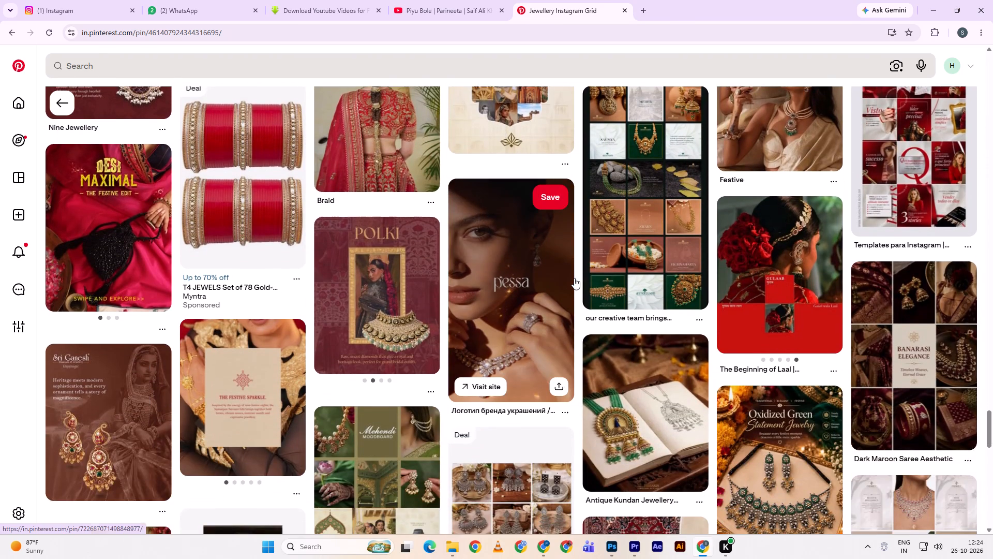
scroll(574, 278, "down", 8)
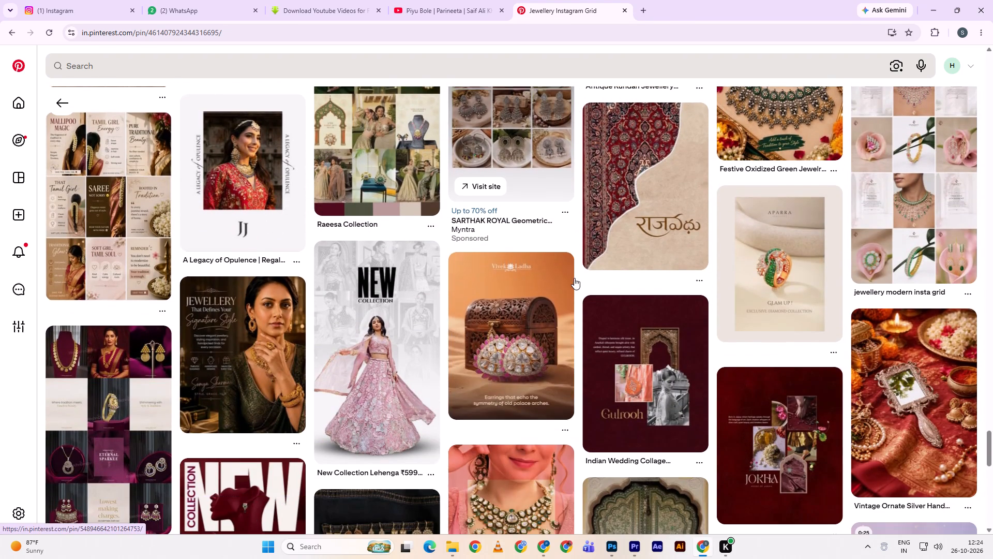
scroll(574, 278, "down", 5)
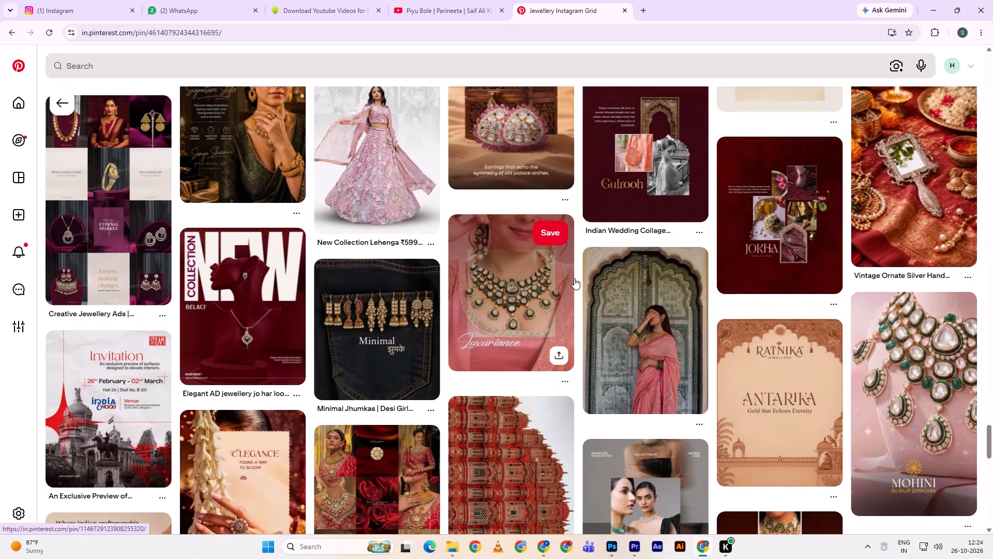
scroll(574, 278, "down", 6)
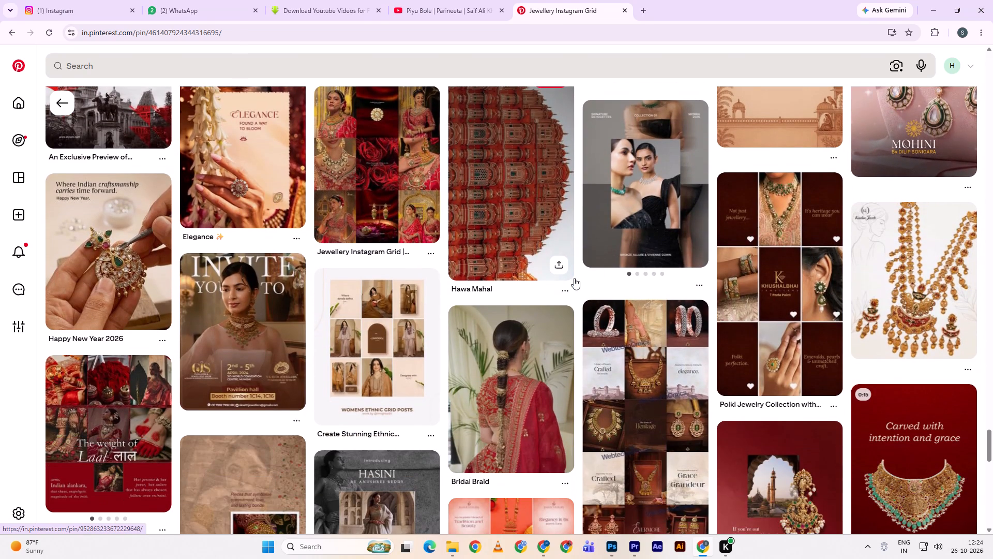
scroll(574, 278, "down", 5)
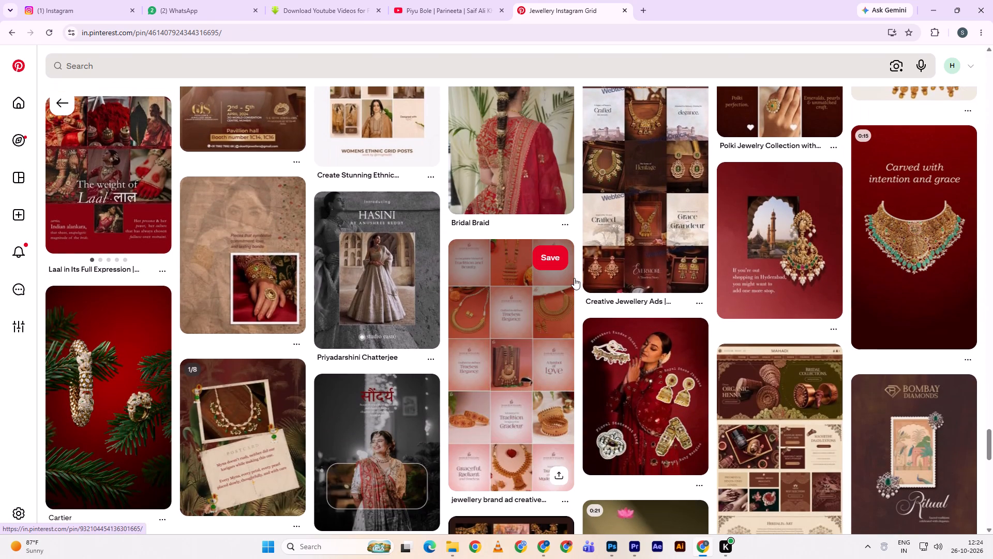
scroll(574, 278, "down", 2)
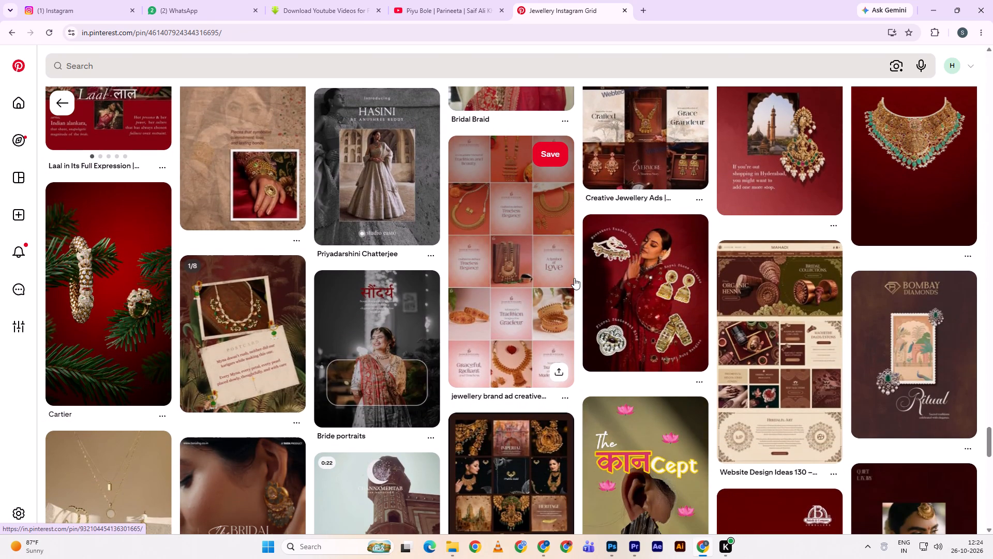
scroll(574, 278, "down", 2)
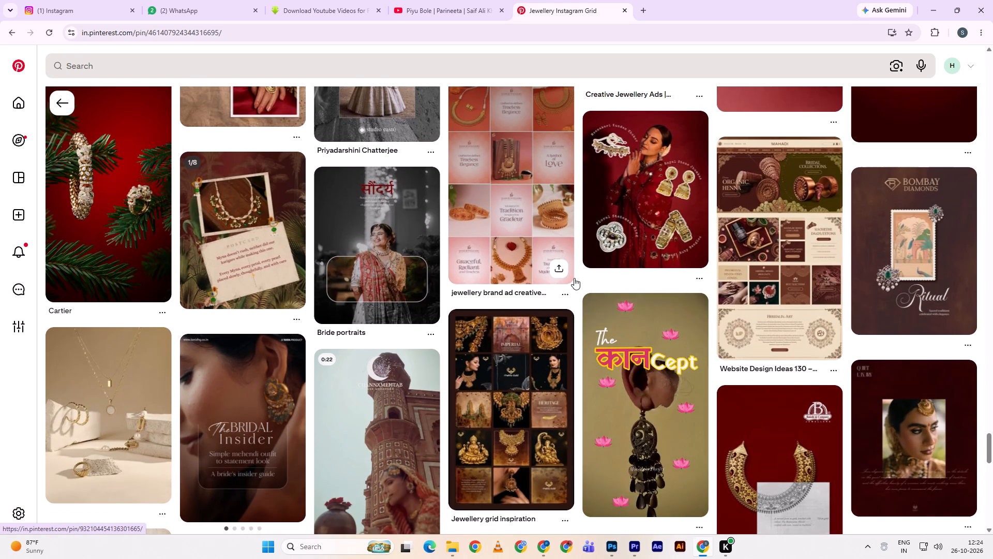
Open the Bride portraits pin with the rounded colour frame over a black-and-white photo and save it to the profile.
left_click(413, 264)
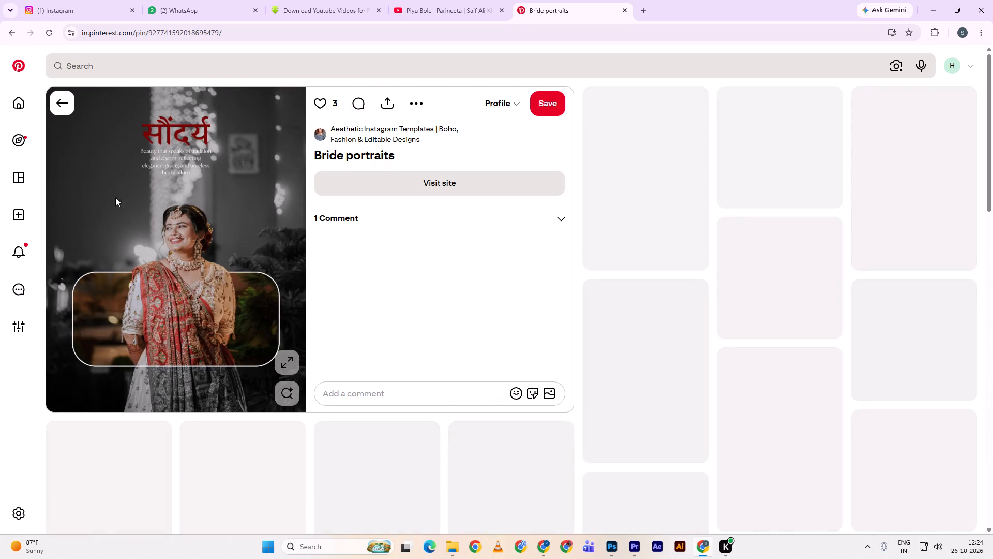
left_click(545, 113)
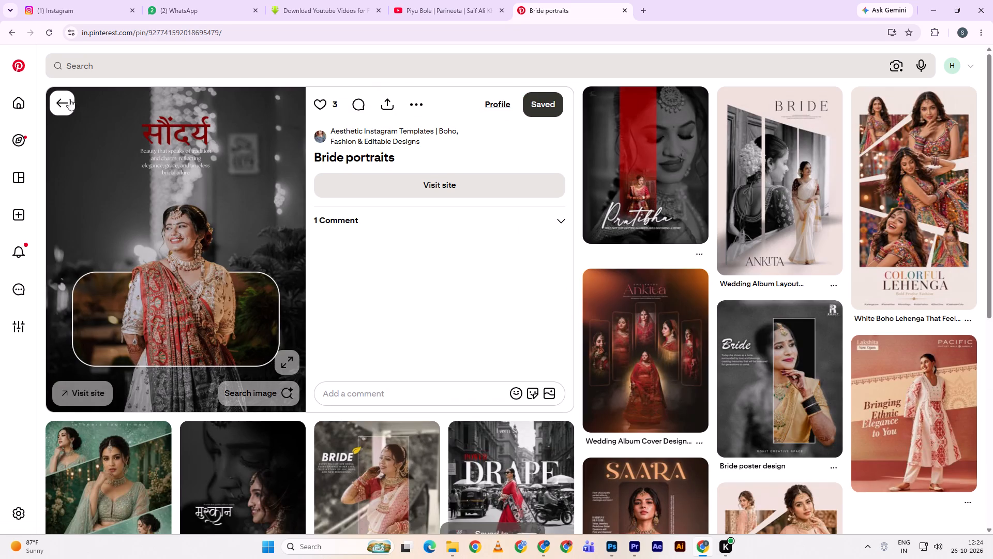
Return to the Jewellery Instagram Grid pin and browse its related pins for jewellery post, grid and frame layout references.
left_click(67, 100)
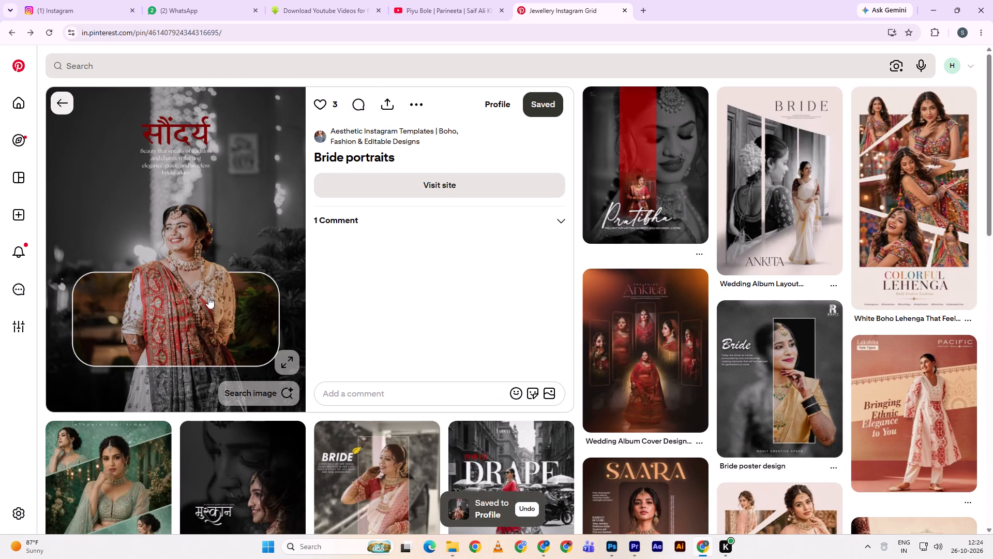
scroll(212, 294, "down", 3)
scroll(224, 289, "up", 4)
scroll(380, 303, "down", 1)
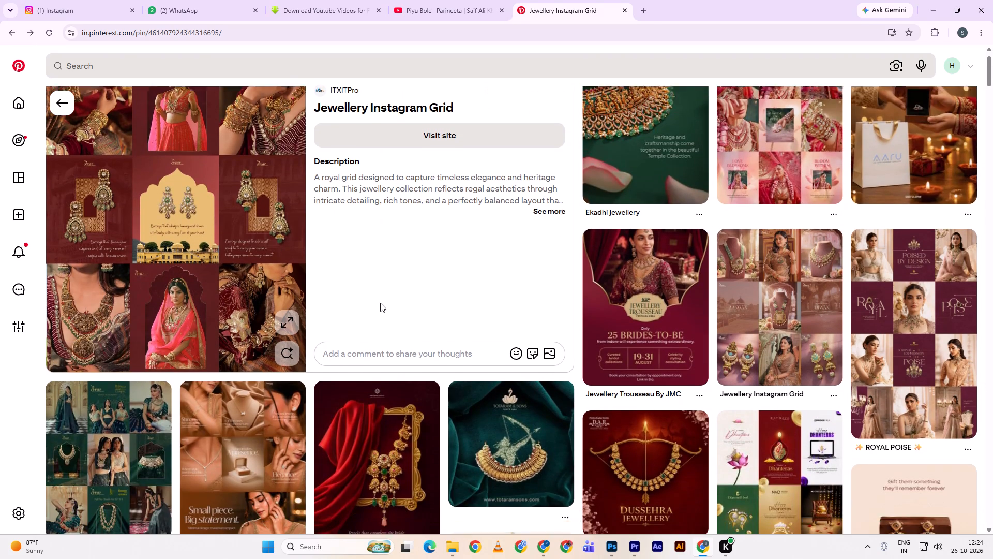
scroll(380, 303, "down", 7)
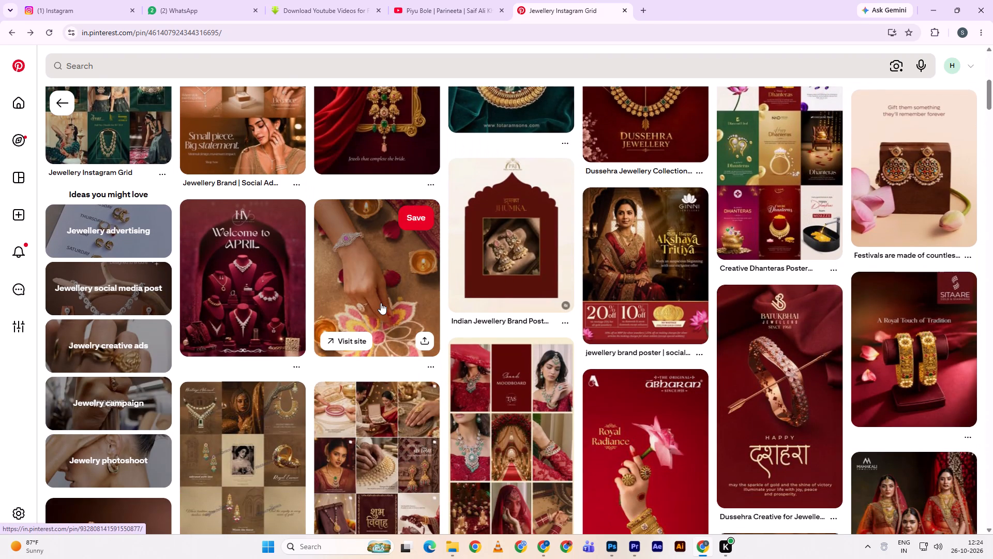
scroll(381, 303, "down", 1)
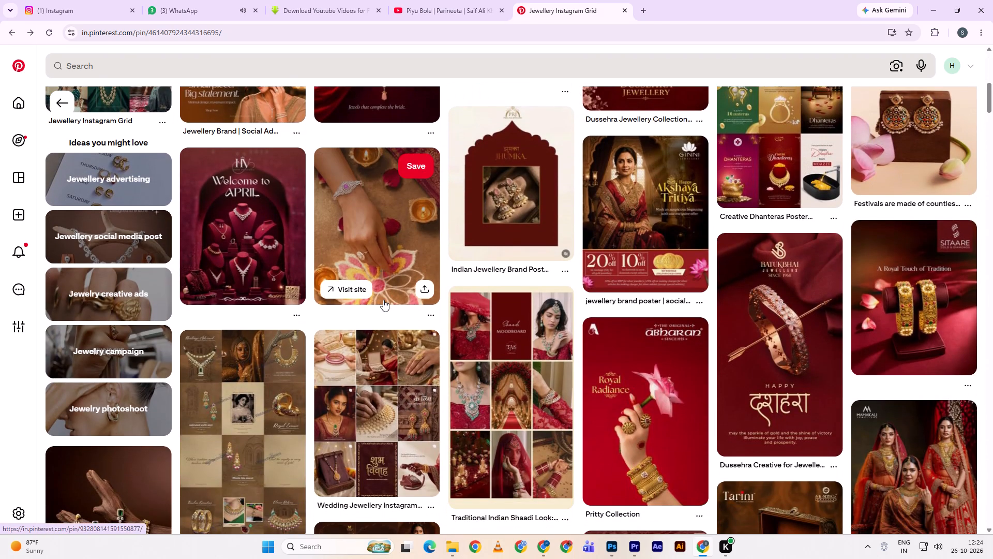
scroll(383, 300, "down", 6)
scroll(385, 298, "up", 4)
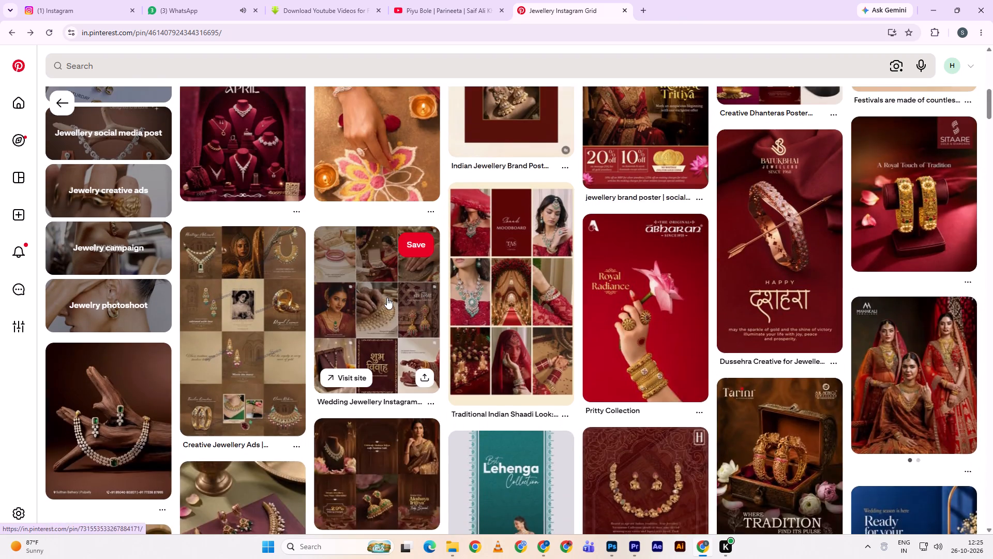
scroll(387, 298, "up", 3)
scroll(387, 298, "down", 10)
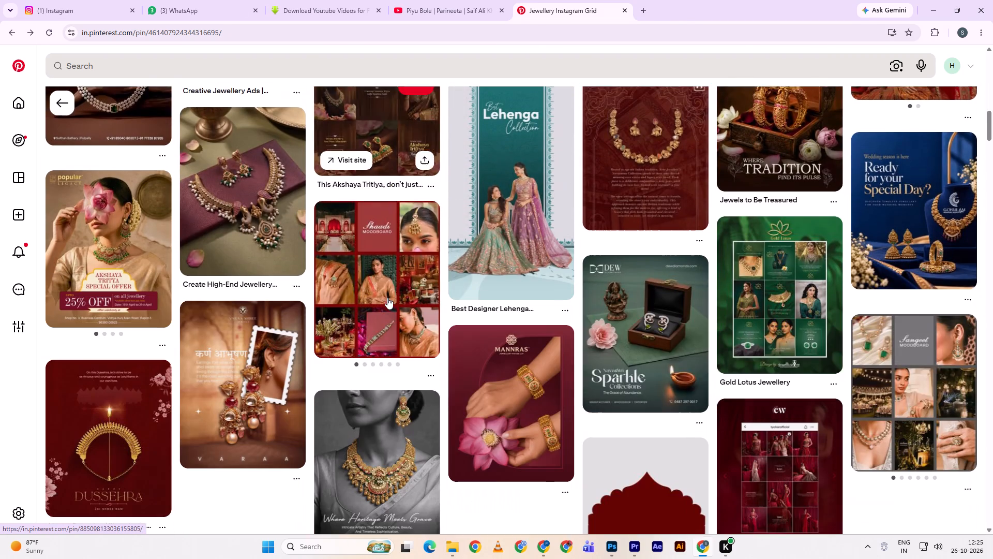
scroll(387, 298, "down", 9)
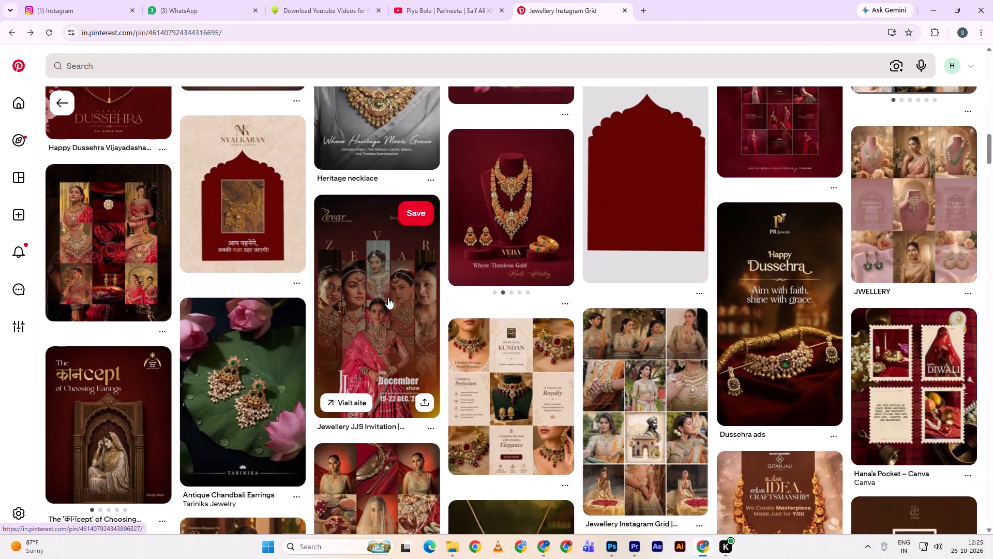
scroll(388, 298, "down", 11)
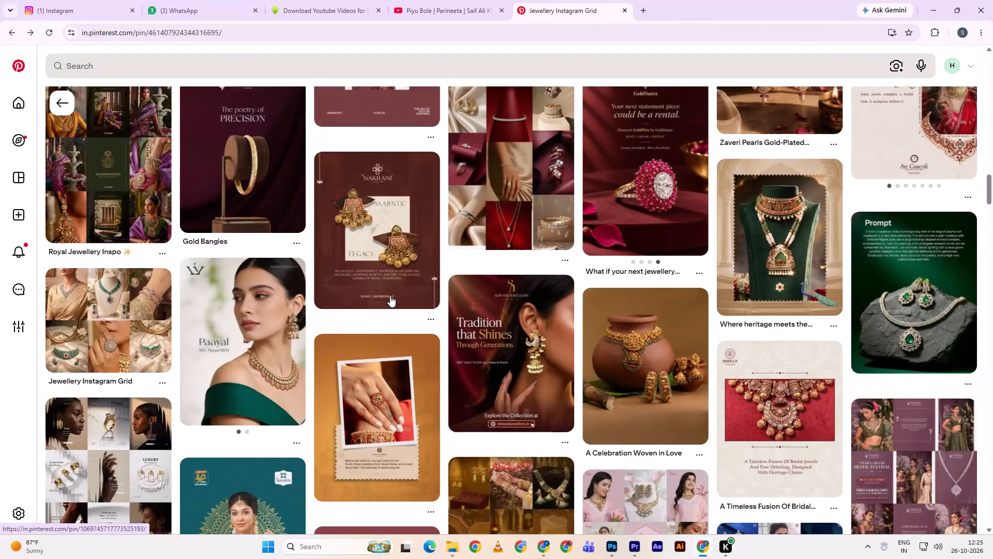
scroll(393, 294, "down", 4)
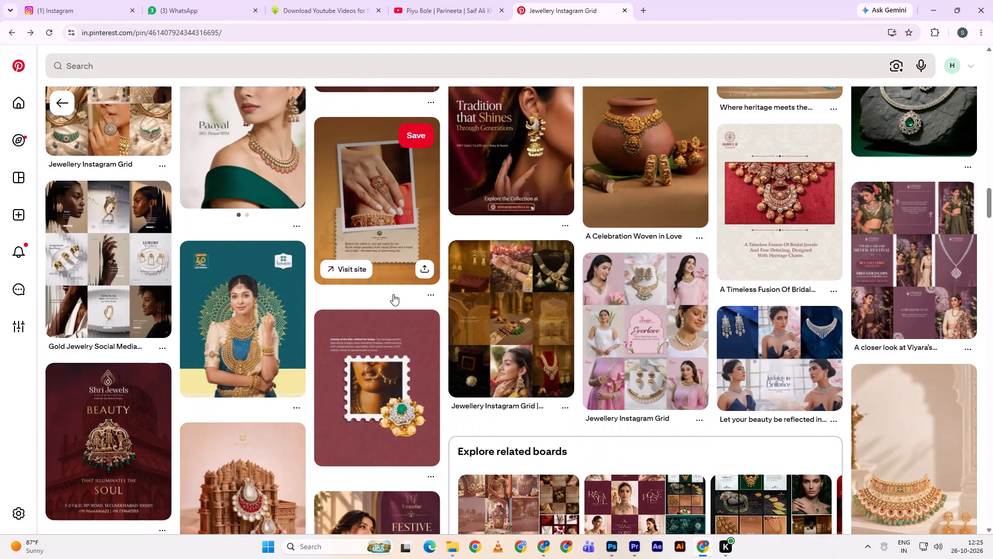
scroll(393, 294, "down", 8)
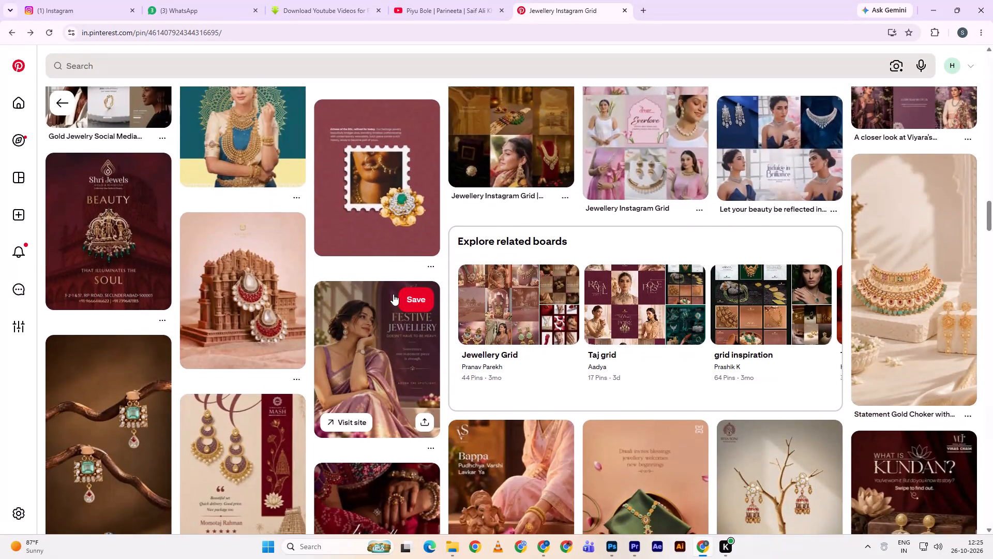
scroll(393, 294, "down", 12)
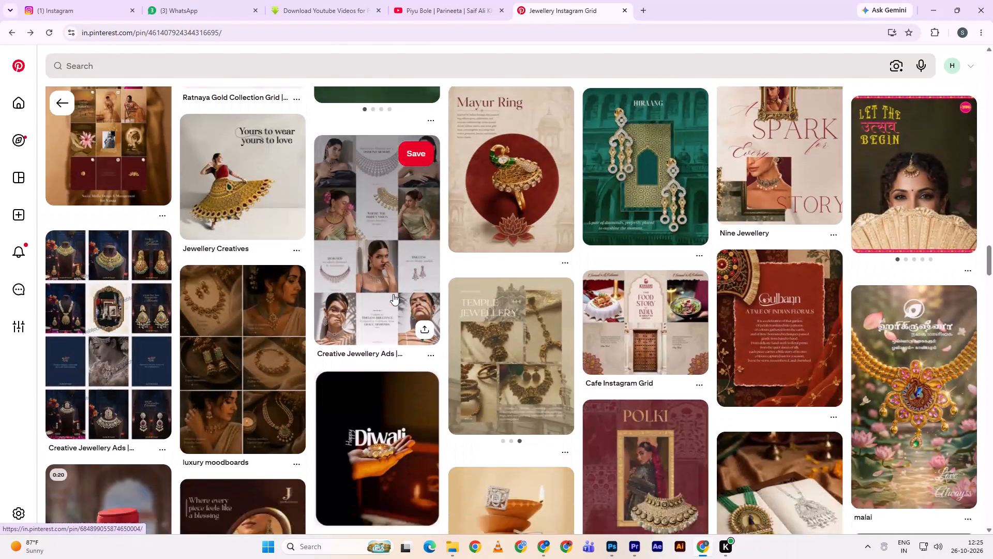
scroll(393, 294, "down", 13)
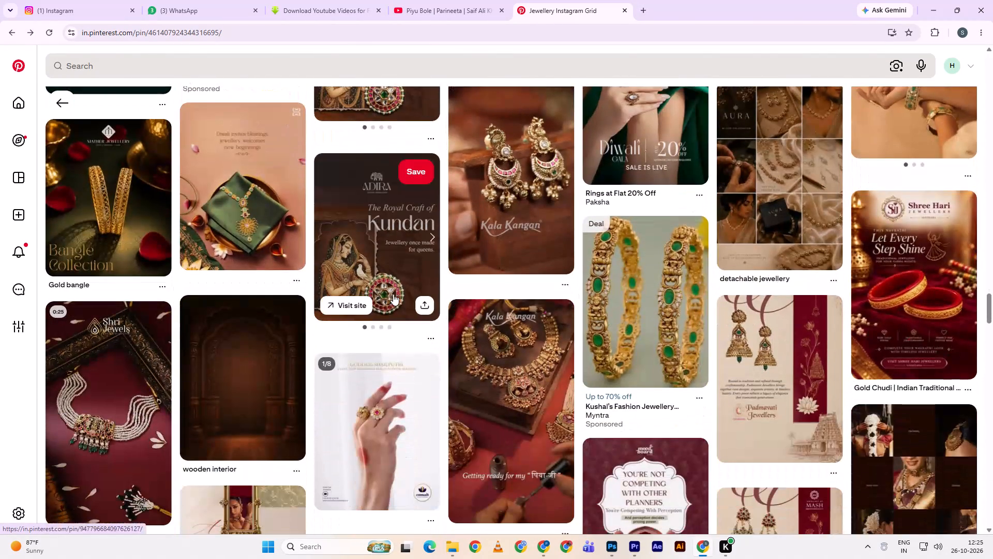
scroll(393, 294, "down", 15)
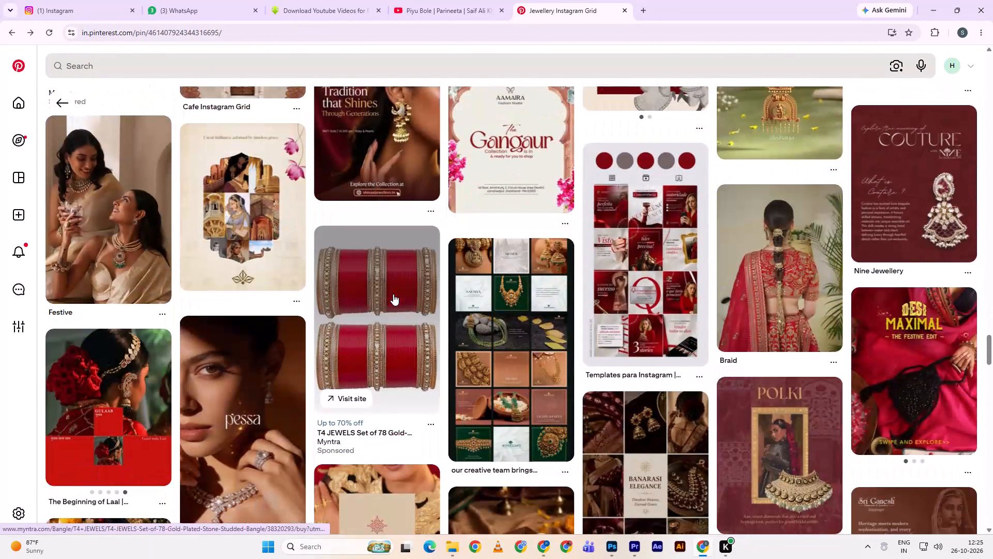
scroll(393, 294, "down", 13)
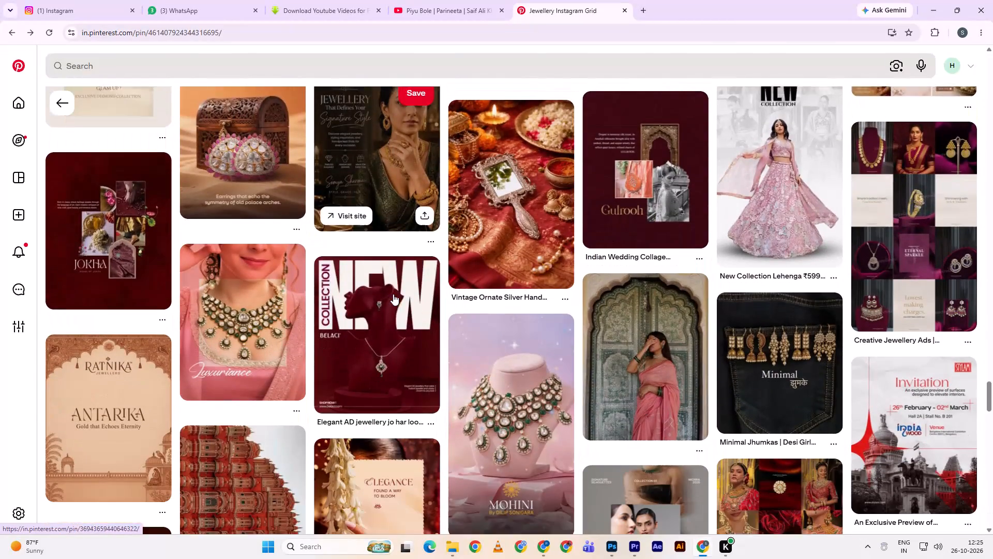
scroll(393, 294, "down", 9)
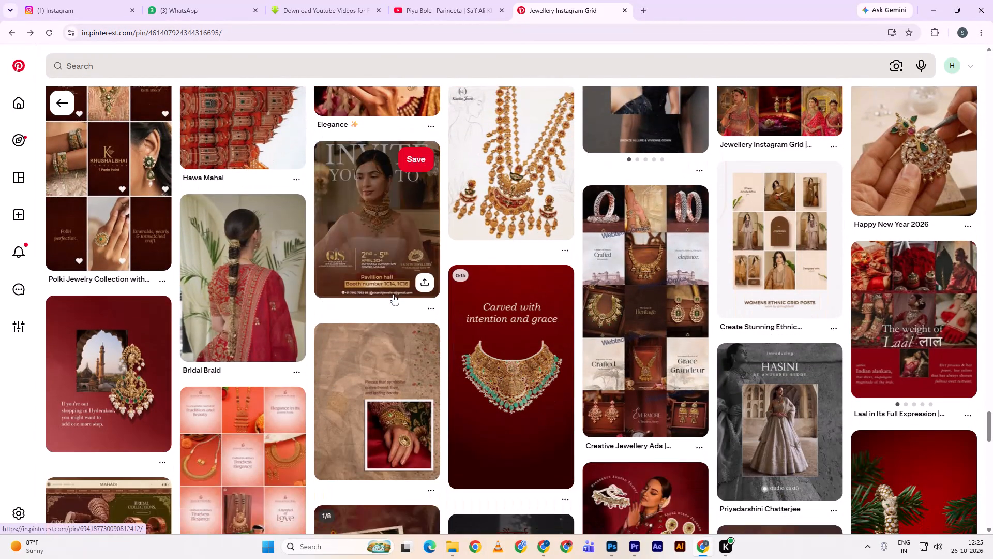
scroll(393, 294, "down", 12)
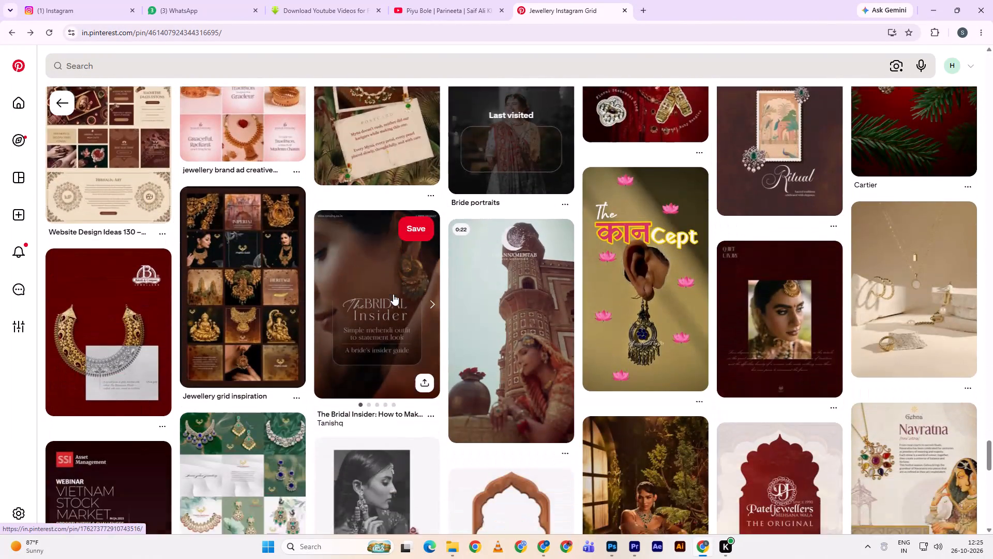
scroll(393, 294, "down", 5)
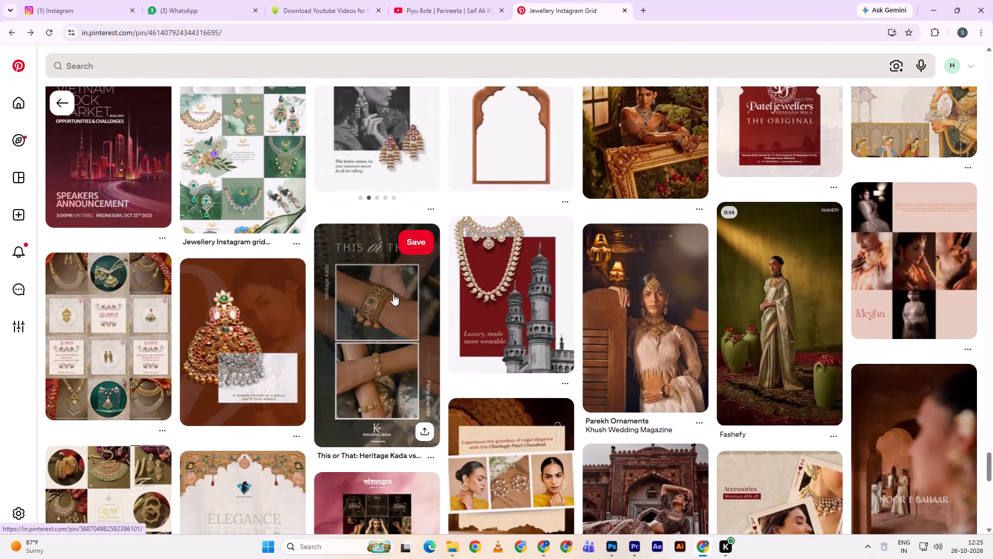
scroll(393, 294, "down", 6)
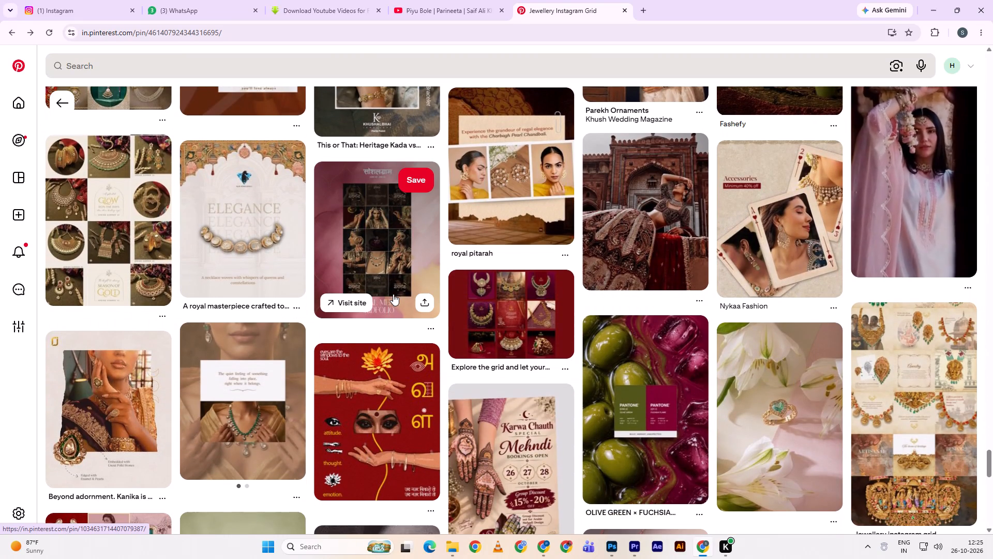
scroll(393, 294, "down", 3)
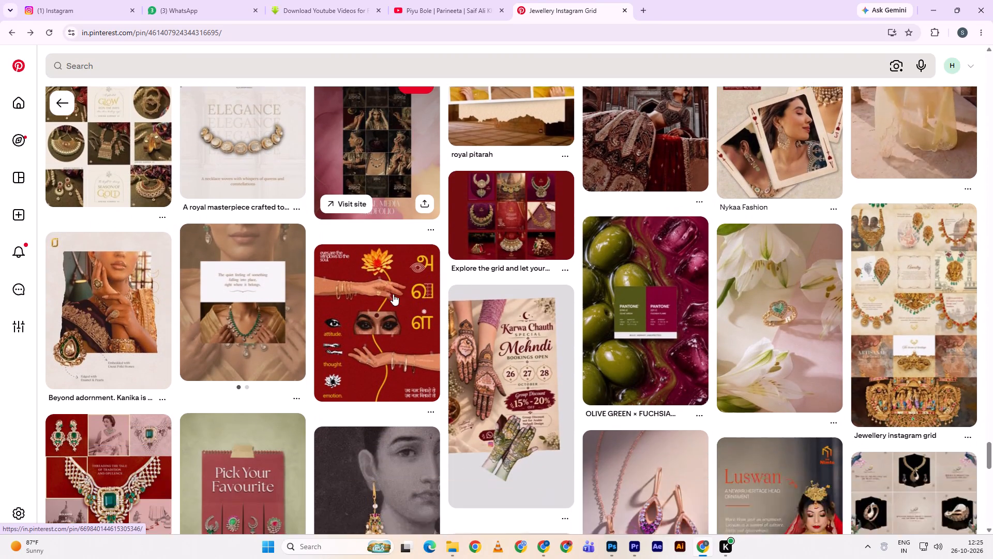
scroll(393, 294, "down", 9)
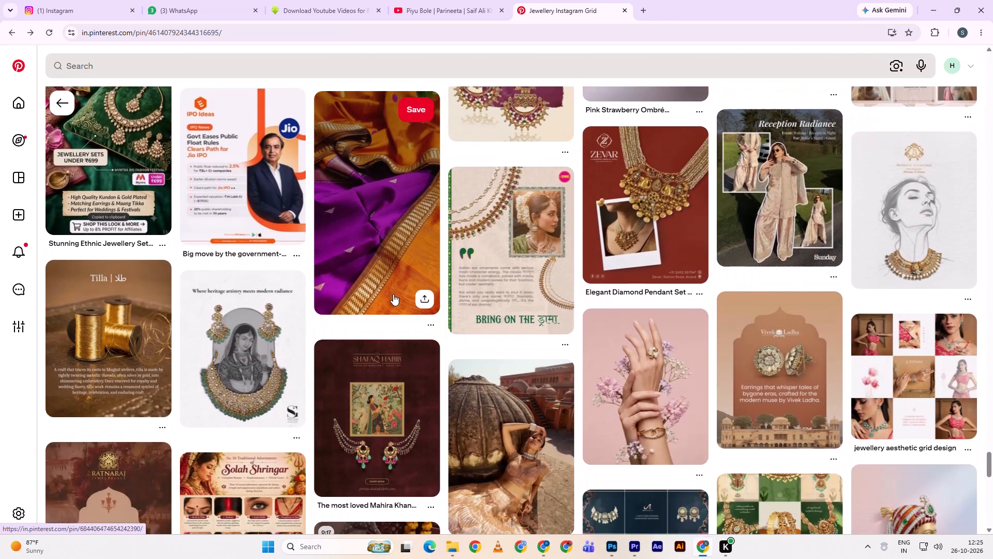
scroll(393, 294, "down", 6)
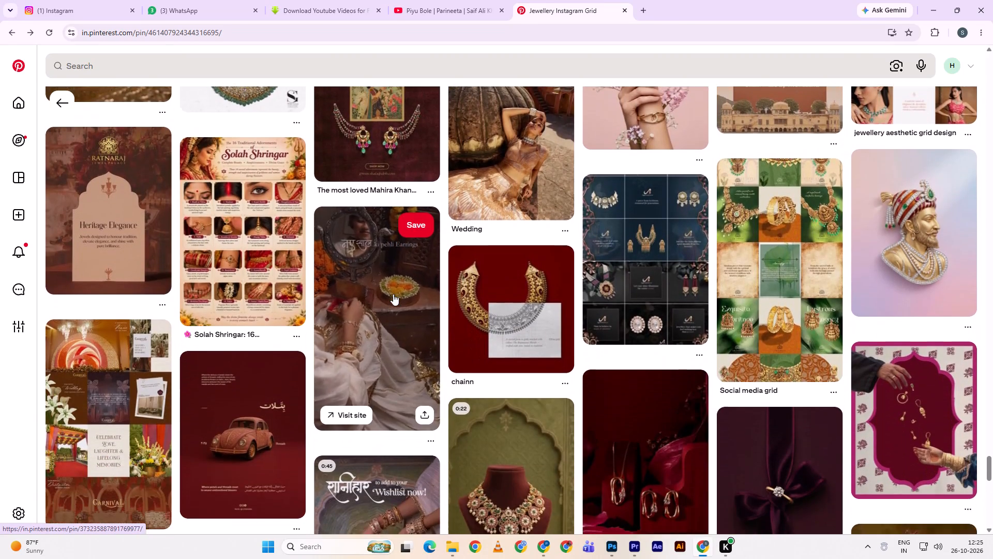
scroll(393, 294, "down", 3)
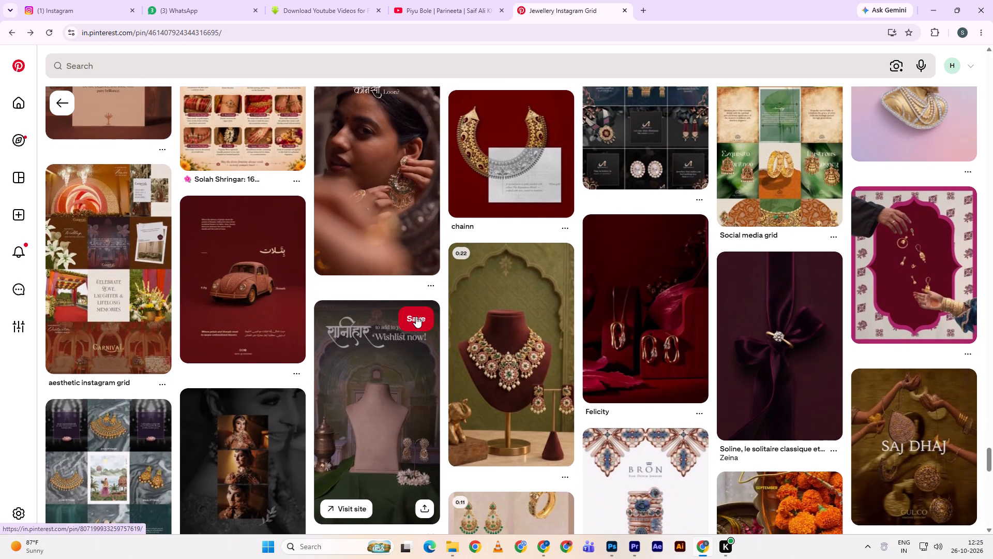
scroll(389, 281, "down", 3)
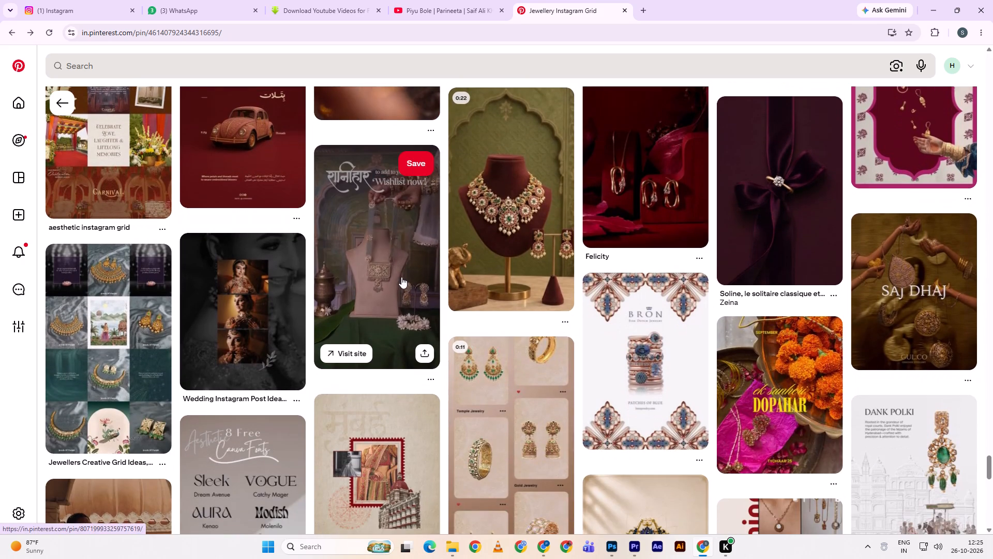
scroll(433, 313, "down", 2)
scroll(373, 293, "down", 3)
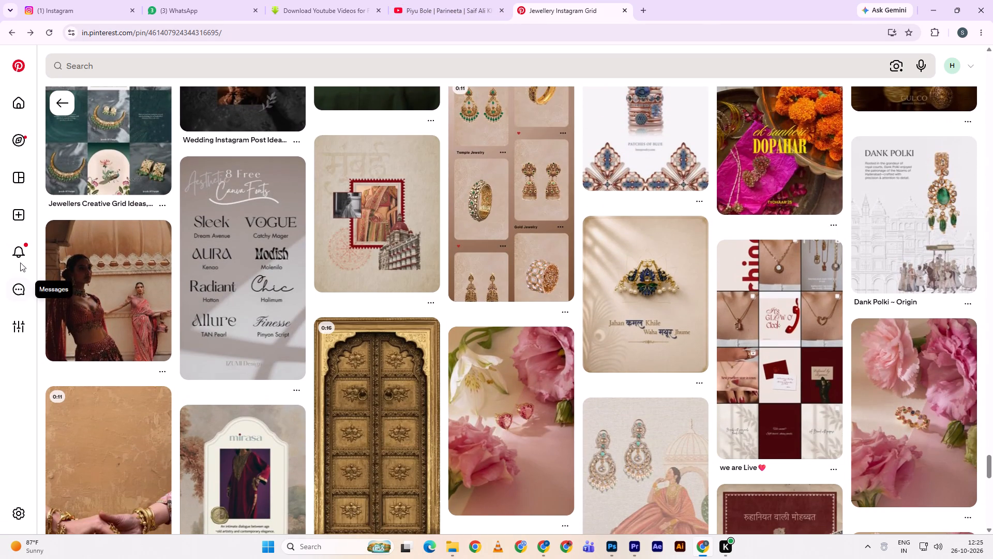
Open the Bride portraits pin from the saved ideas and copy its image.
left_click(18, 175)
scroll(234, 351, "down", 2)
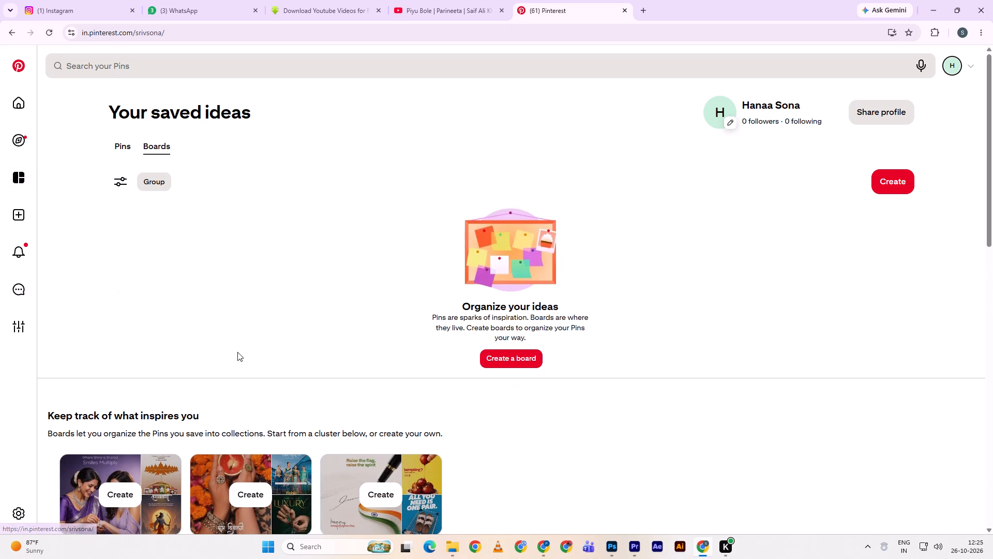
scroll(237, 352, "down", 6)
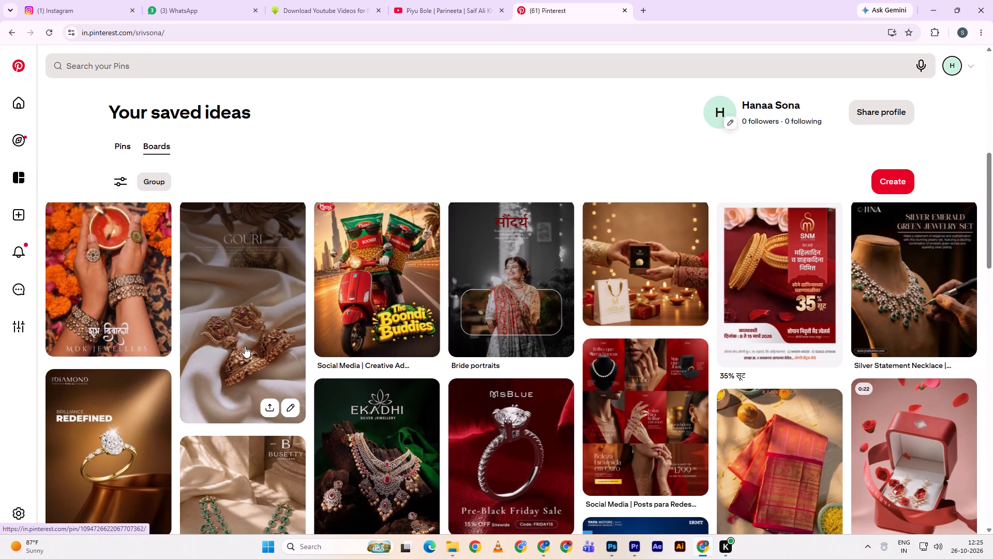
left_click(476, 292)
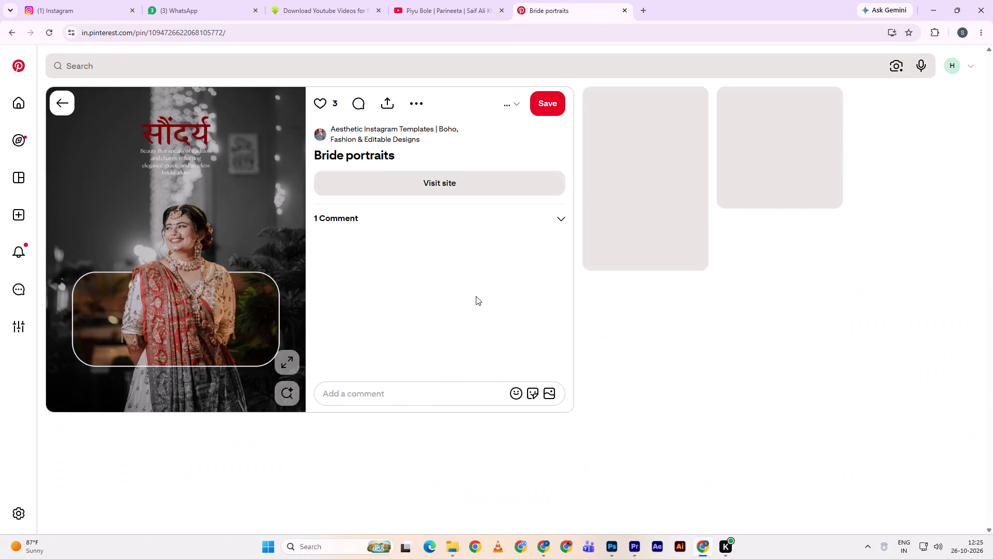
scroll(424, 264, "up", 1)
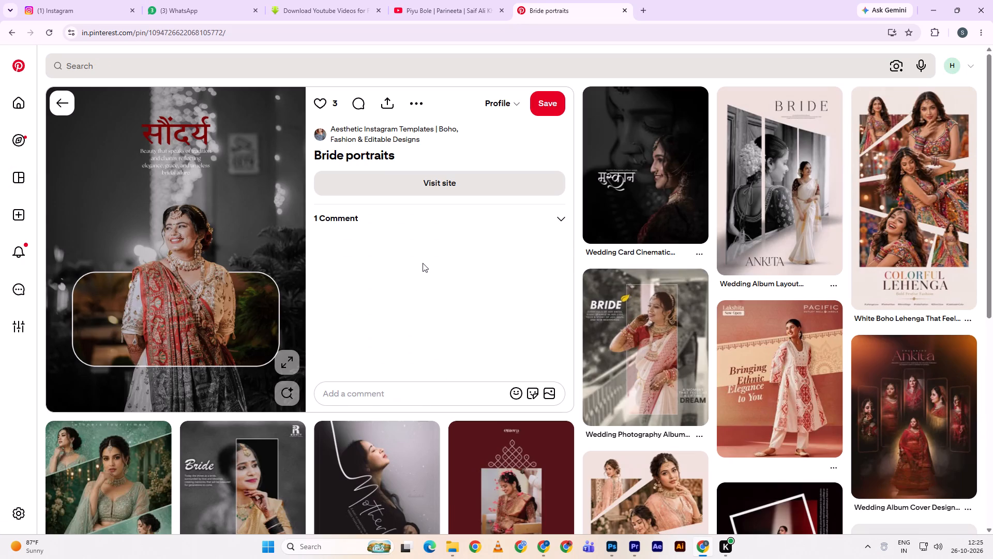
scroll(423, 263, "down", 2)
scroll(422, 268, "up", 4)
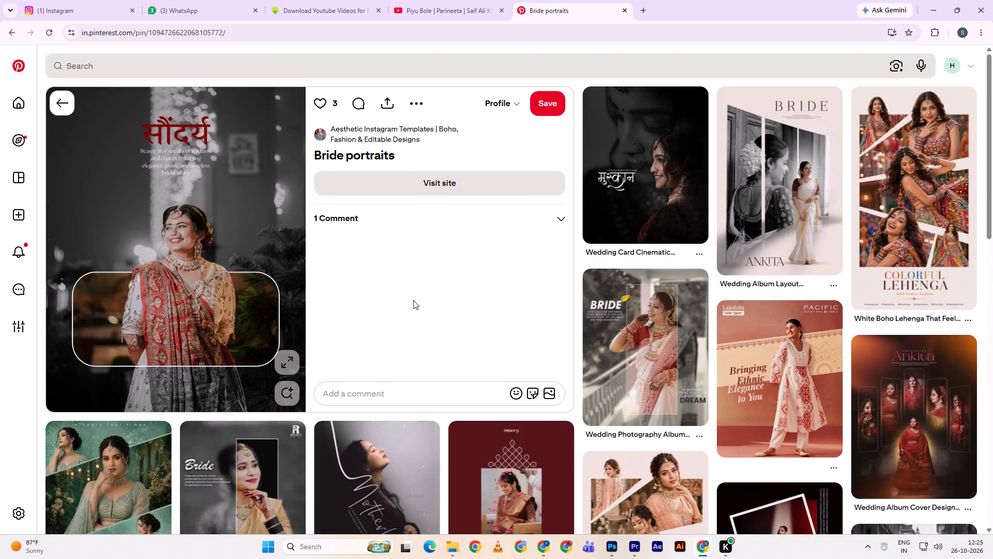
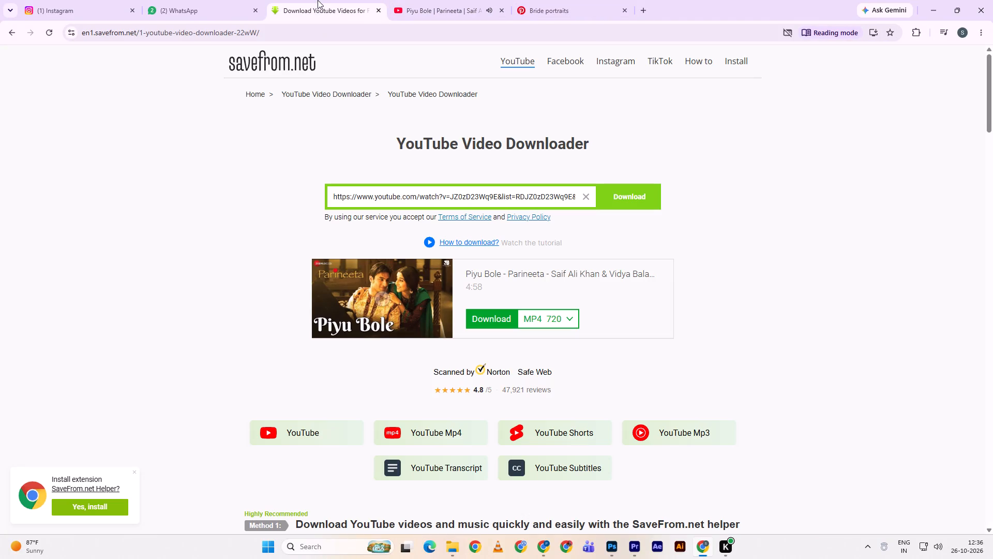
Look through the bridal poster and portrait designs related to the Bride portraits pin on Pinterest for layout ideas.
double_click(556, 0)
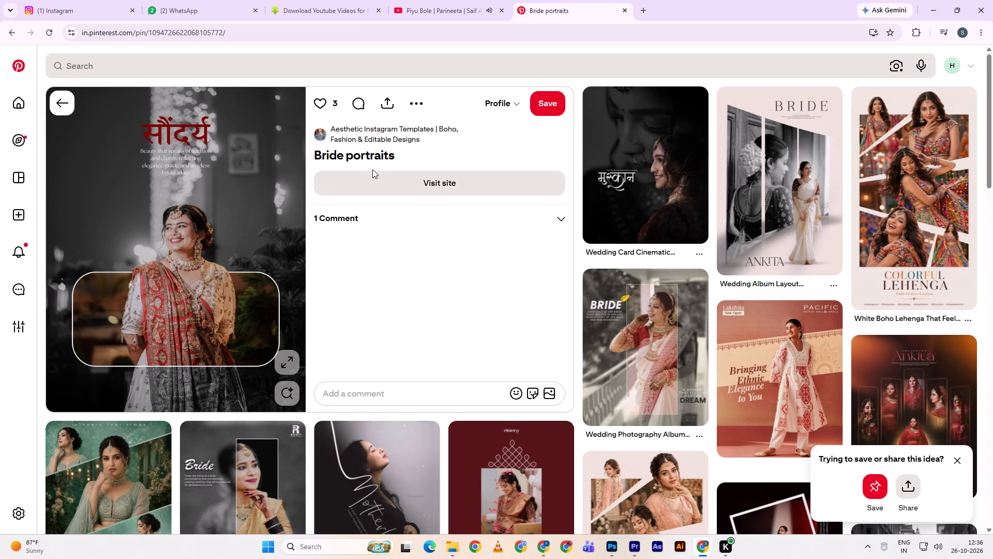
scroll(302, 249, "down", 3)
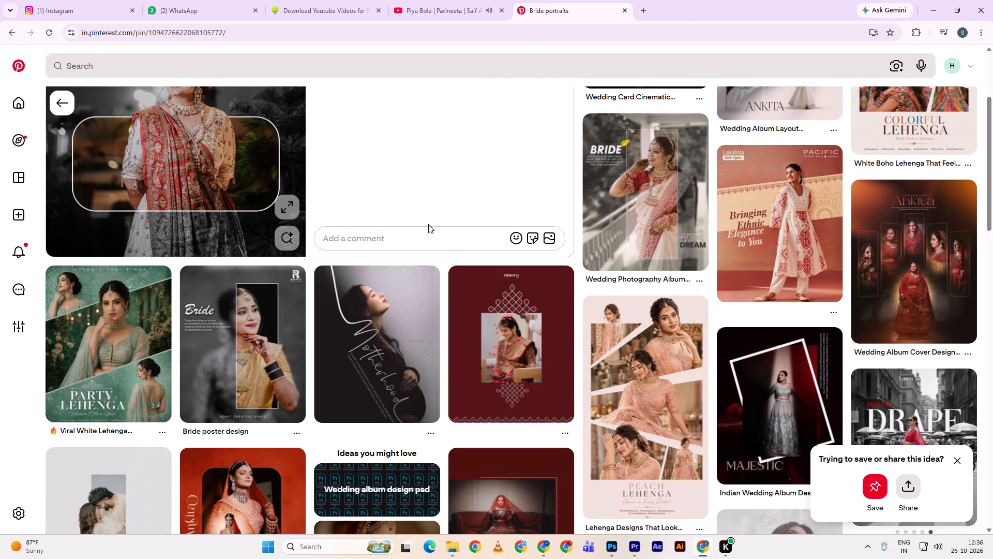
scroll(429, 243, "down", 4)
double_click(959, 464)
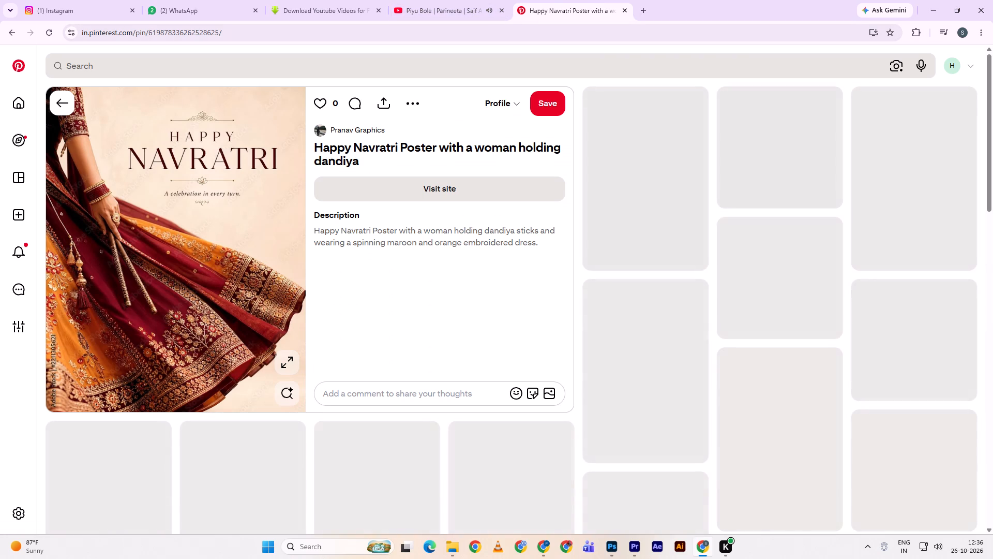
left_click(64, 101)
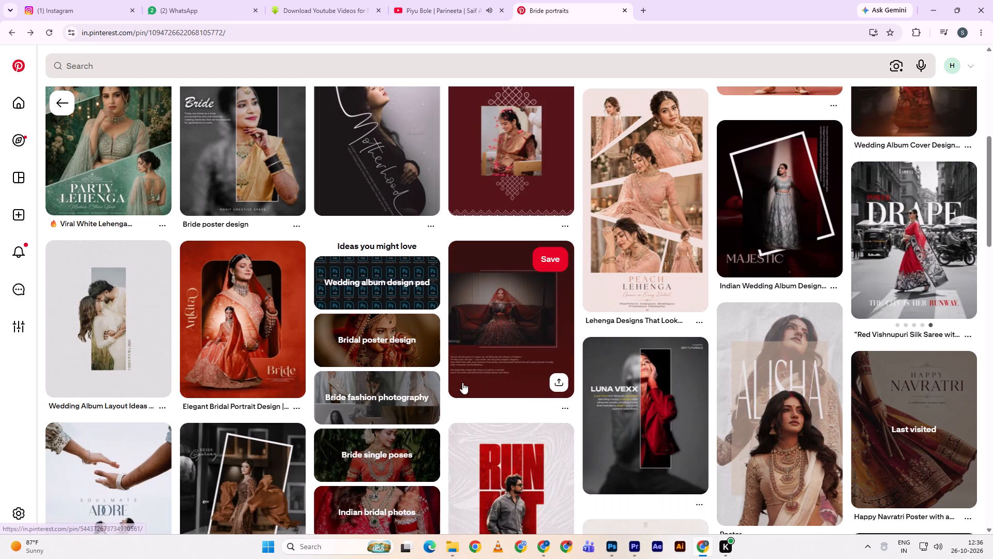
scroll(726, 384, "down", 4)
scroll(572, 331, "down", 3)
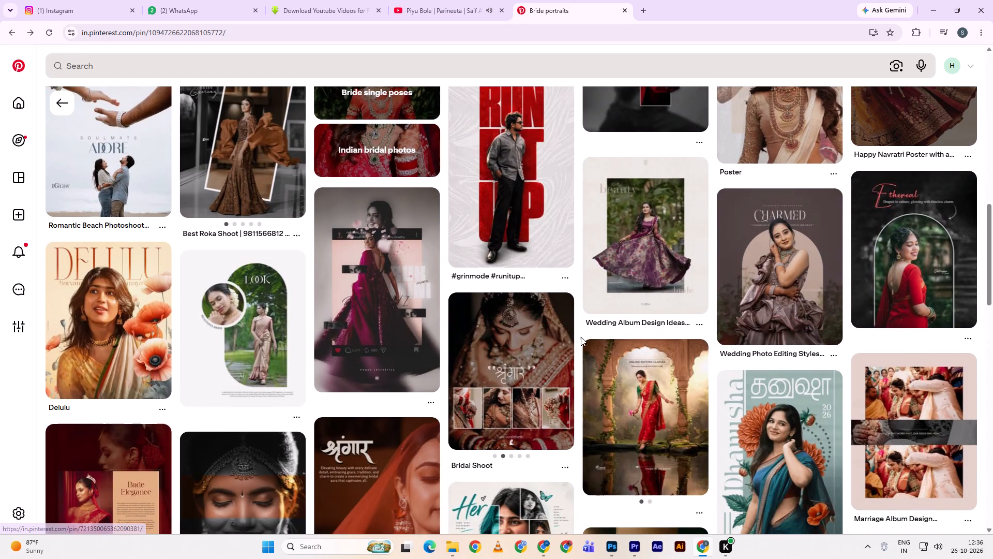
scroll(584, 318, "down", 2)
scroll(487, 297, "down", 2)
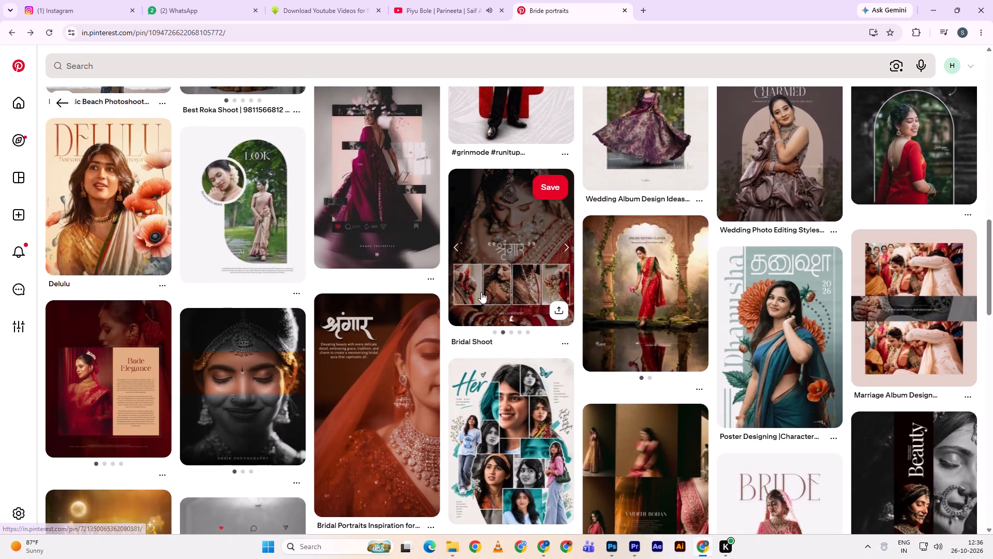
scroll(481, 292, "down", 5)
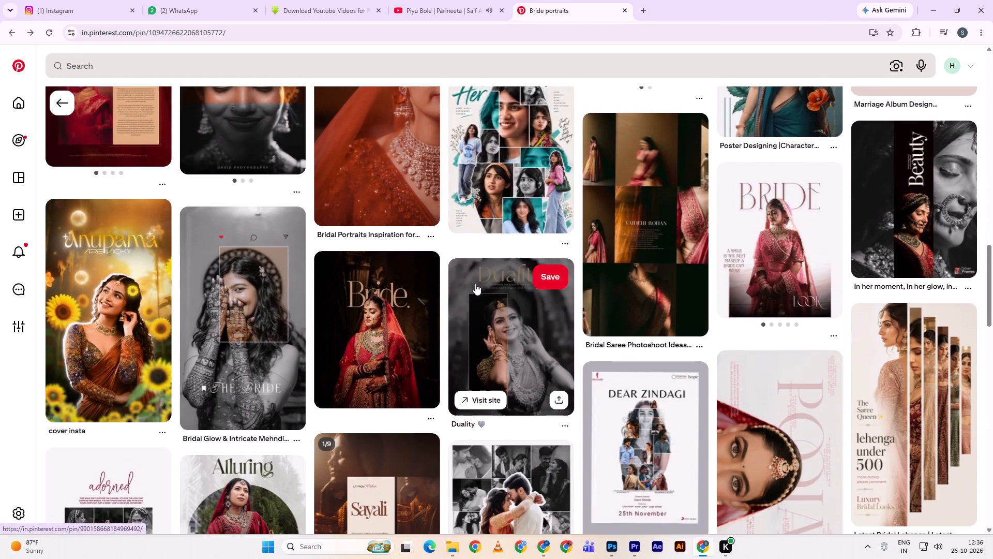
scroll(475, 284, "down", 5)
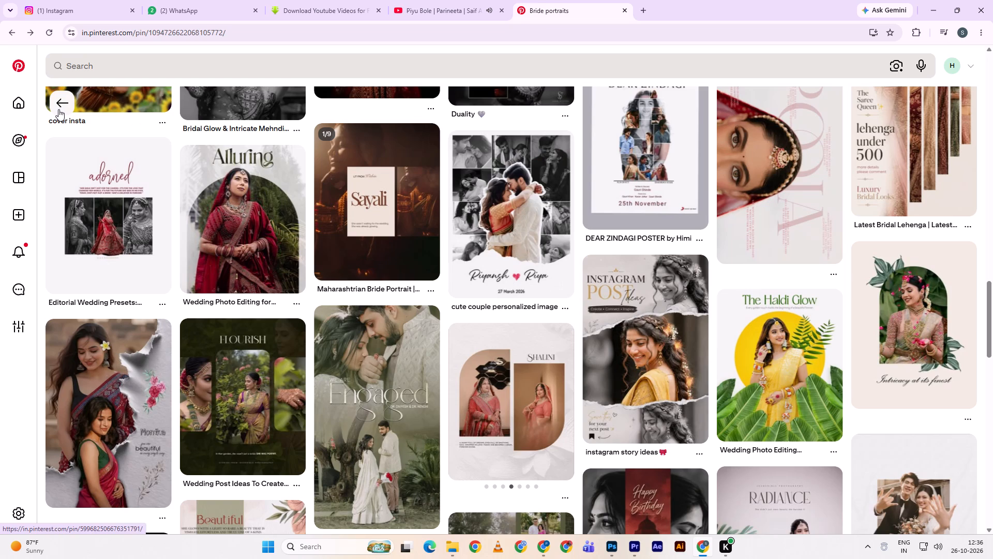
Return to the Pinterest home feed and search for "bg".
left_click(30, 103)
left_click(91, 69)
key("b")
key("g")
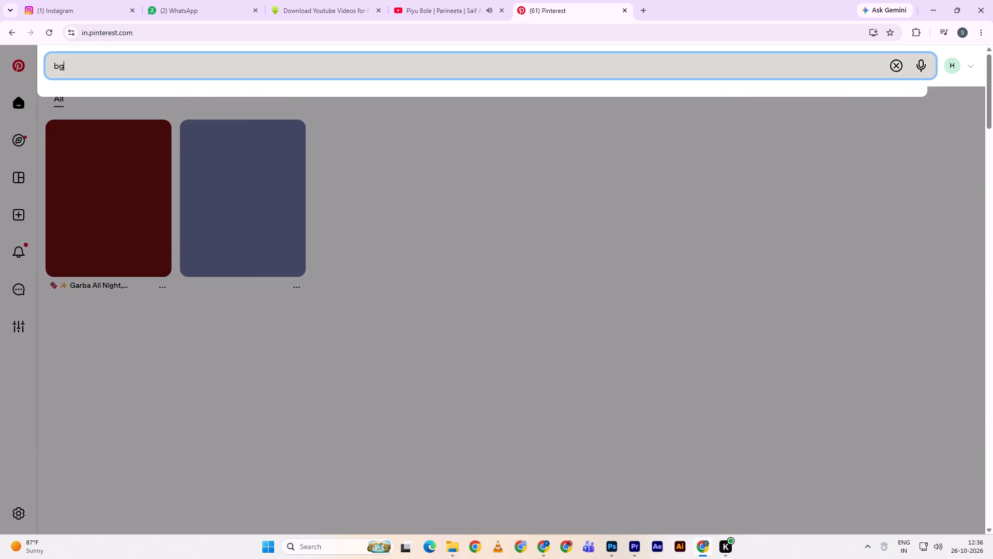
key("Return")
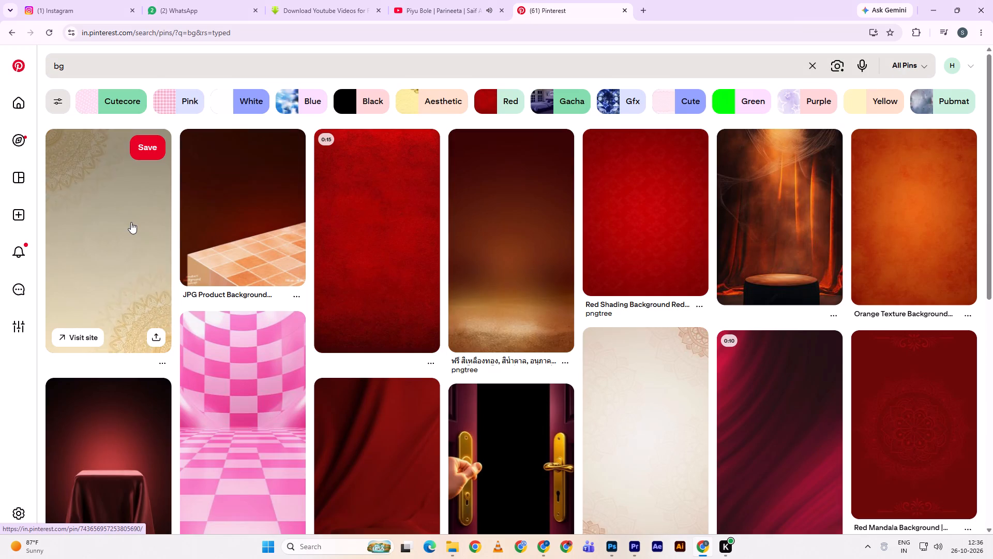
Look through the "bg" search results for a background that suits the bangles post.
scroll(413, 245, "down", 7)
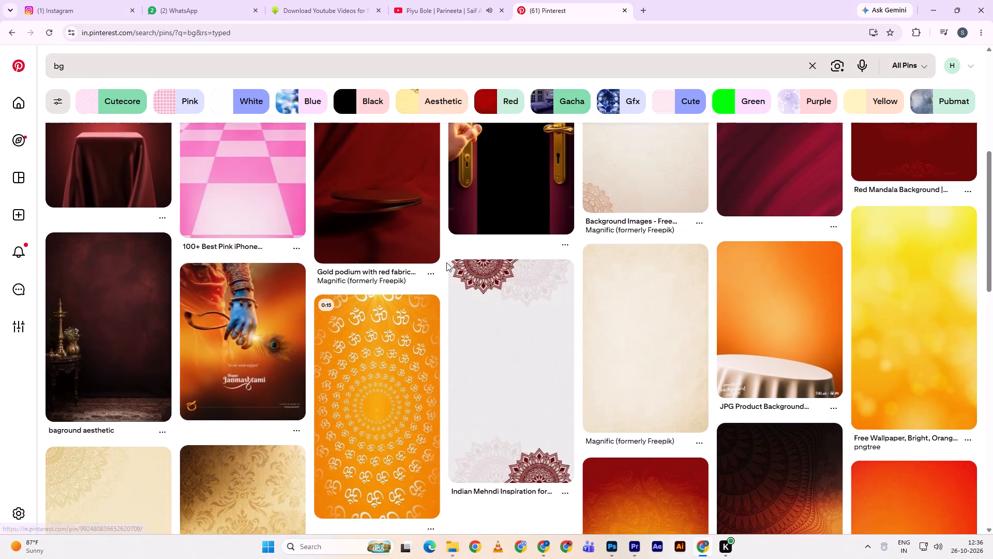
scroll(473, 249, "up", 9)
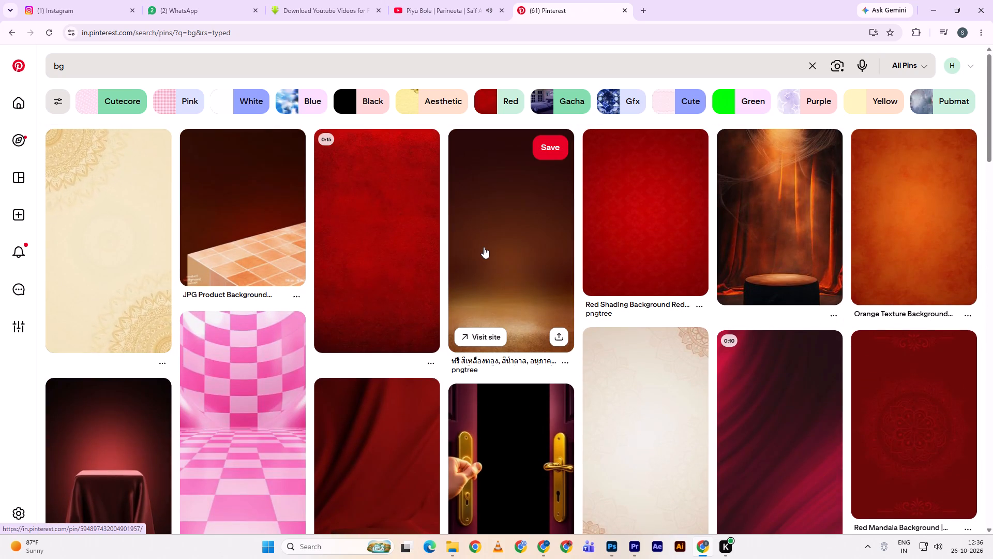
scroll(485, 225, "down", 3)
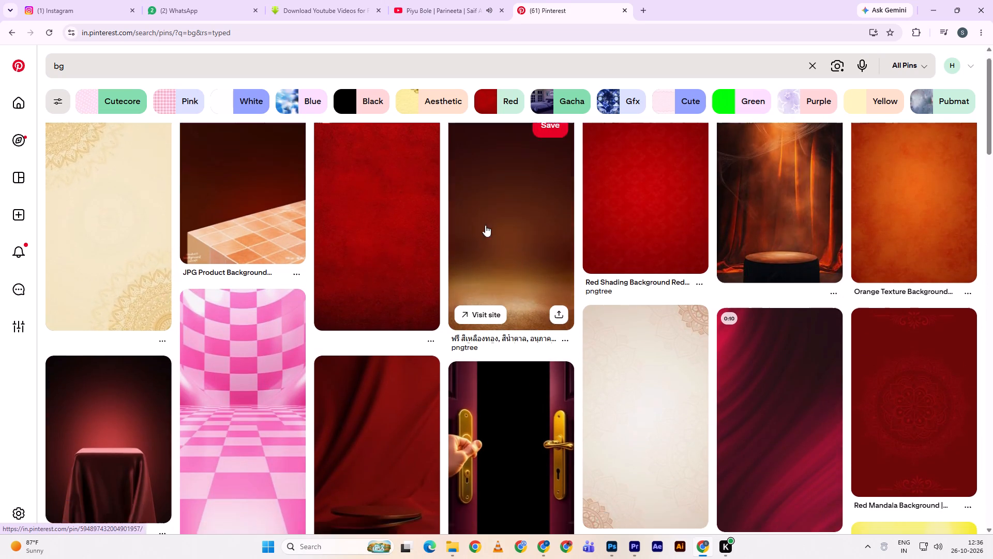
scroll(485, 225, "down", 1)
scroll(364, 223, "down", 5)
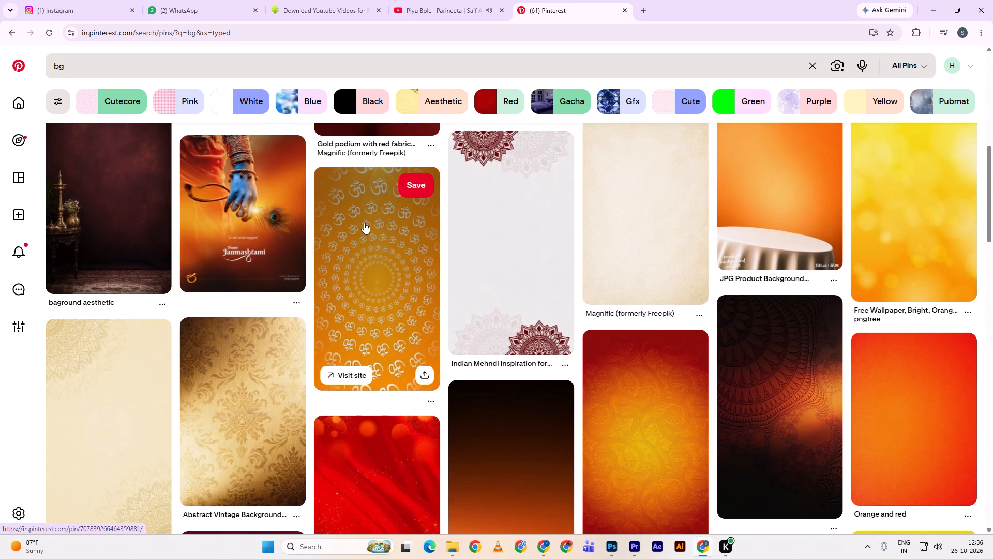
scroll(364, 223, "down", 8)
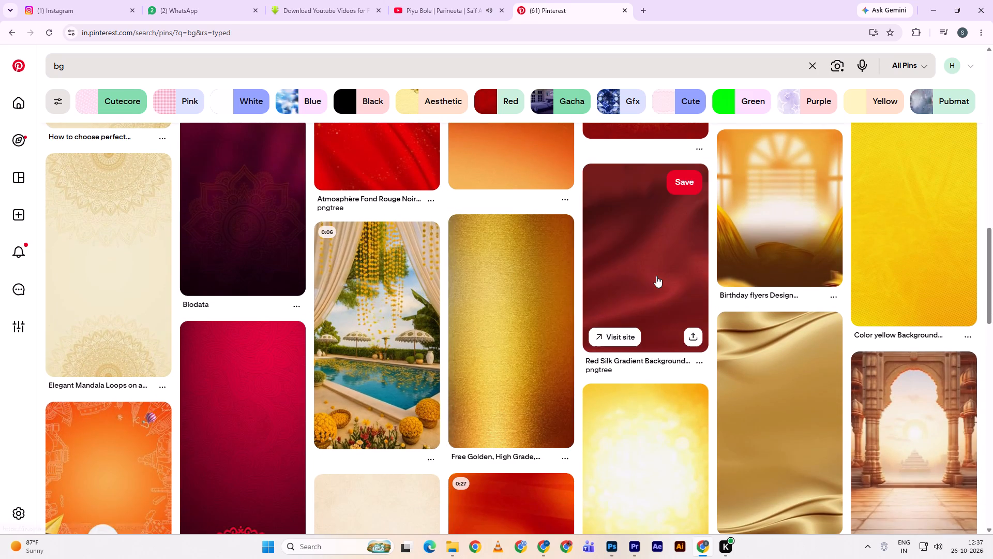
Open the pngtree Red Silk Gradient Background pin and look through its related red silk and textured backgrounds.
left_click(654, 276)
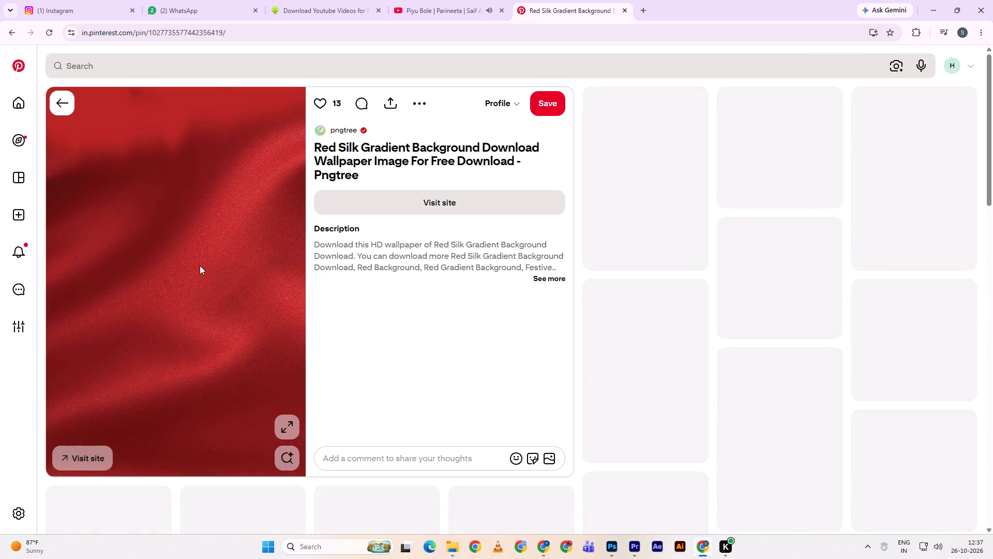
scroll(384, 310, "down", 3)
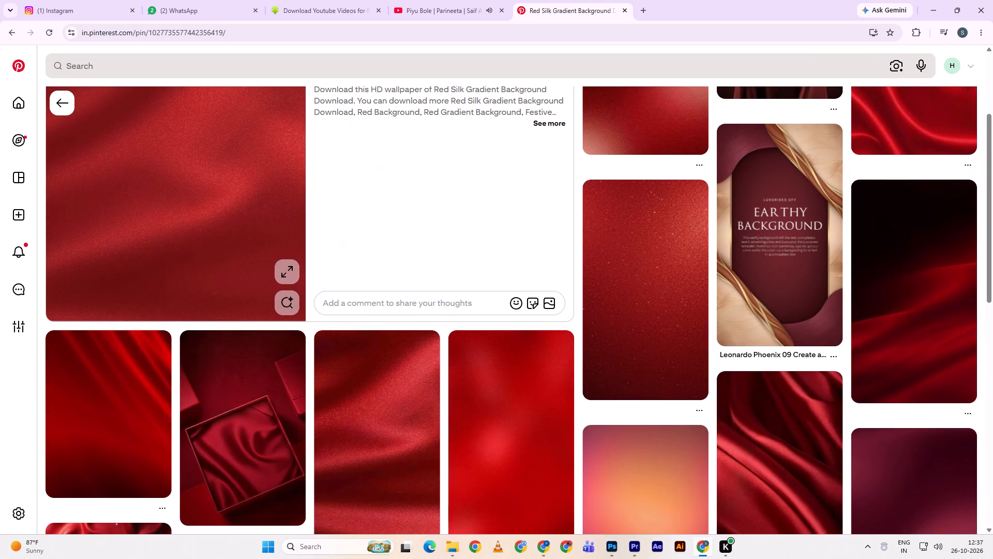
scroll(389, 304, "down", 2)
scroll(283, 267, "down", 4)
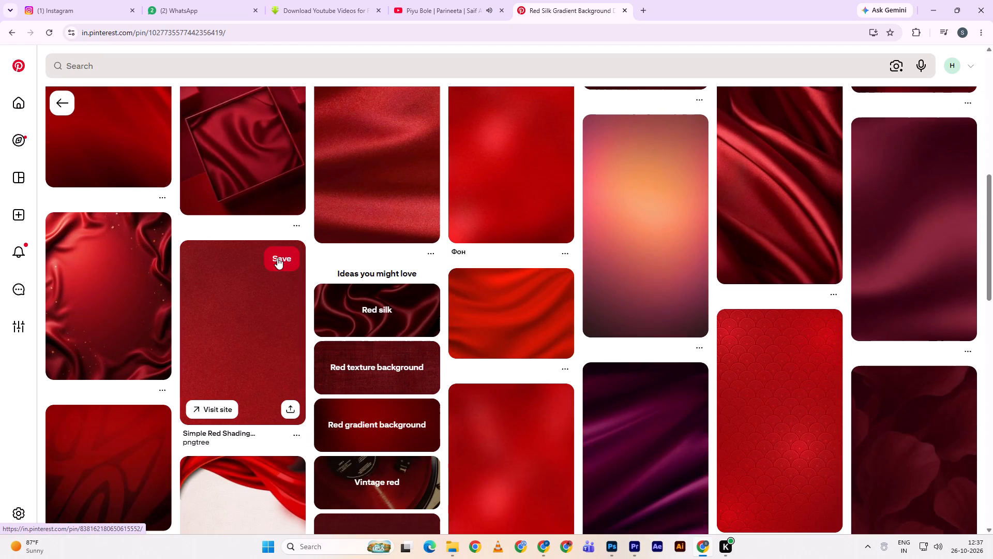
scroll(277, 258, "down", 7)
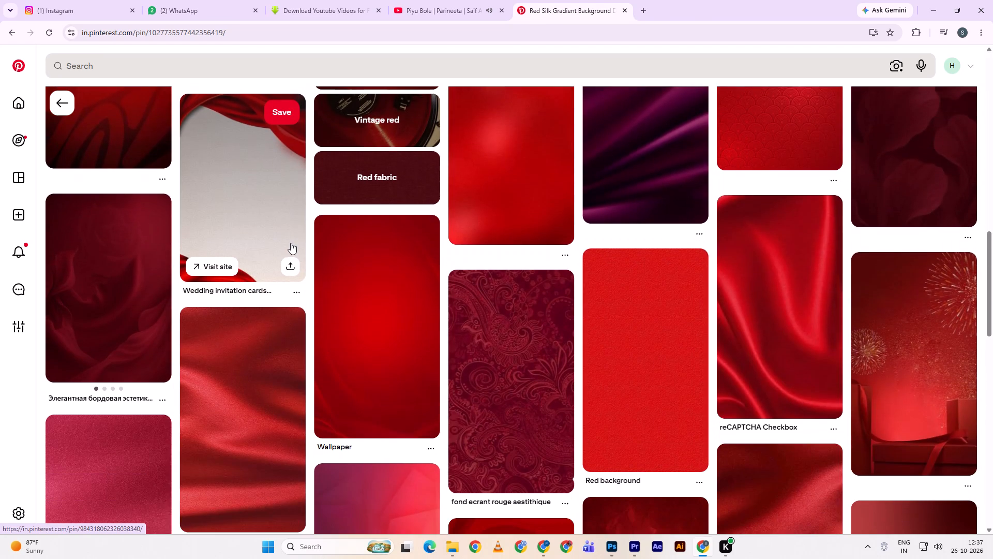
scroll(290, 246, "down", 5)
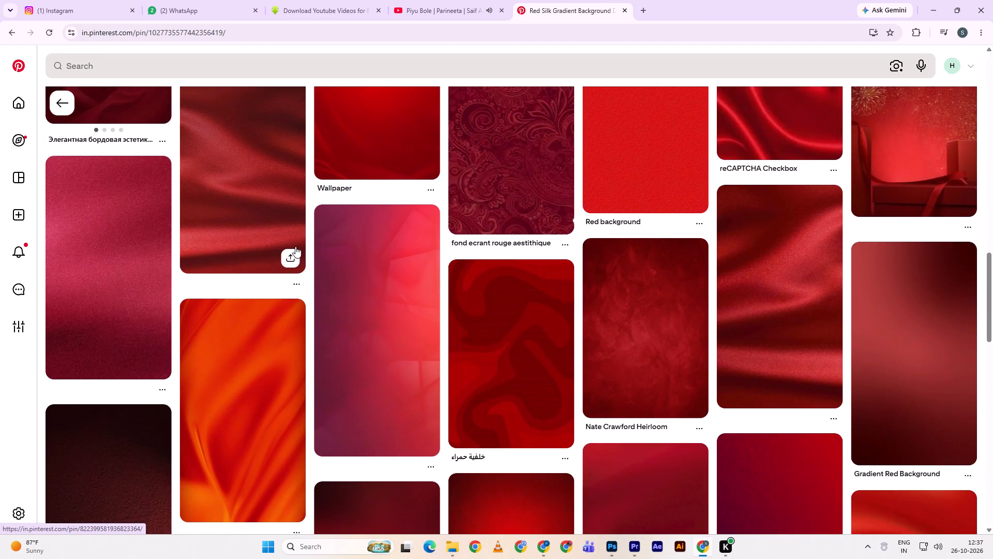
scroll(300, 241, "down", 2)
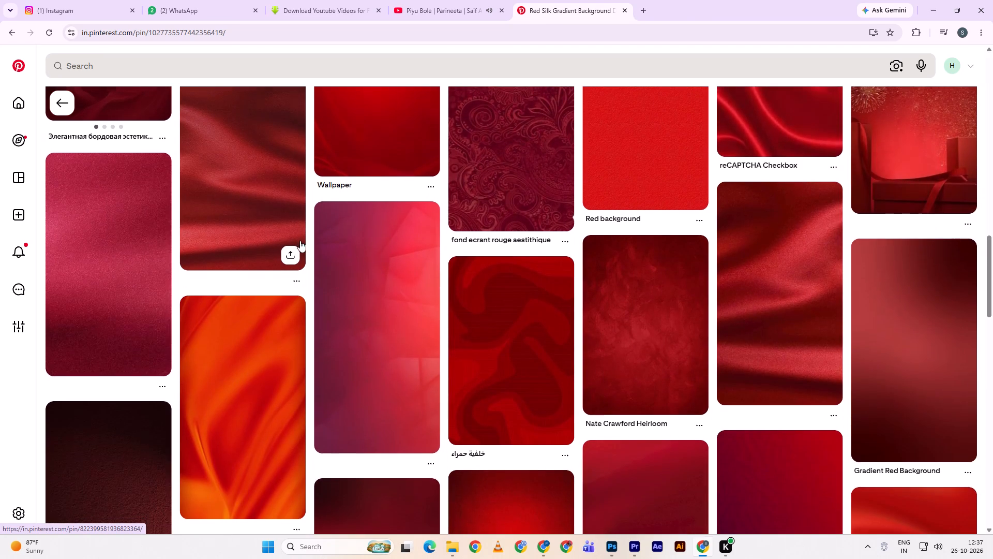
scroll(300, 241, "down", 3)
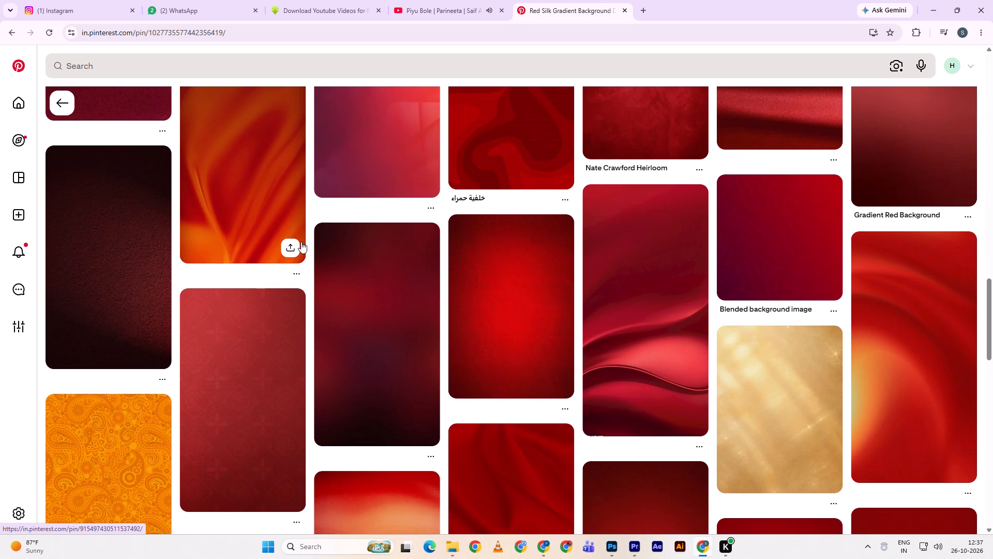
scroll(301, 242, "down", 6)
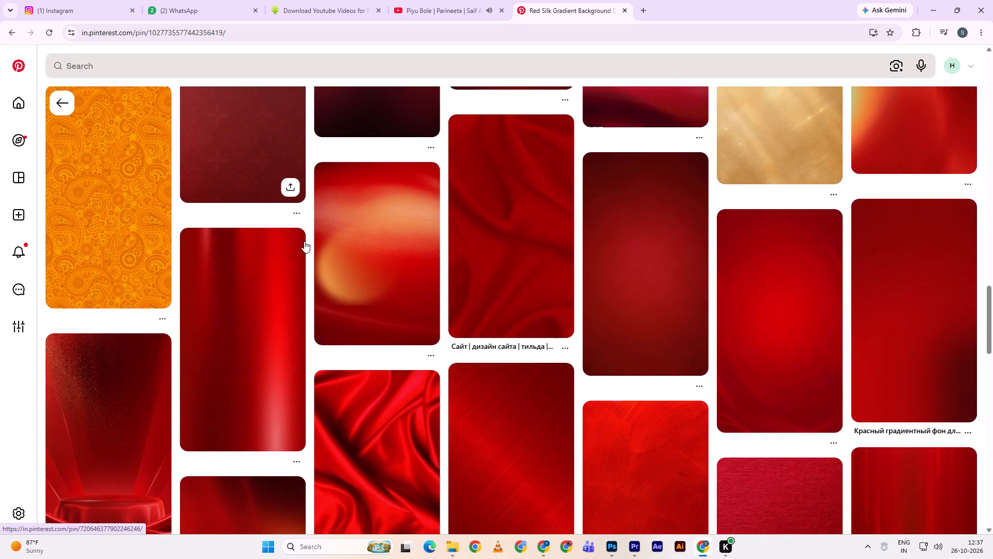
scroll(304, 241, "down", 5)
scroll(347, 237, "down", 3)
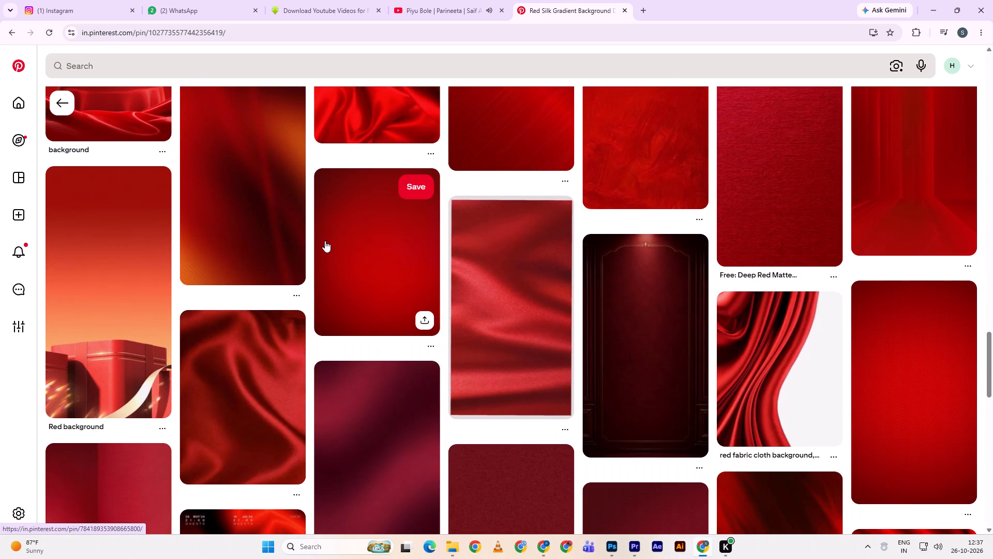
scroll(353, 239, "down", 5)
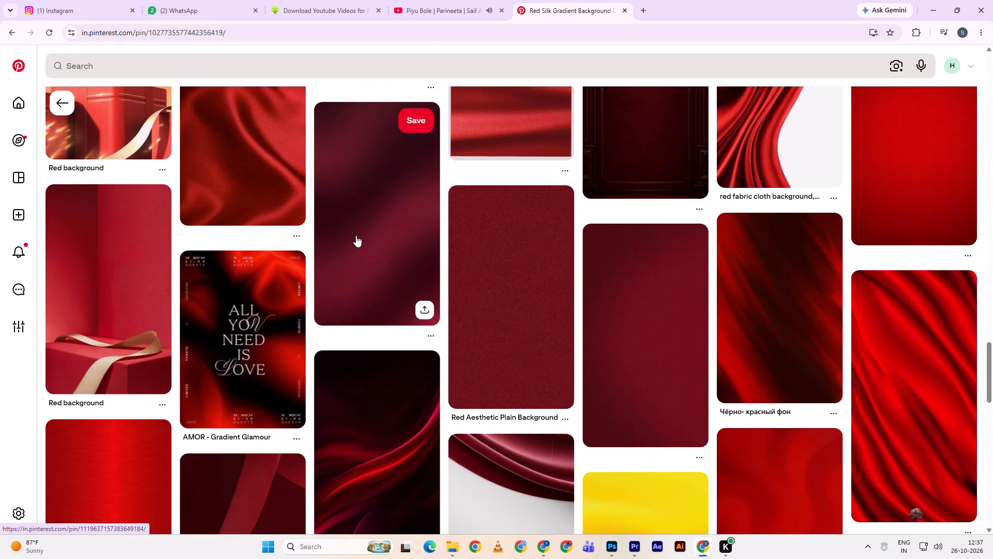
scroll(356, 233, "down", 3)
scroll(362, 239, "up", 3)
scroll(366, 236, "down", 2)
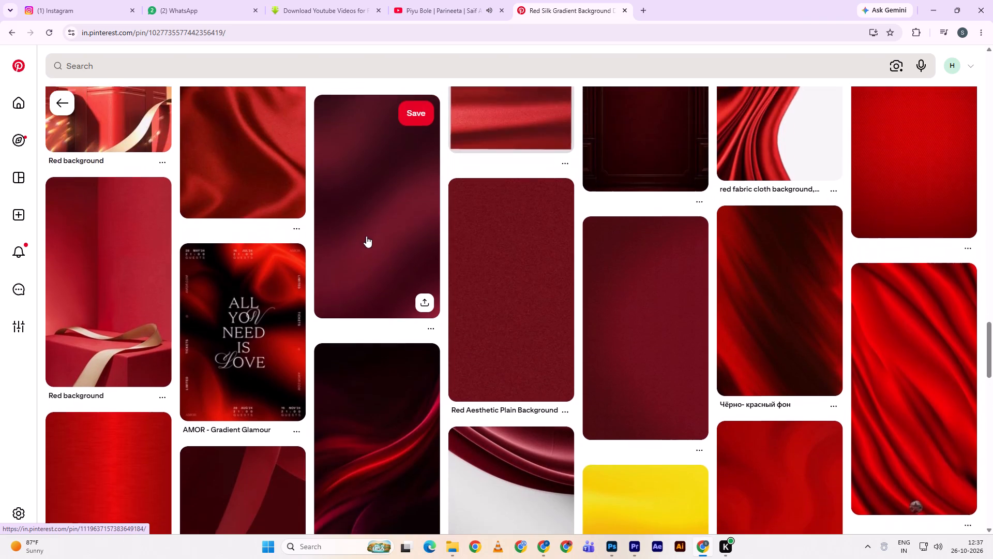
scroll(366, 236, "down", 7)
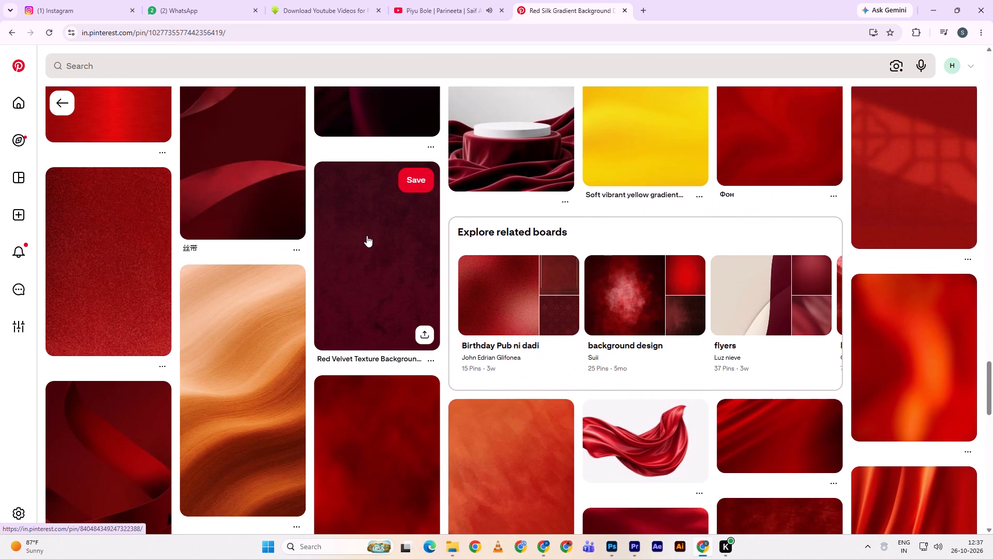
scroll(367, 236, "down", 4)
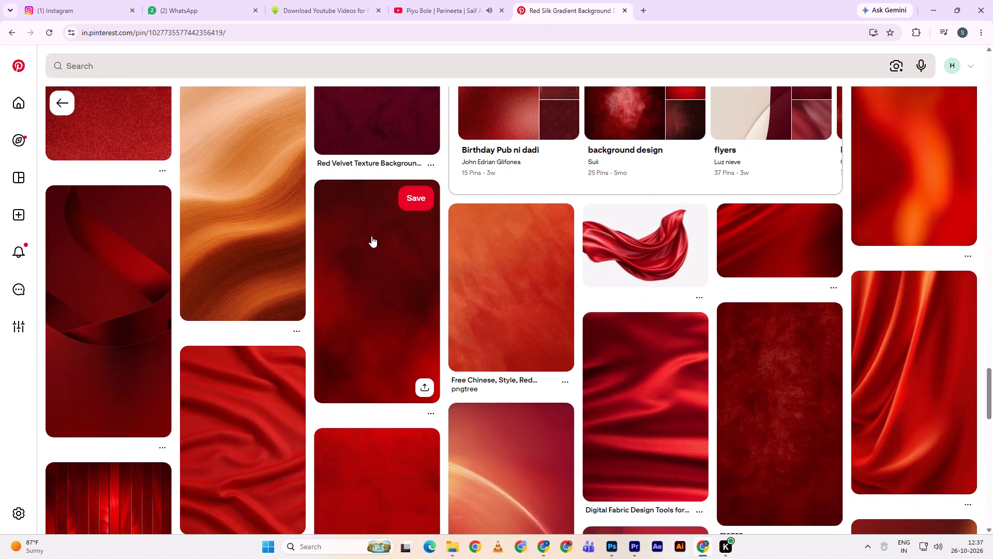
scroll(373, 239, "down", 9)
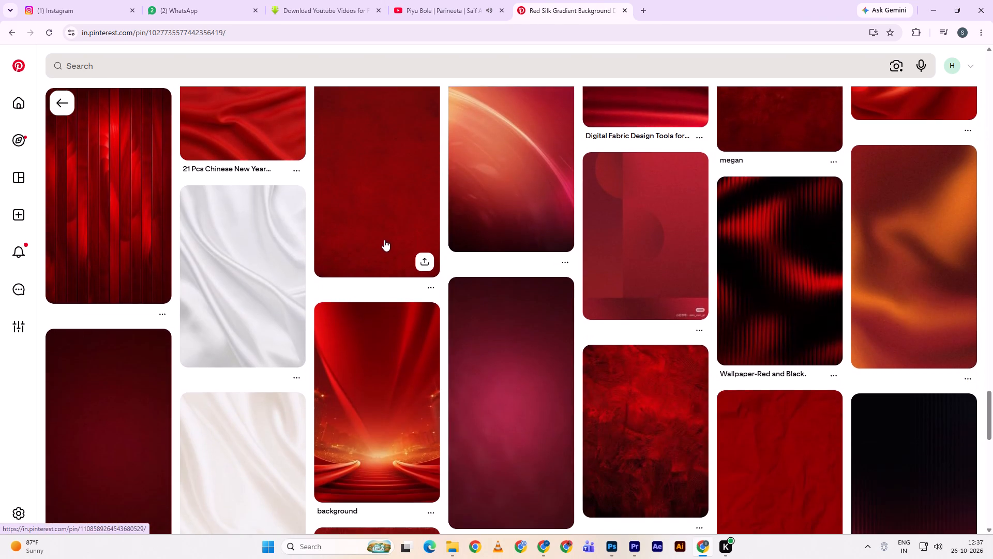
scroll(385, 241, "down", 6)
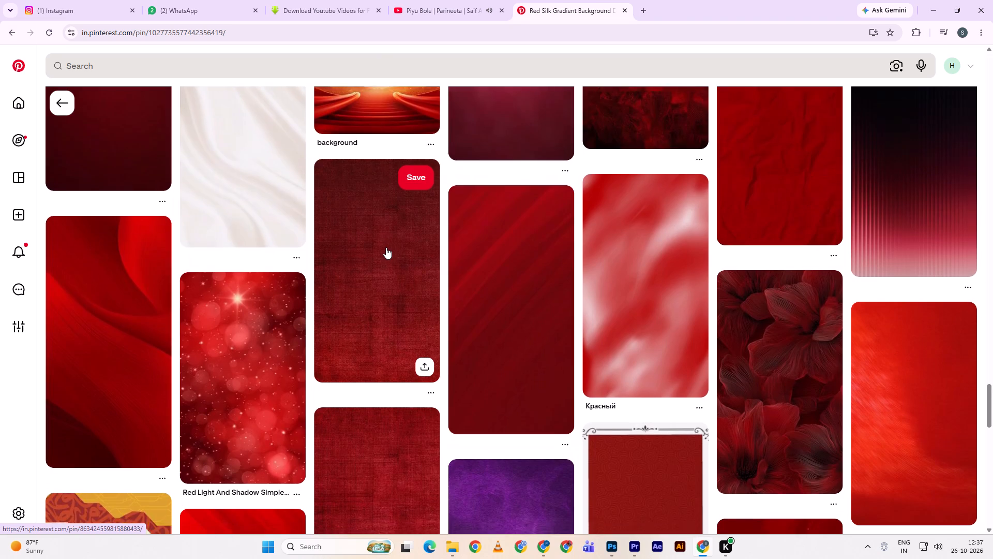
scroll(386, 247, "down", 8)
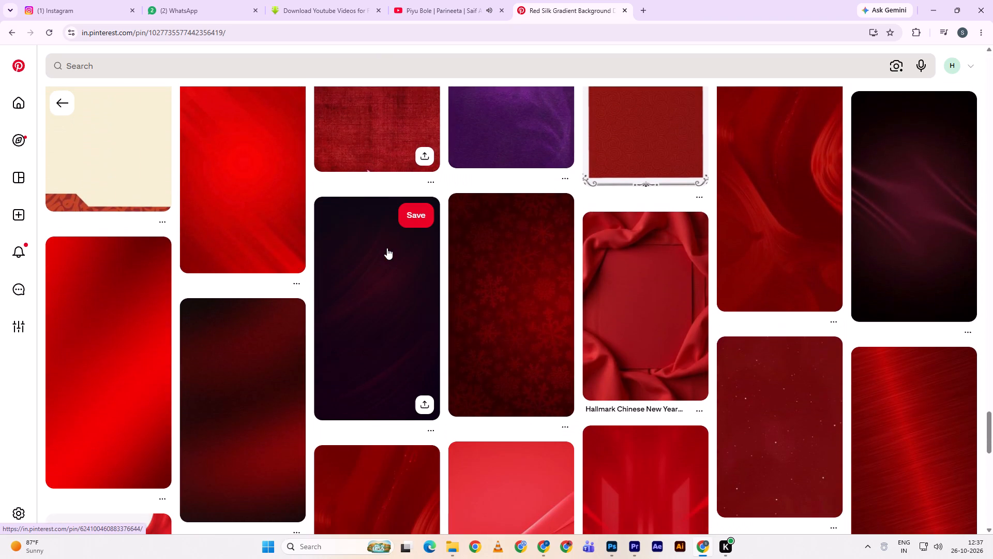
scroll(387, 248, "down", 4)
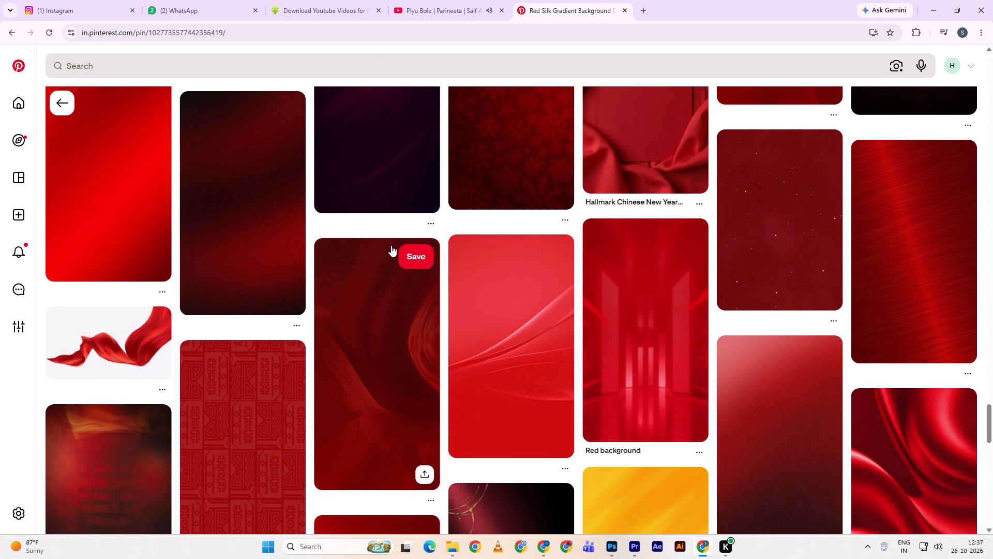
scroll(365, 231, "down", 4)
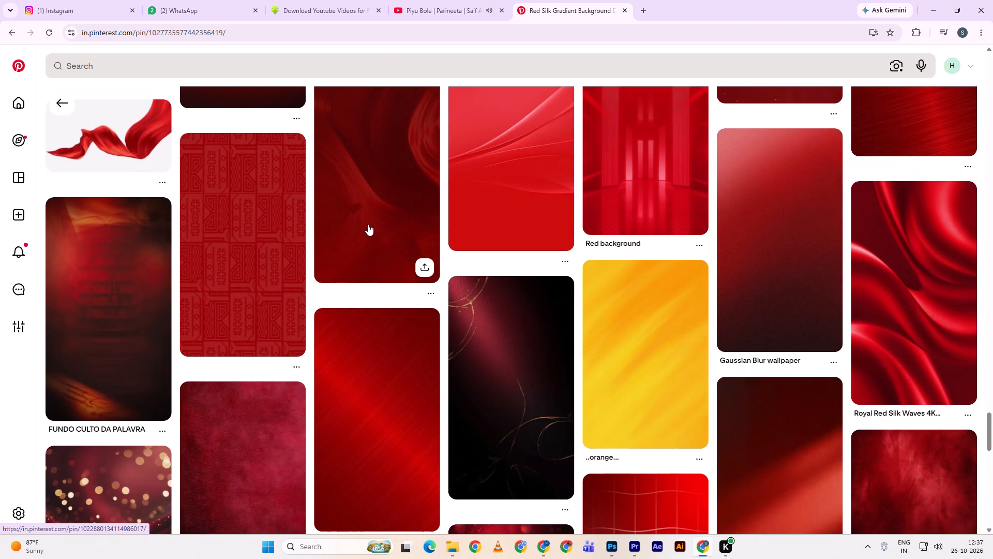
scroll(373, 227, "down", 5)
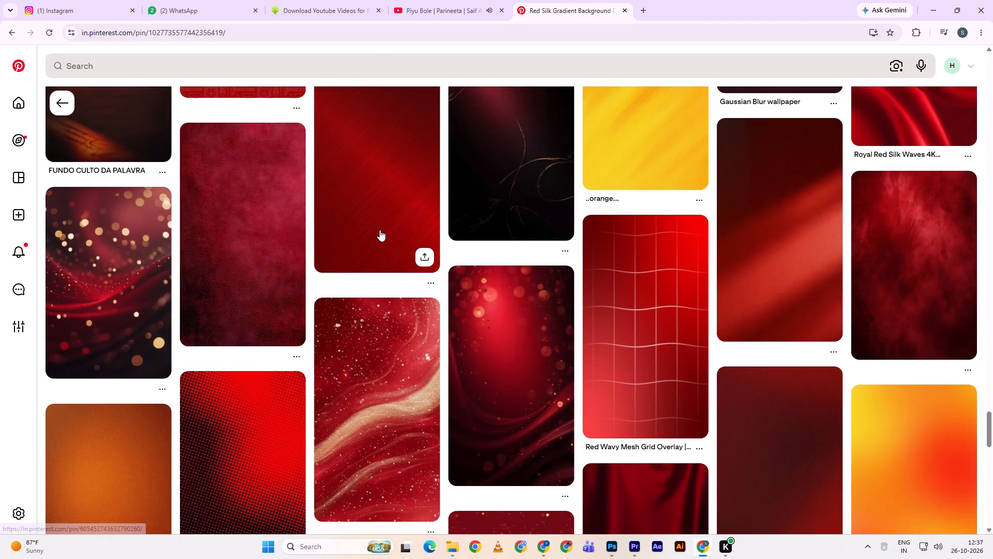
scroll(380, 230, "down", 3)
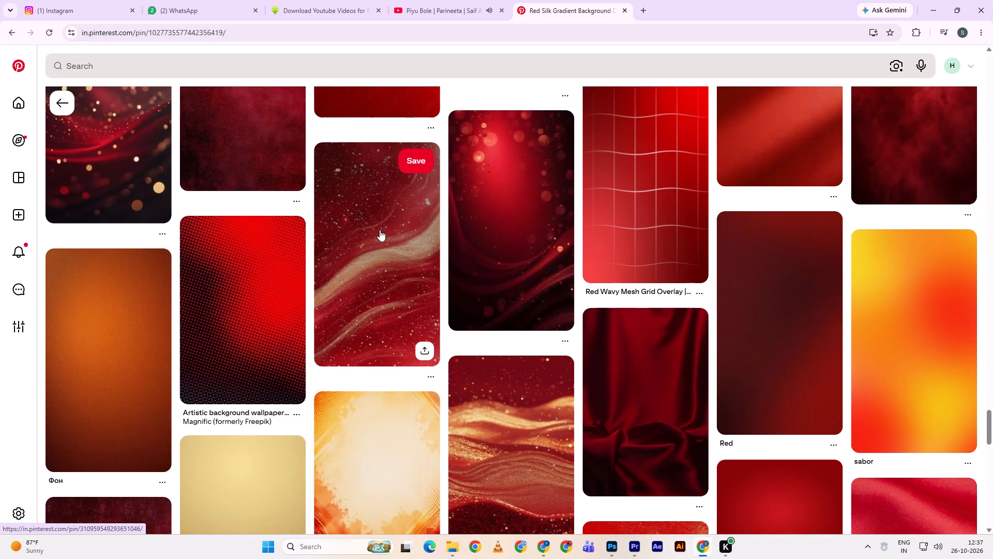
scroll(380, 230, "up", 2)
scroll(380, 230, "down", 7)
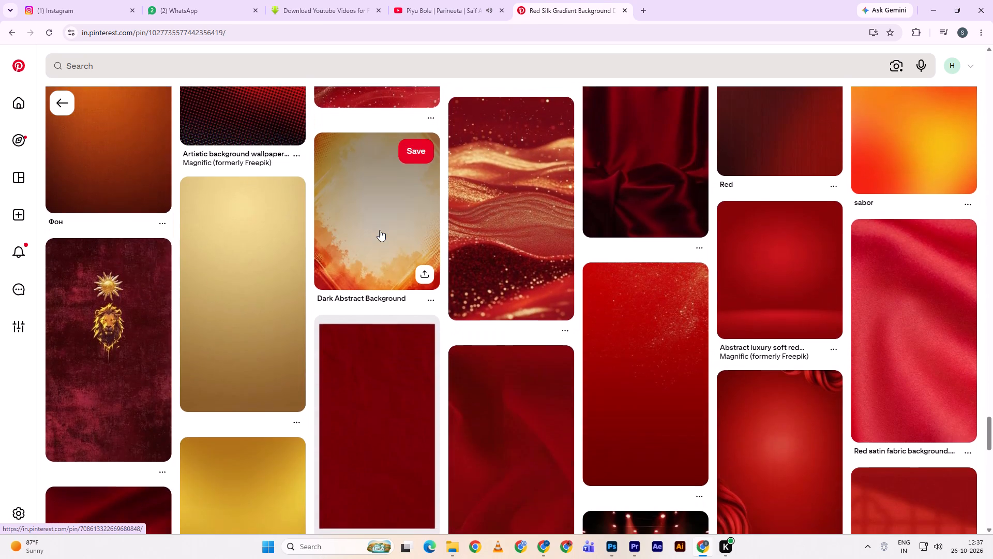
scroll(380, 230, "down", 1)
scroll(380, 230, "up", 4)
scroll(380, 230, "down", 5)
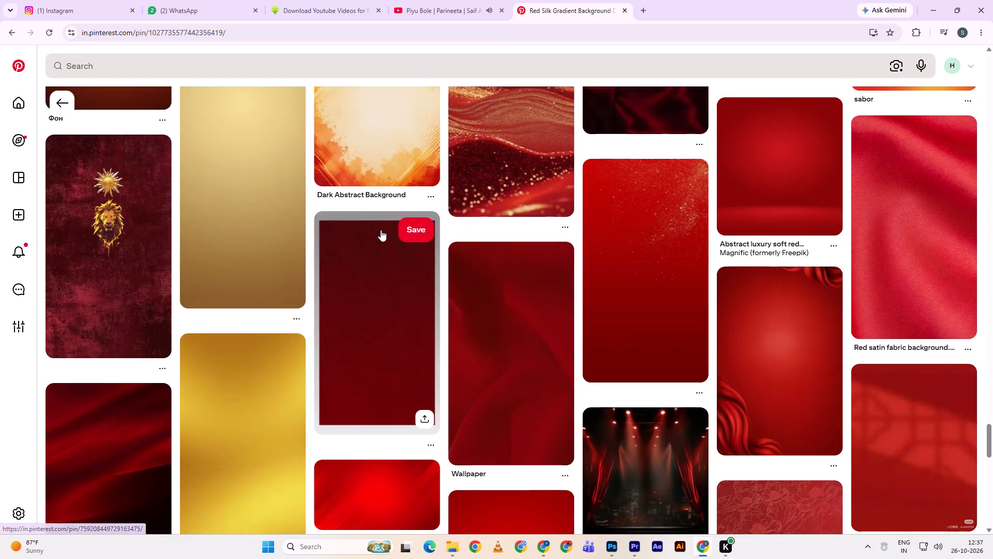
scroll(381, 229, "down", 8)
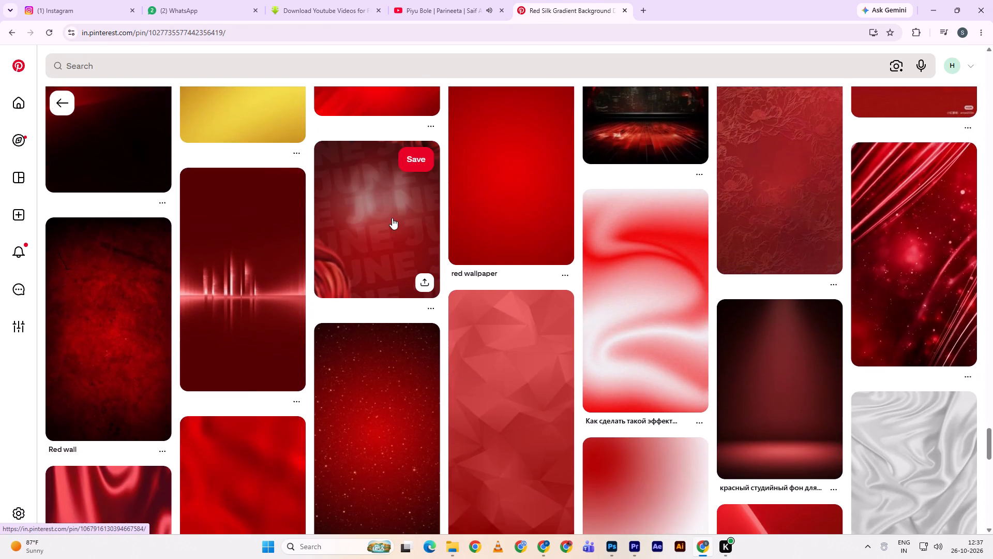
scroll(392, 220, "down", 8)
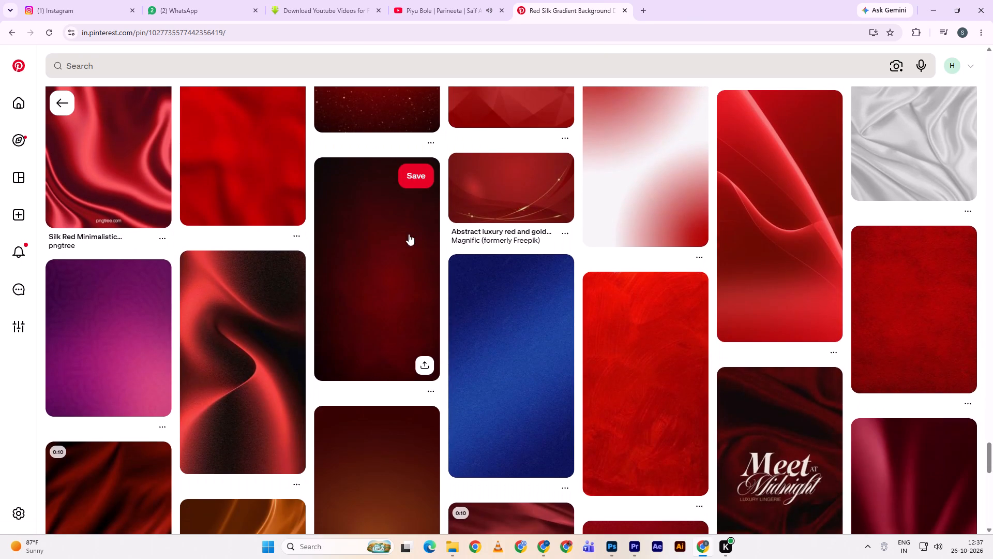
scroll(570, 183, "down", 6)
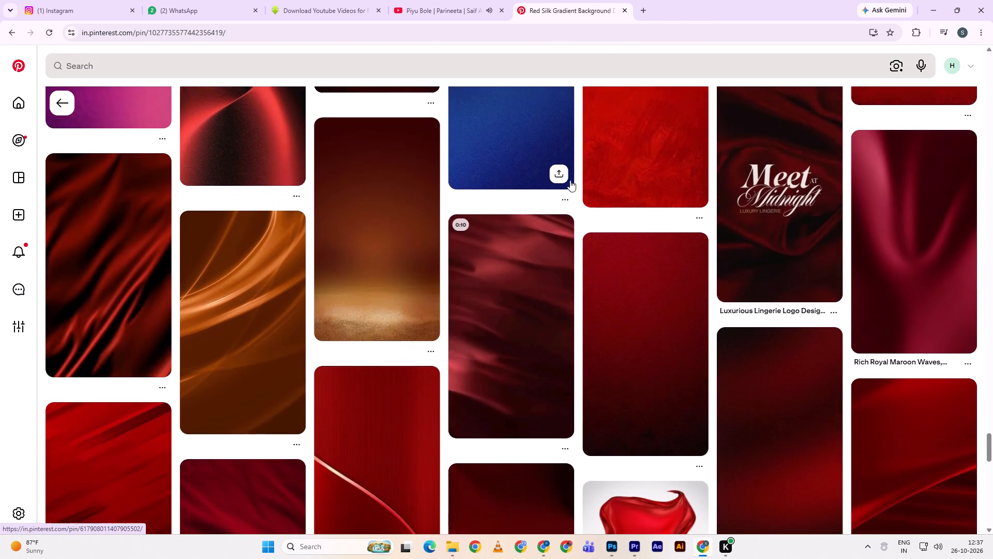
scroll(570, 179, "down", 5)
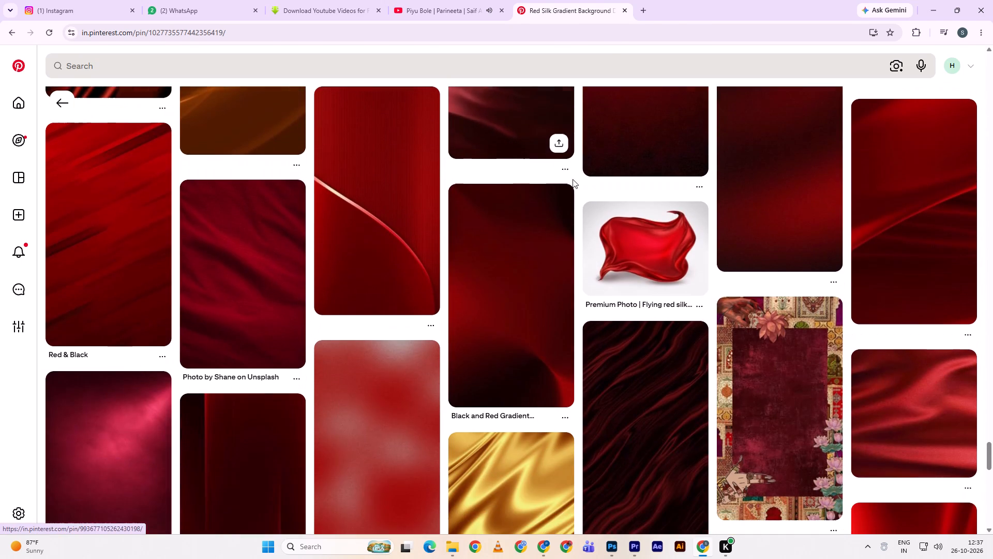
scroll(573, 175, "up", 2)
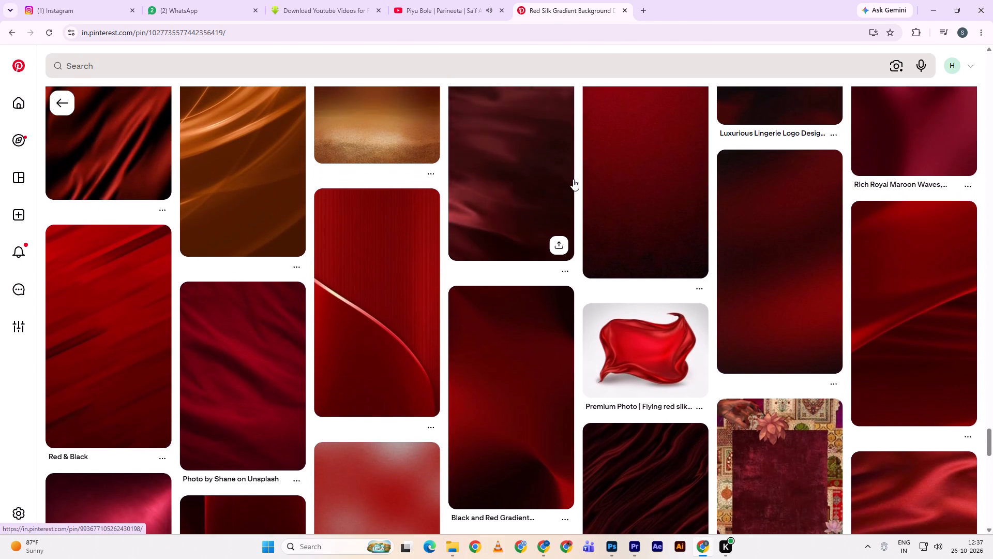
scroll(574, 179, "up", 1)
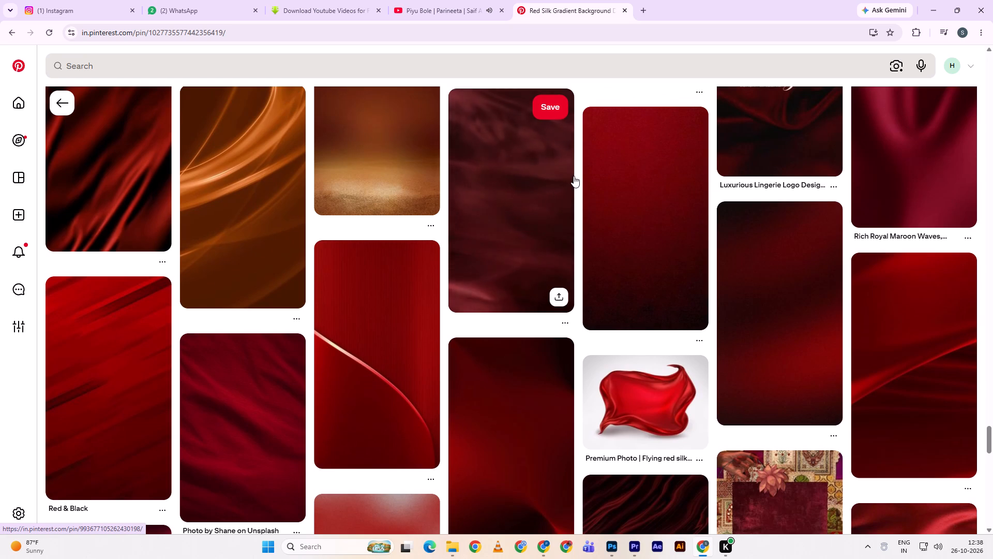
scroll(574, 176, "down", 7)
scroll(574, 176, "up", 4)
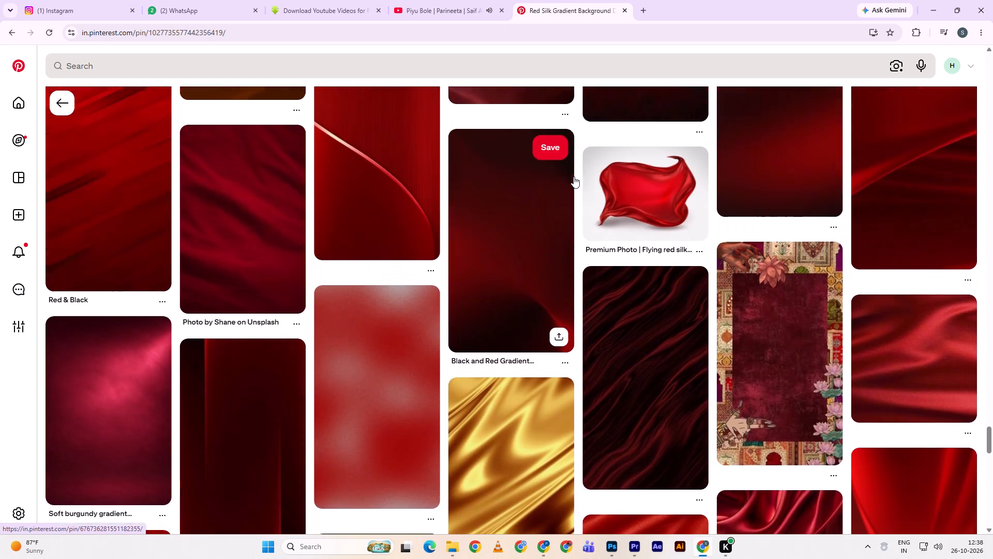
scroll(574, 176, "up", 2)
scroll(574, 176, "down", 10)
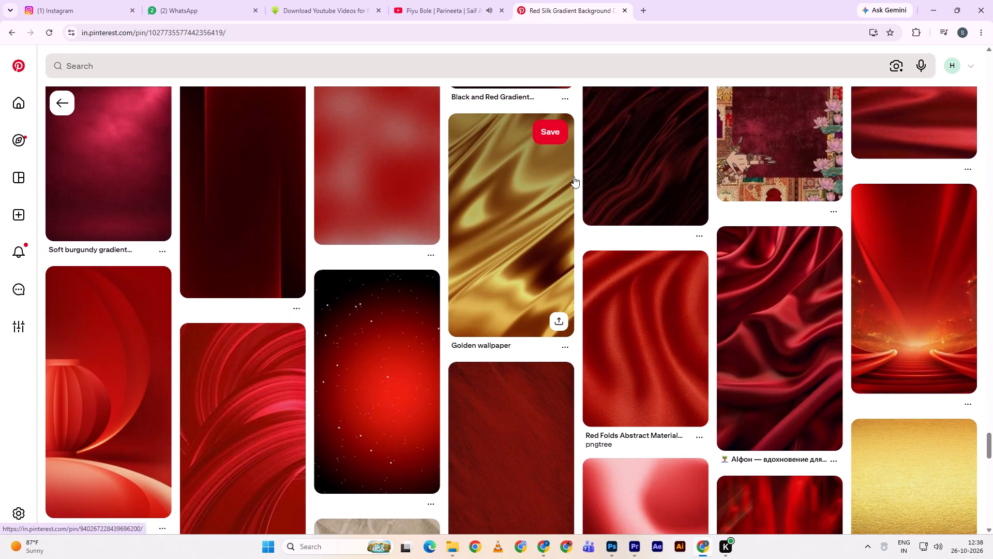
scroll(575, 180, "down", 2)
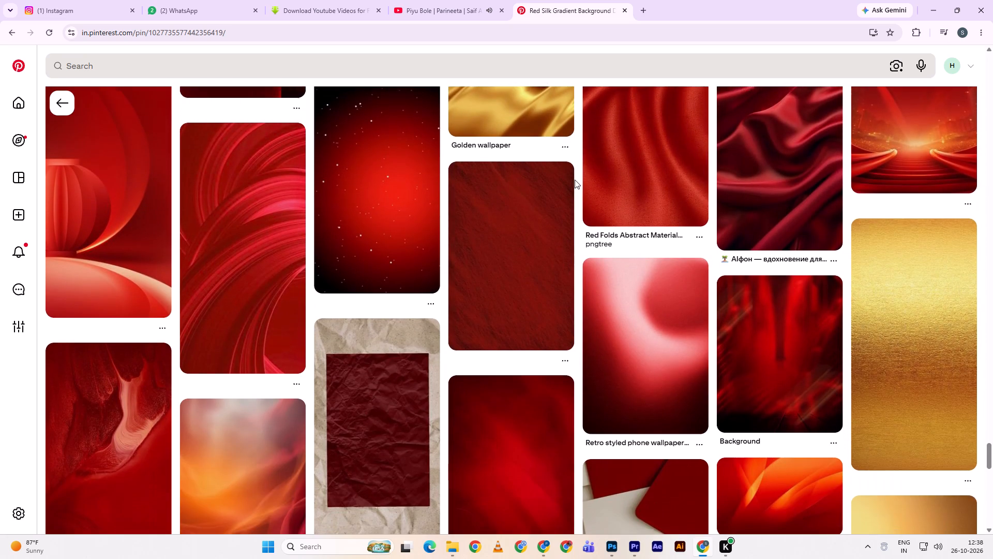
scroll(575, 180, "down", 2)
scroll(575, 180, "up", 2)
scroll(575, 180, "down", 7)
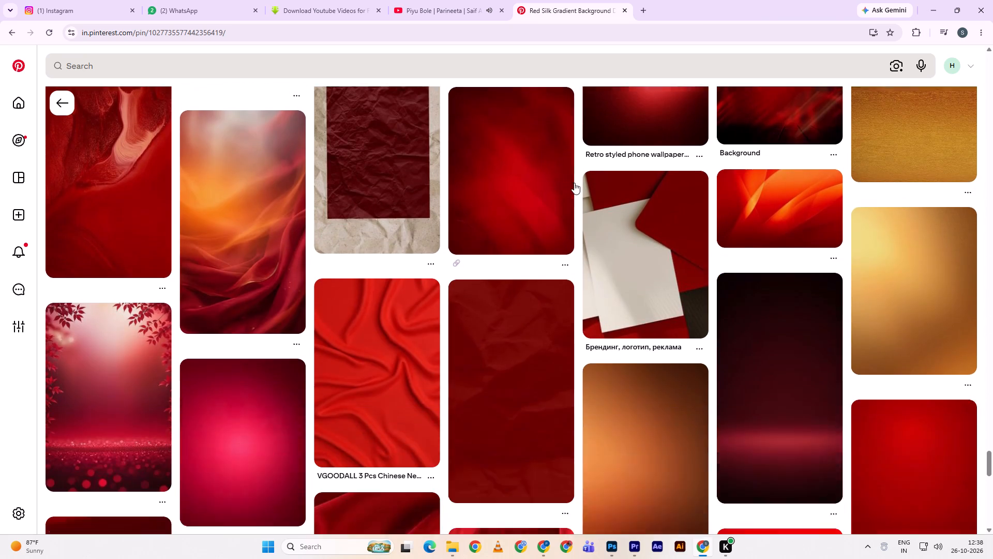
scroll(568, 186, "down", 9)
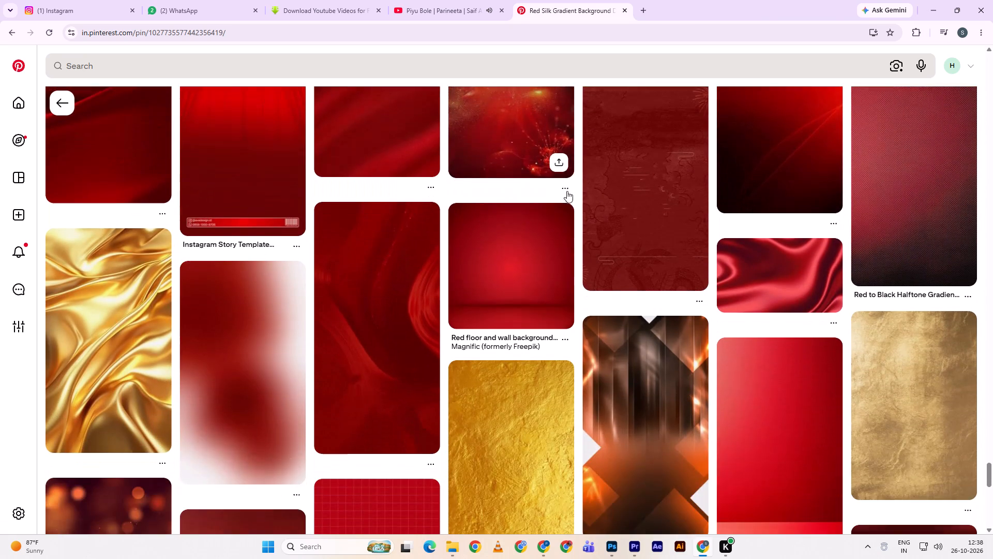
scroll(568, 187, "down", 7)
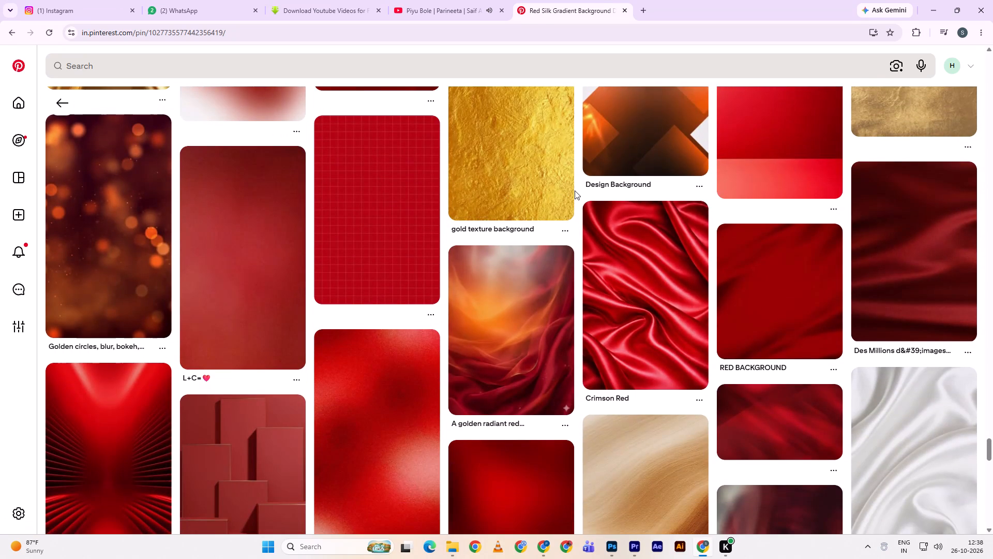
scroll(575, 191, "down", 9)
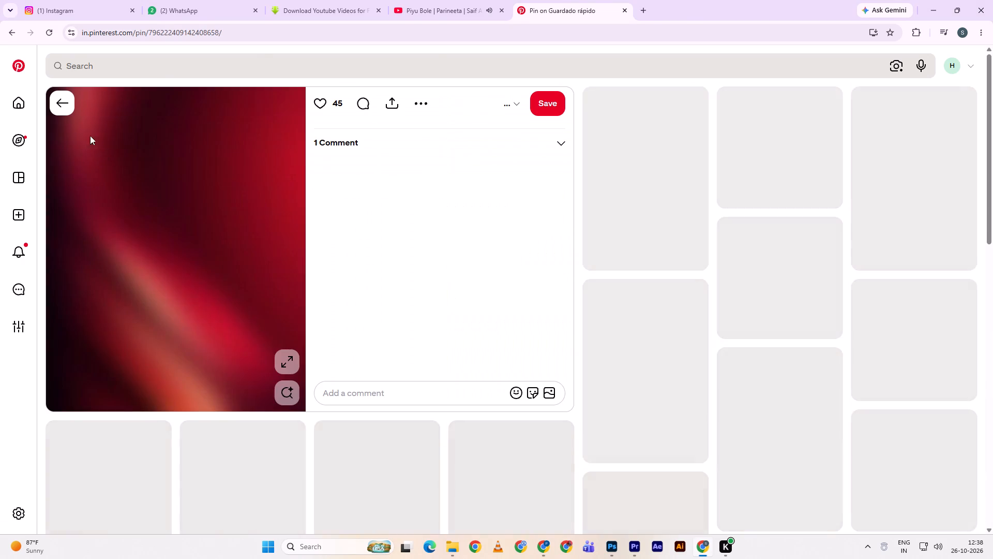
left_click(71, 109)
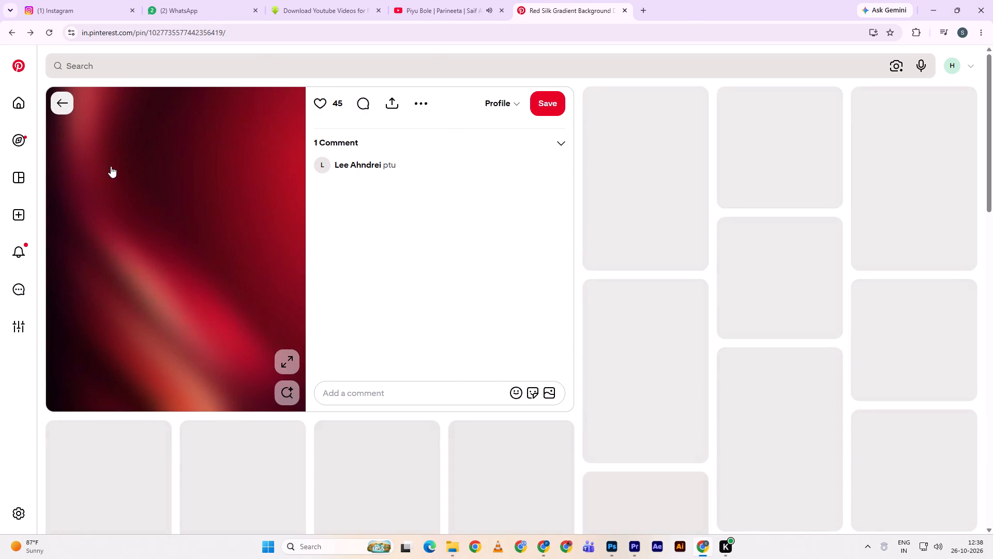
scroll(115, 164, "up", 3)
left_click(66, 109)
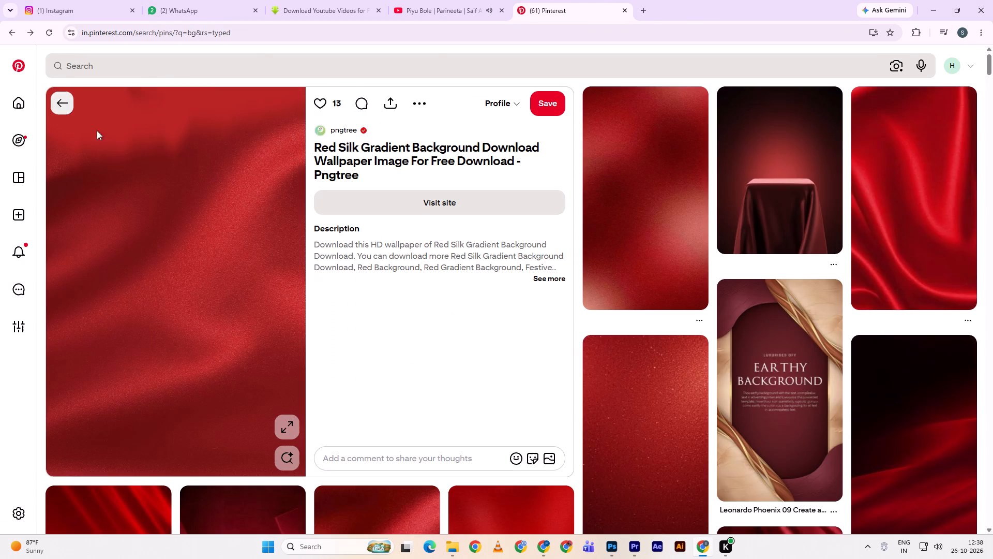
Browse the "bg" search results on Pinterest for a background that suits the bangles post.
scroll(252, 258, "down", 4)
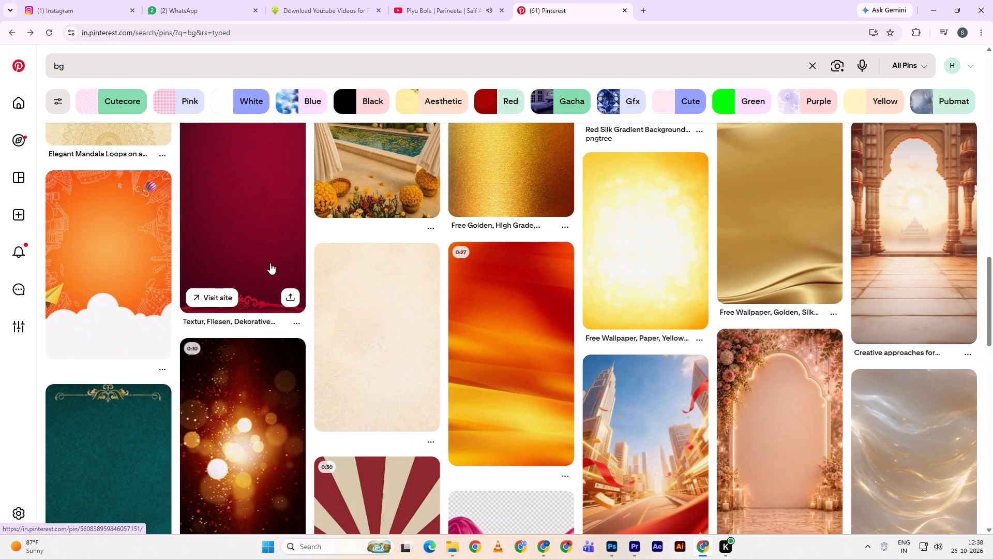
scroll(287, 266, "down", 6)
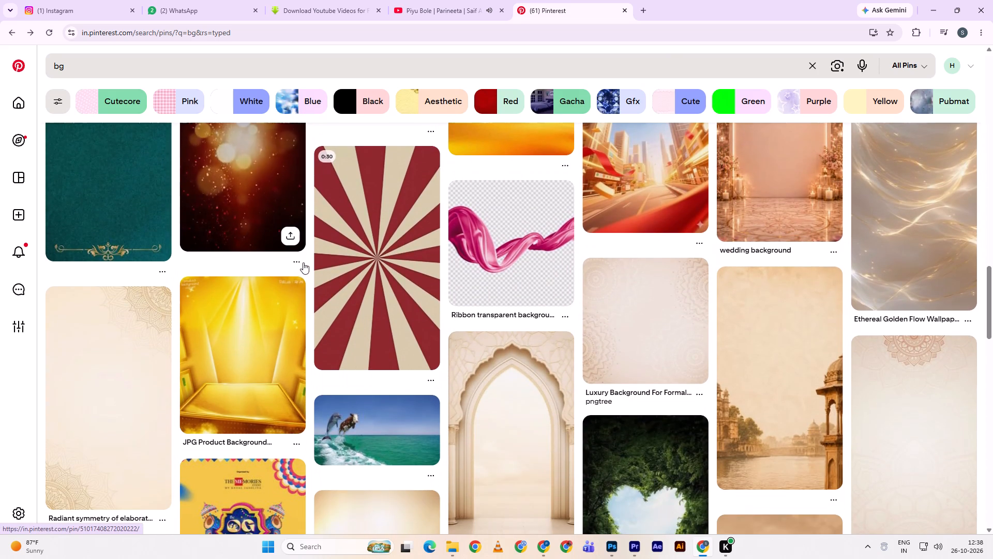
scroll(605, 292, "down", 4)
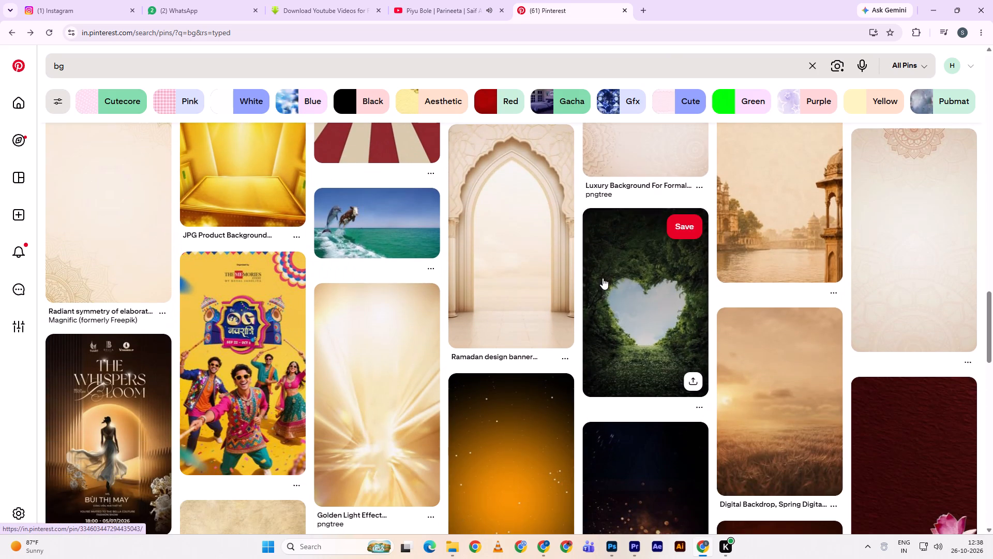
scroll(481, 280, "down", 5)
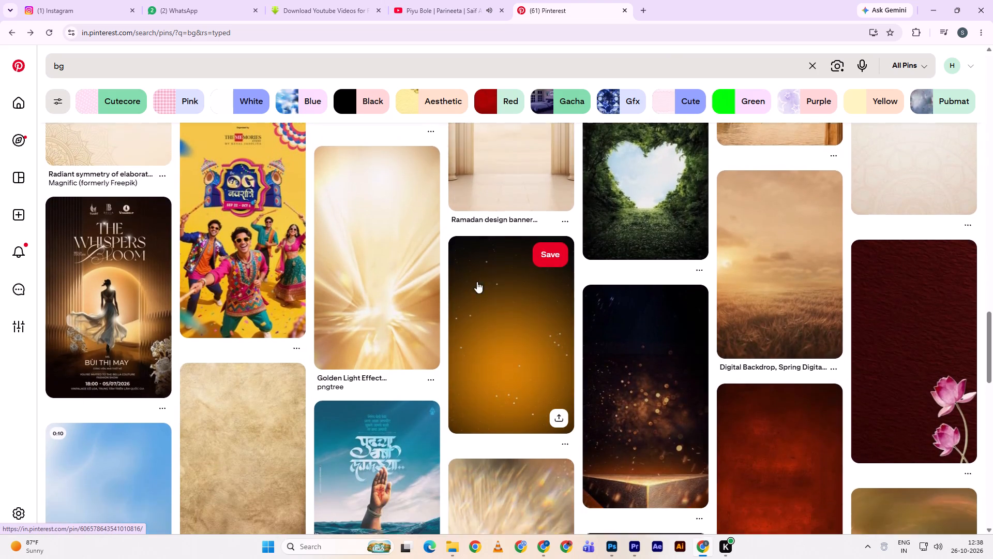
scroll(478, 278, "down", 8)
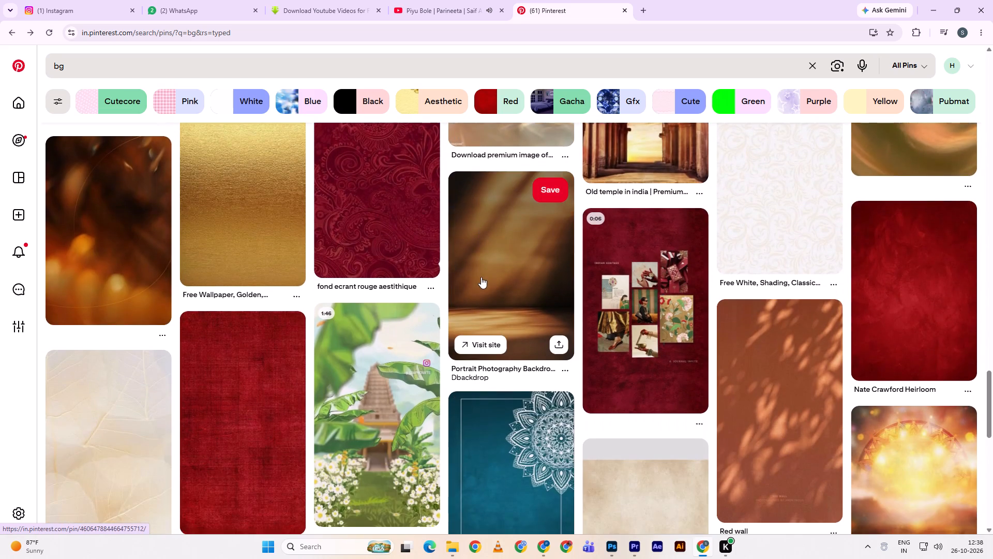
scroll(482, 277, "down", 10)
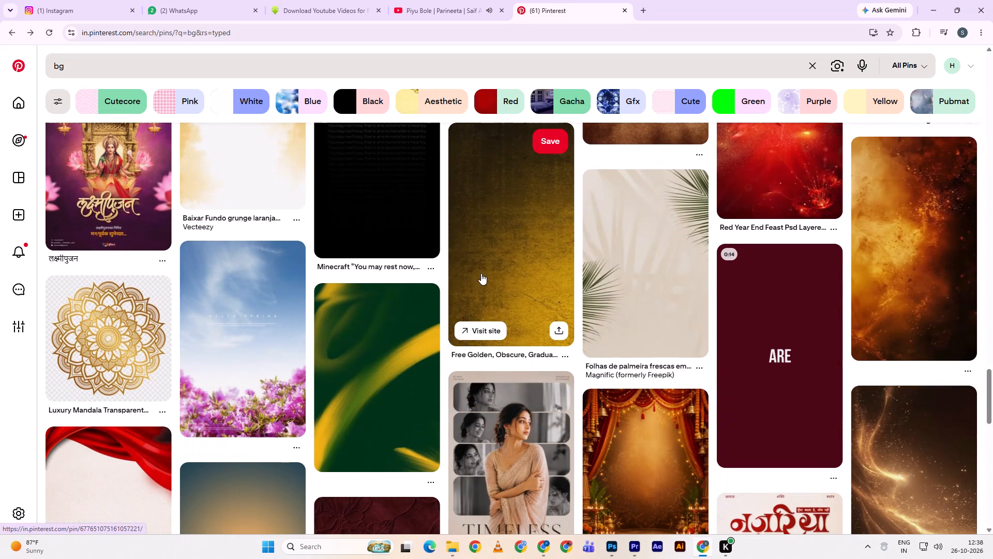
scroll(481, 273, "down", 5)
scroll(373, 271, "down", 4)
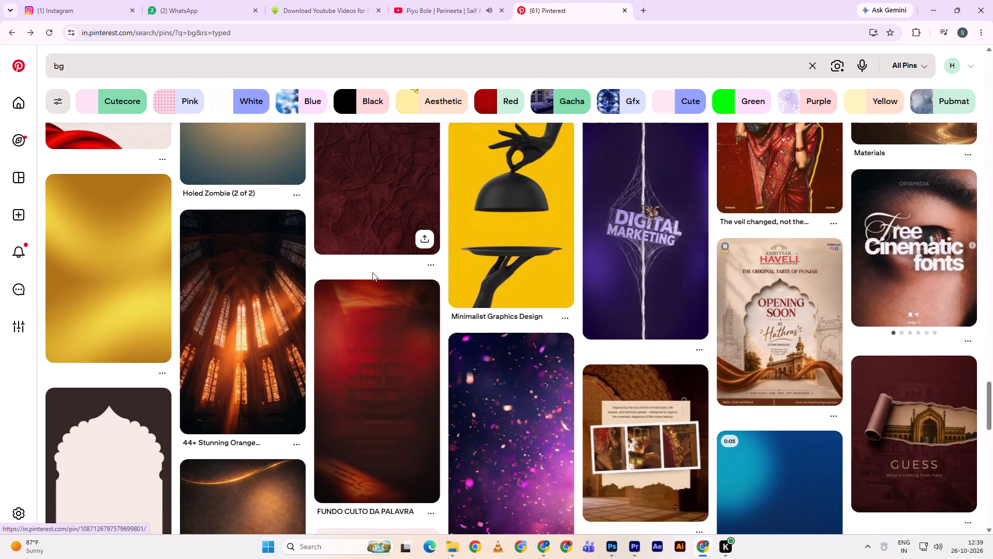
scroll(372, 272, "up", 2)
scroll(374, 270, "down", 13)
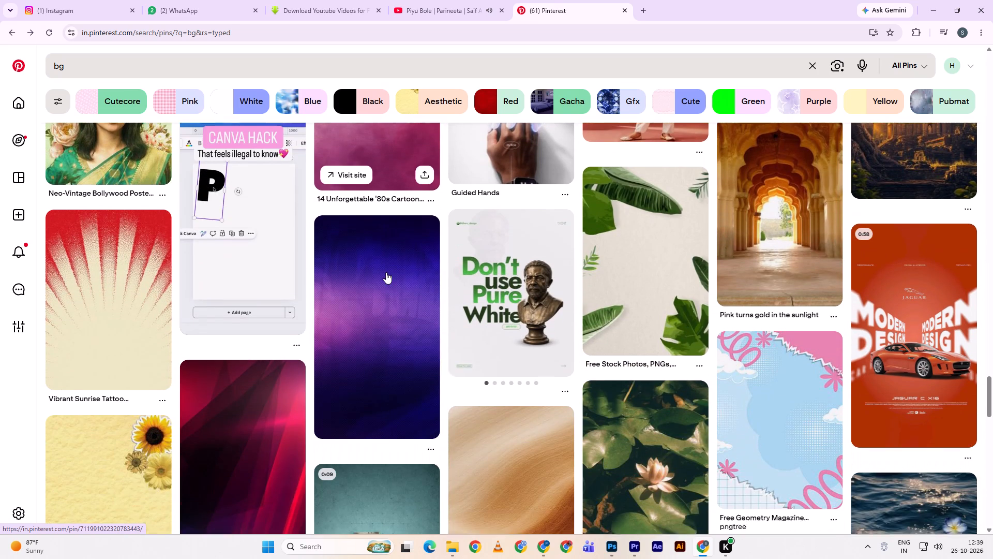
scroll(388, 271, "down", 6)
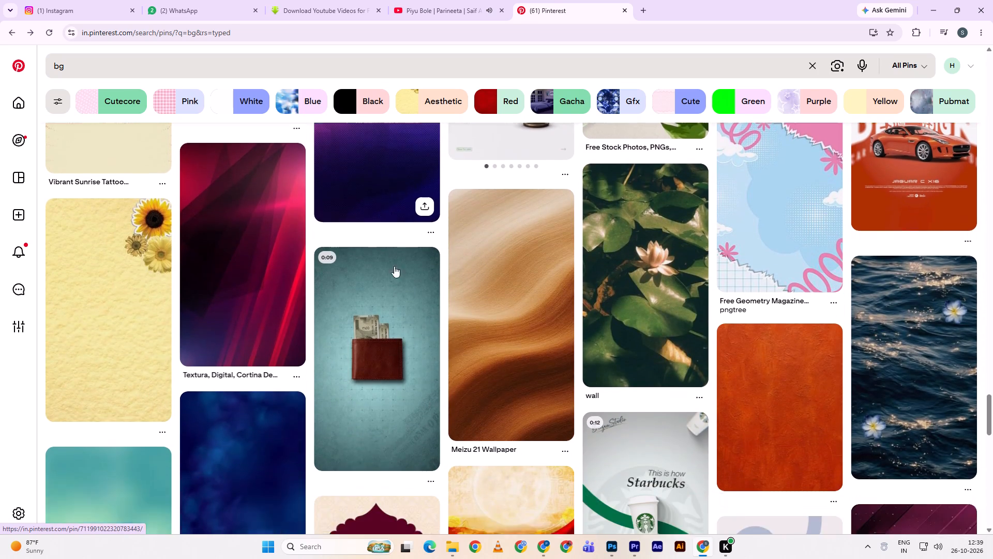
scroll(394, 266, "down", 6)
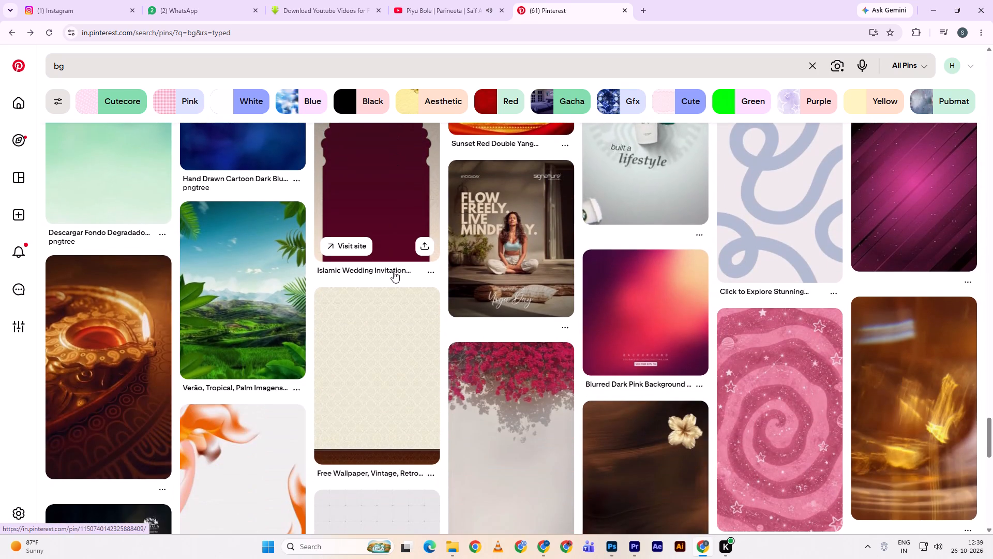
scroll(393, 273, "down", 10)
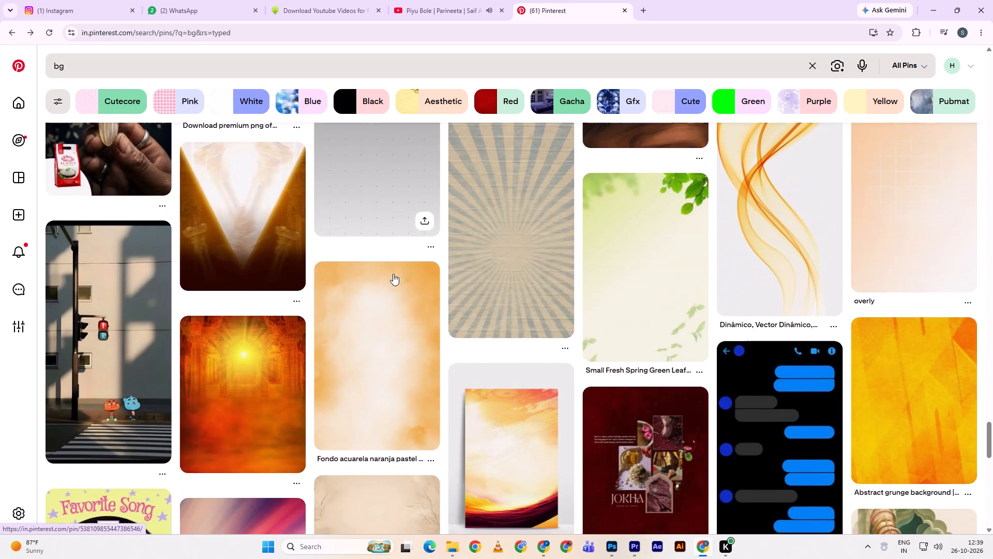
scroll(393, 274, "down", 7)
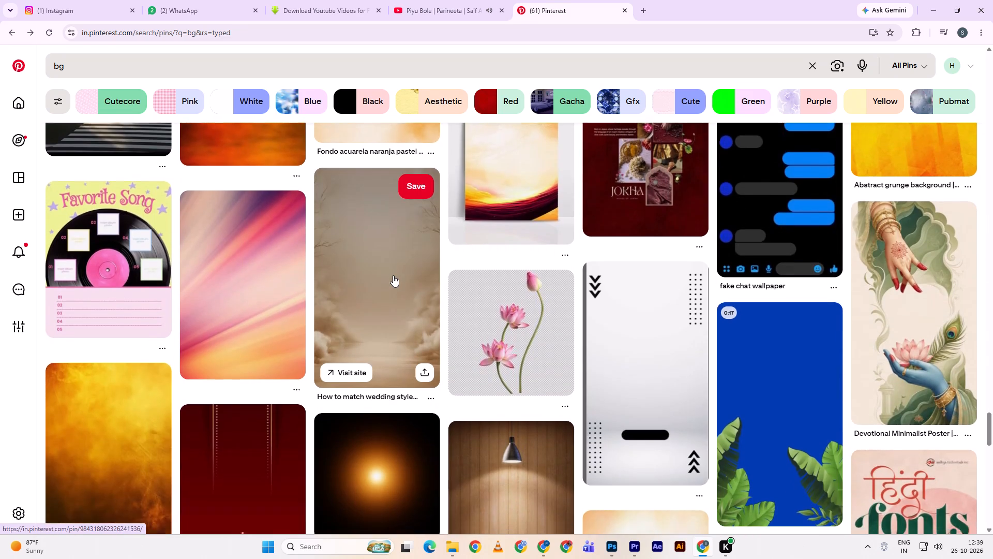
scroll(393, 275, "down", 6)
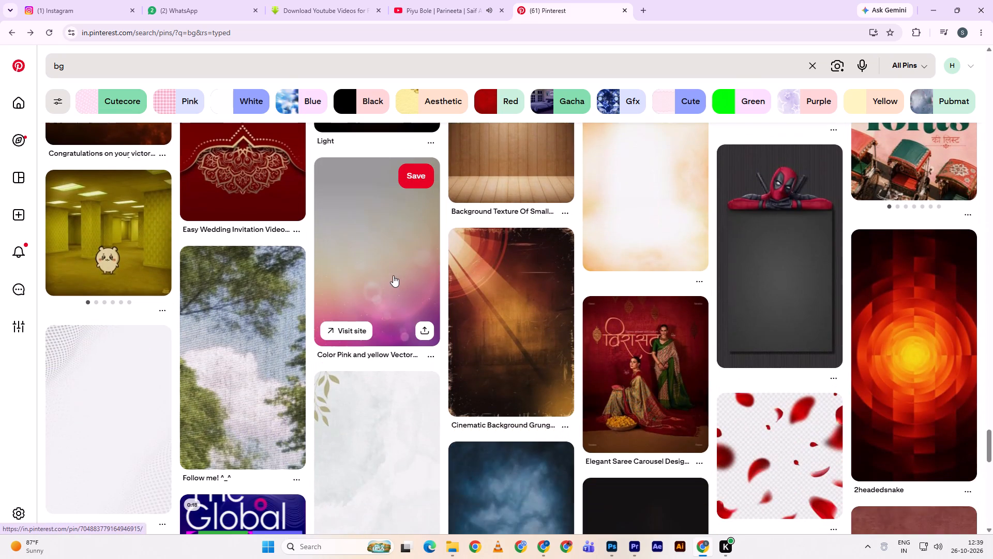
scroll(393, 275, "up", 2)
scroll(393, 274, "down", 10)
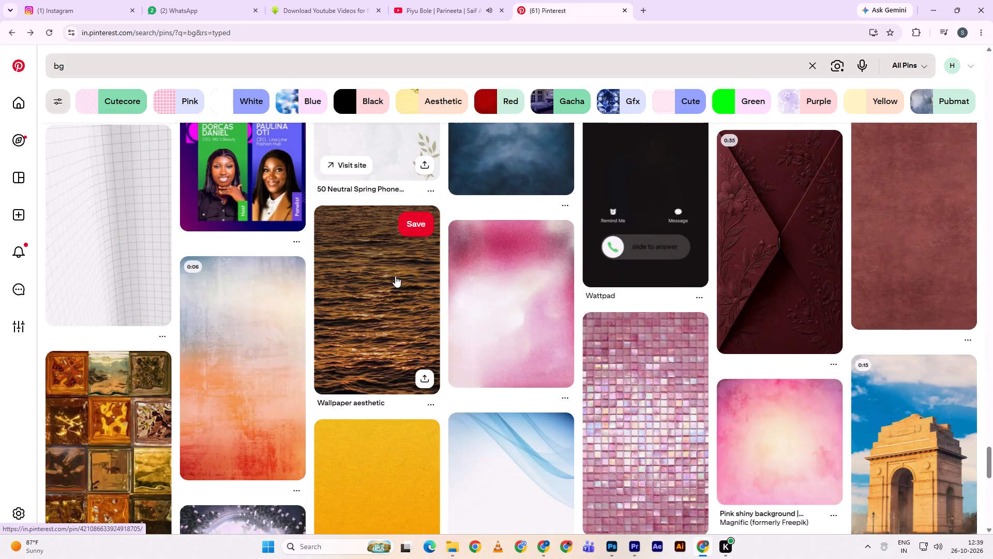
scroll(395, 276, "down", 9)
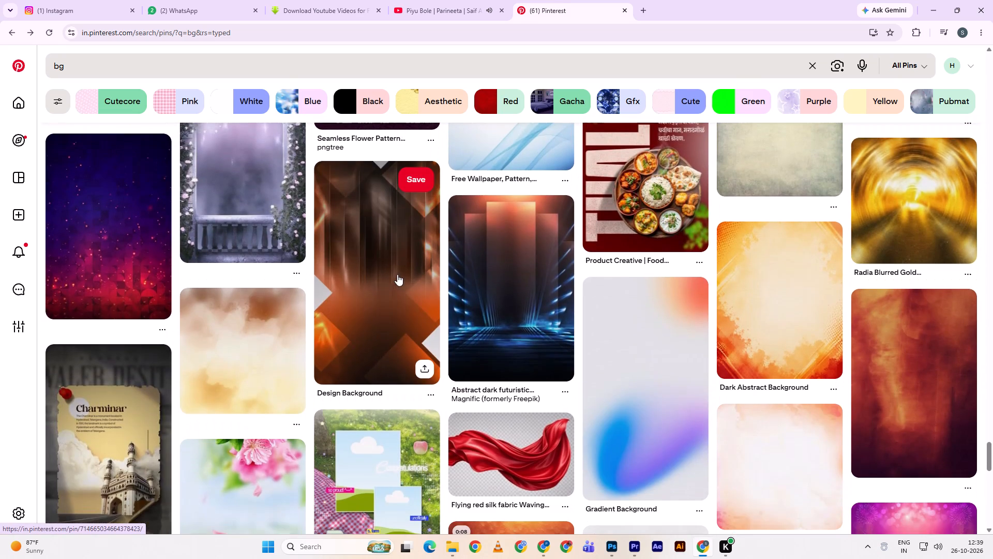
scroll(397, 274, "down", 6)
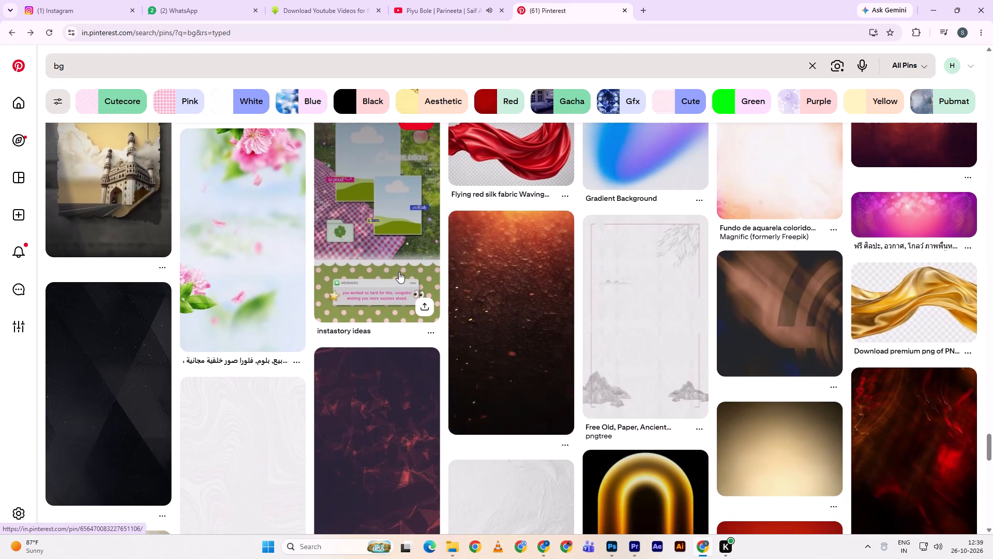
scroll(399, 272, "down", 5)
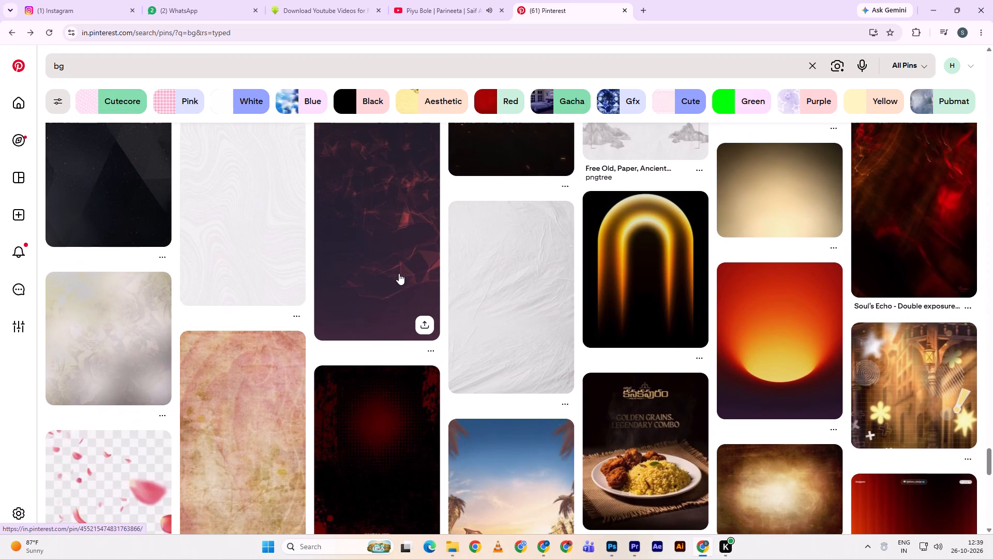
scroll(399, 272, "down", 11)
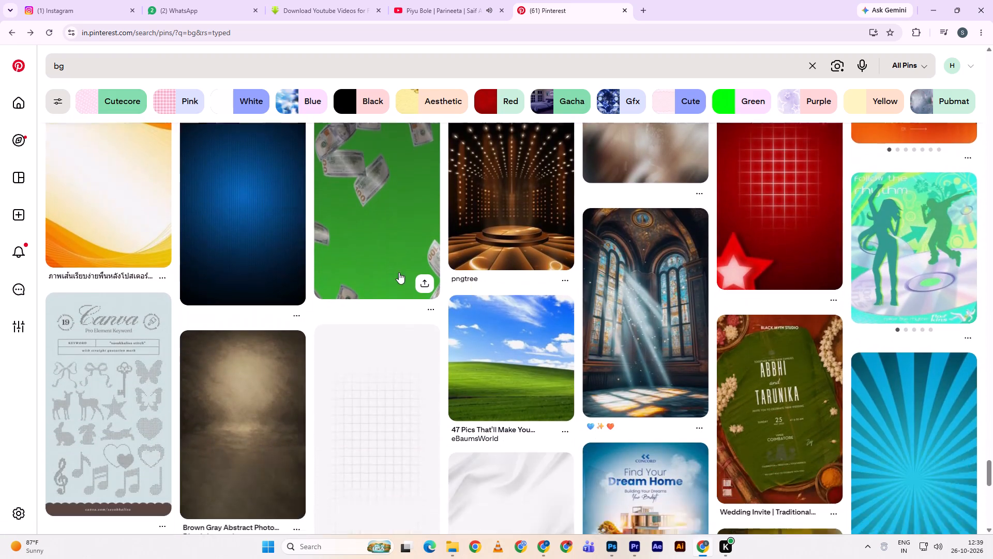
scroll(399, 272, "down", 2)
scroll(465, 254, "down", 7)
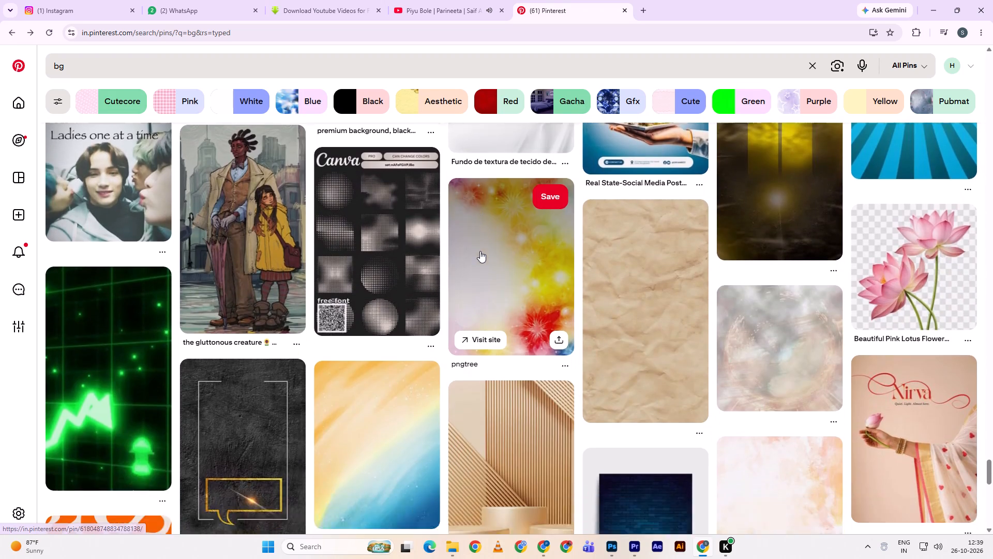
scroll(489, 249, "down", 7)
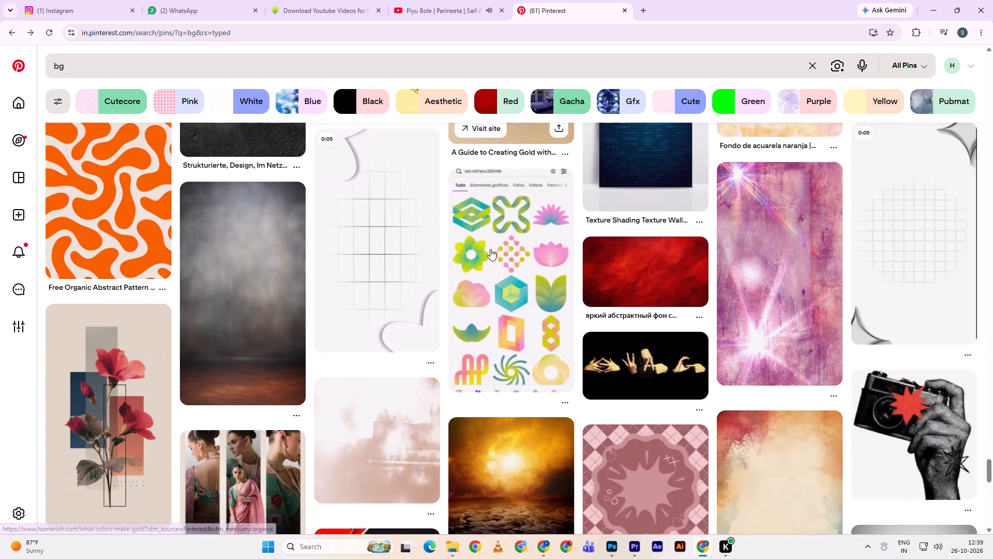
scroll(490, 249, "down", 10)
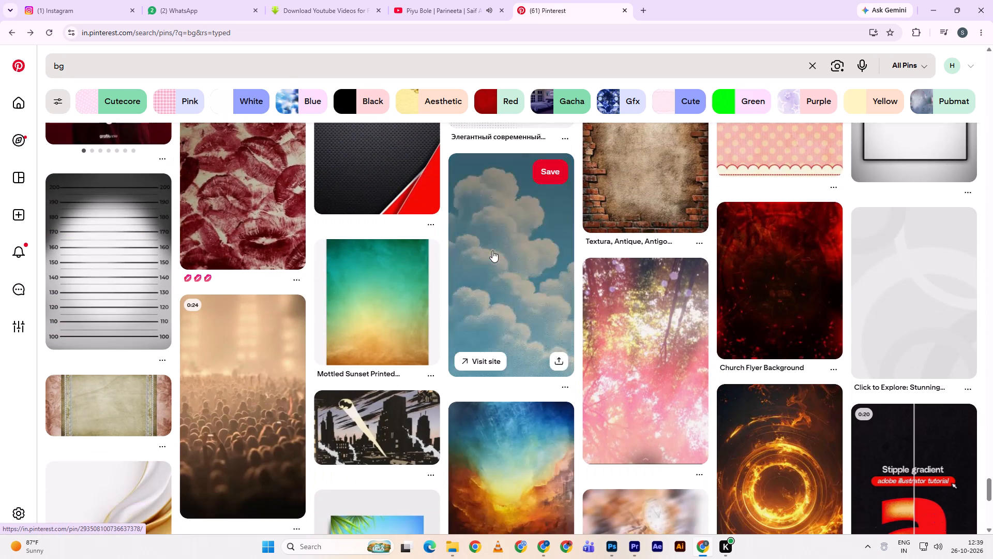
scroll(492, 251, "down", 8)
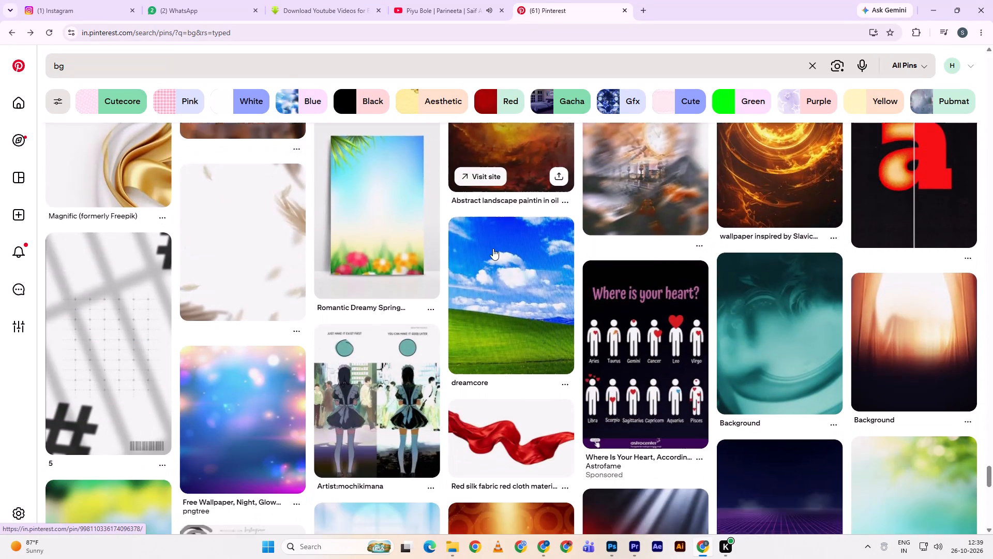
scroll(493, 249, "down", 9)
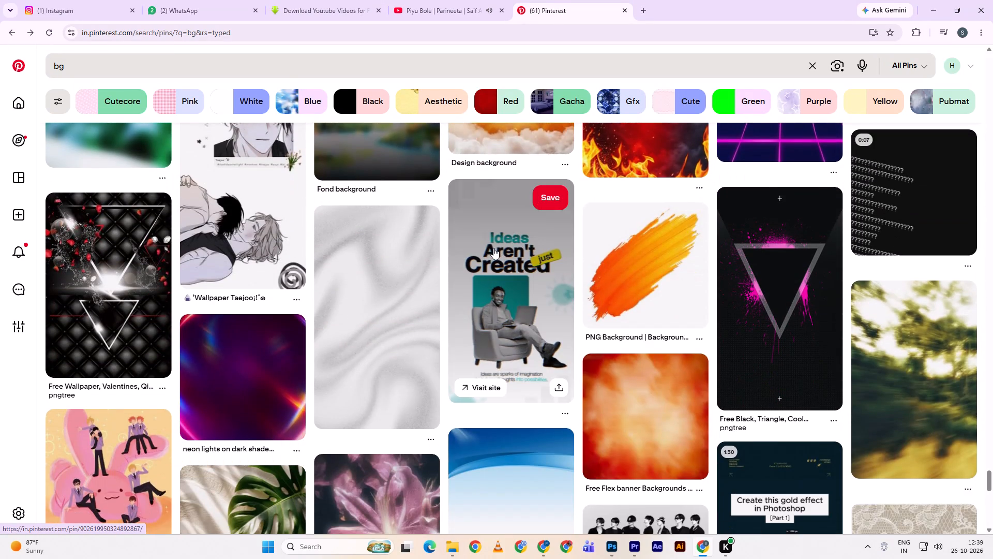
scroll(493, 248, "down", 20)
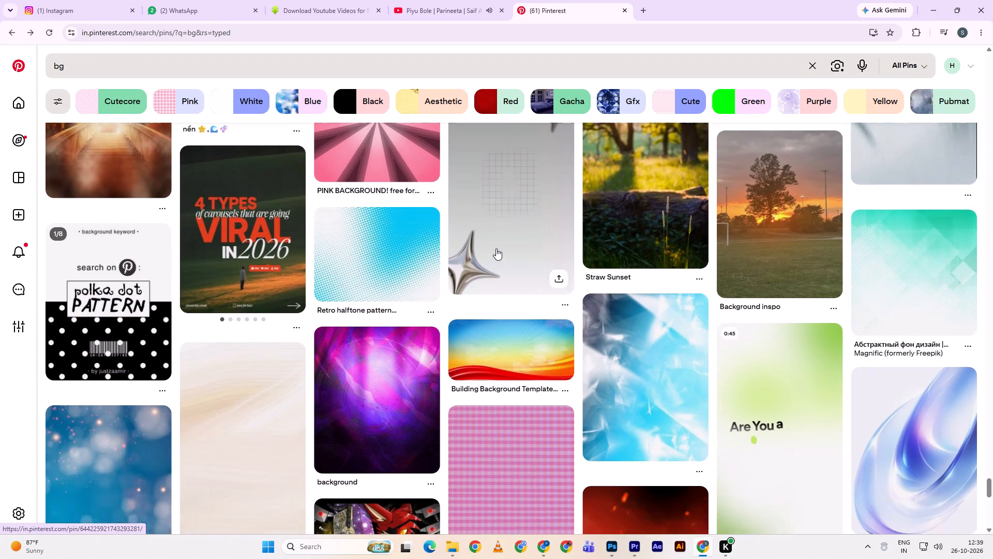
scroll(496, 249, "down", 6)
scroll(496, 246, "up", 4)
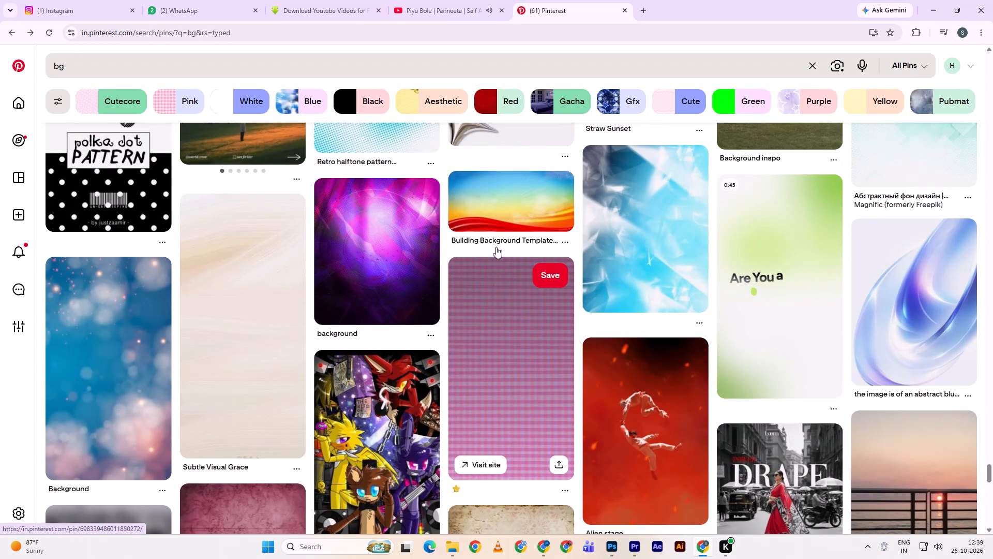
Open the "Subtle Visual Grace" pin and examine its related cream and beige backgrounds for one that suits the bangles post.
double_click(250, 306)
scroll(387, 285, "down", 4)
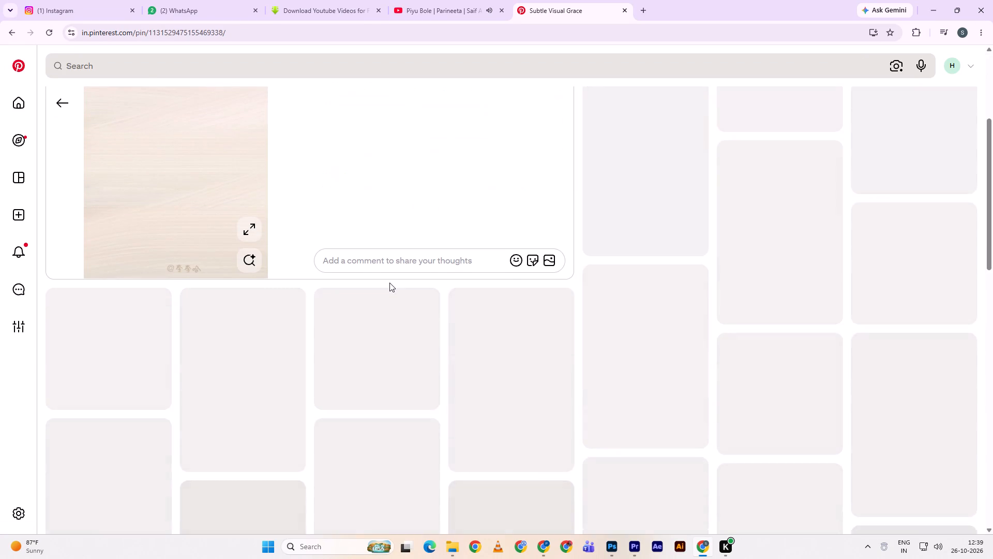
scroll(390, 280, "up", 3)
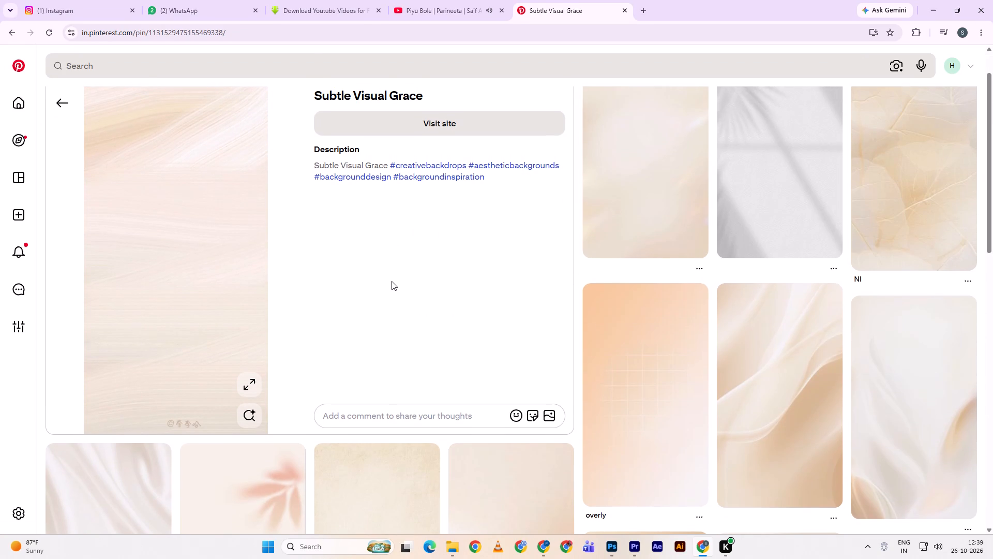
scroll(410, 281, "down", 3)
scroll(402, 268, "up", 4)
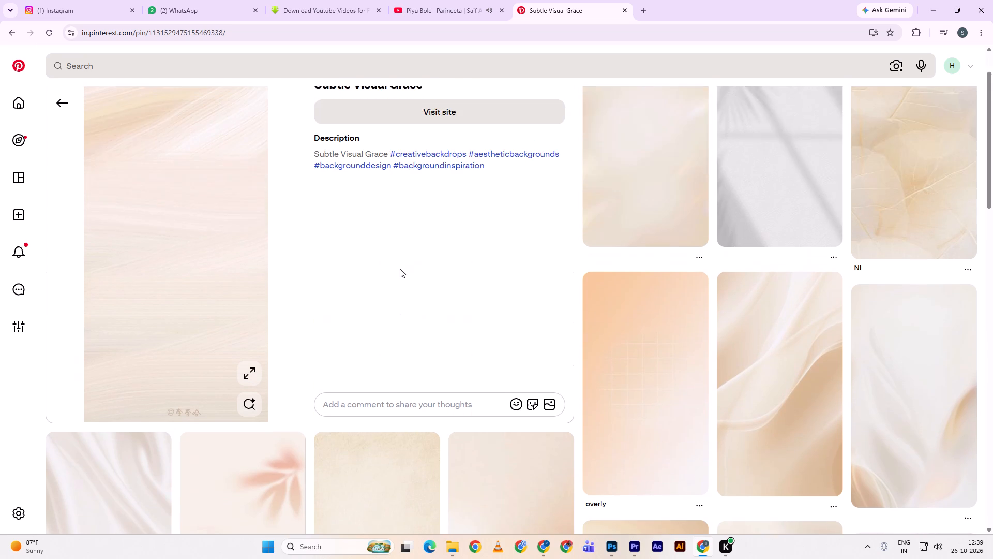
scroll(402, 267, "down", 5)
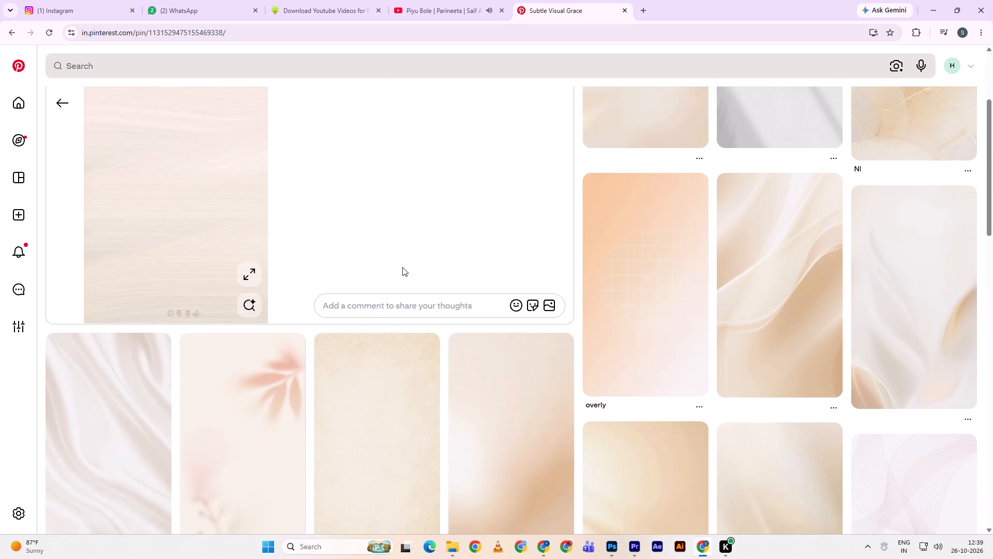
scroll(402, 267, "up", 7)
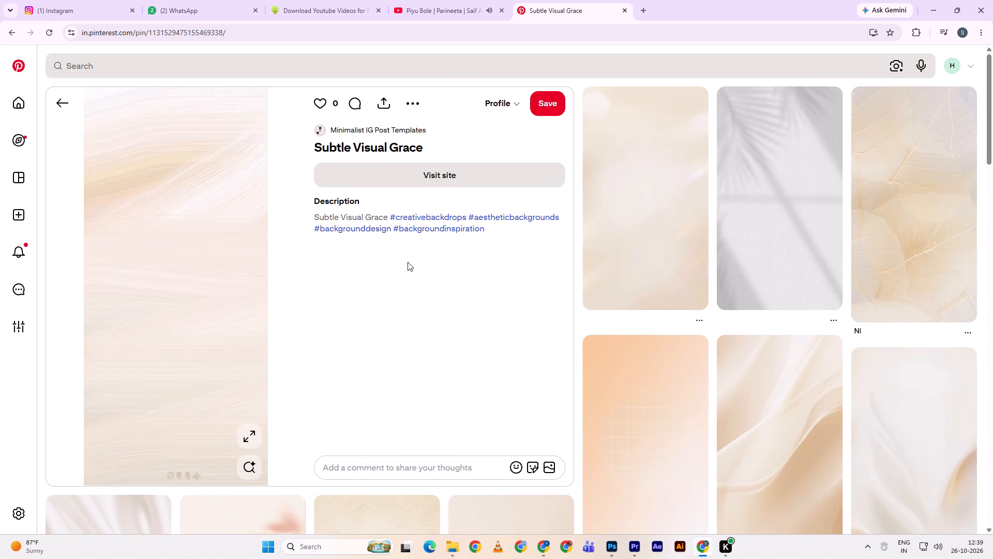
scroll(408, 260, "down", 10)
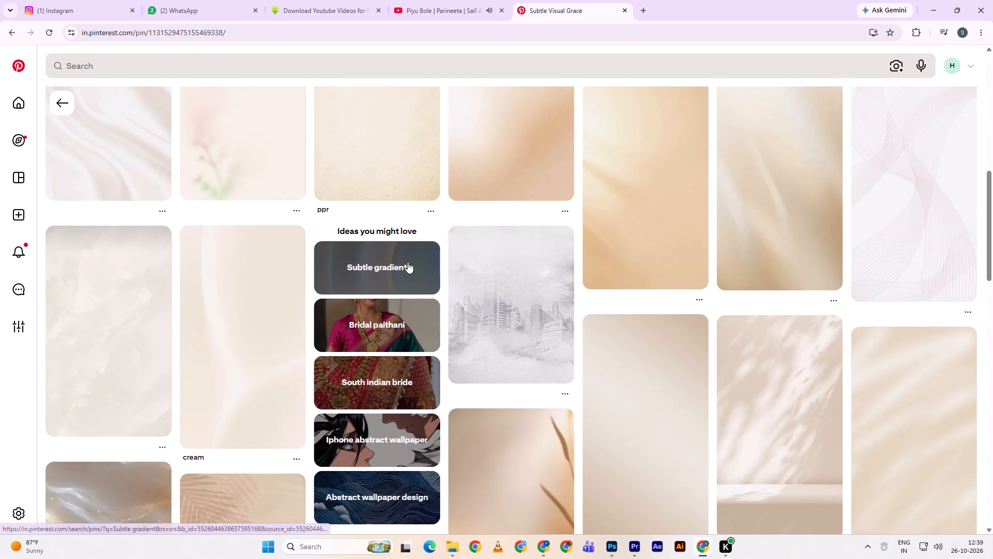
scroll(402, 262, "up", 1)
scroll(403, 259, "down", 3)
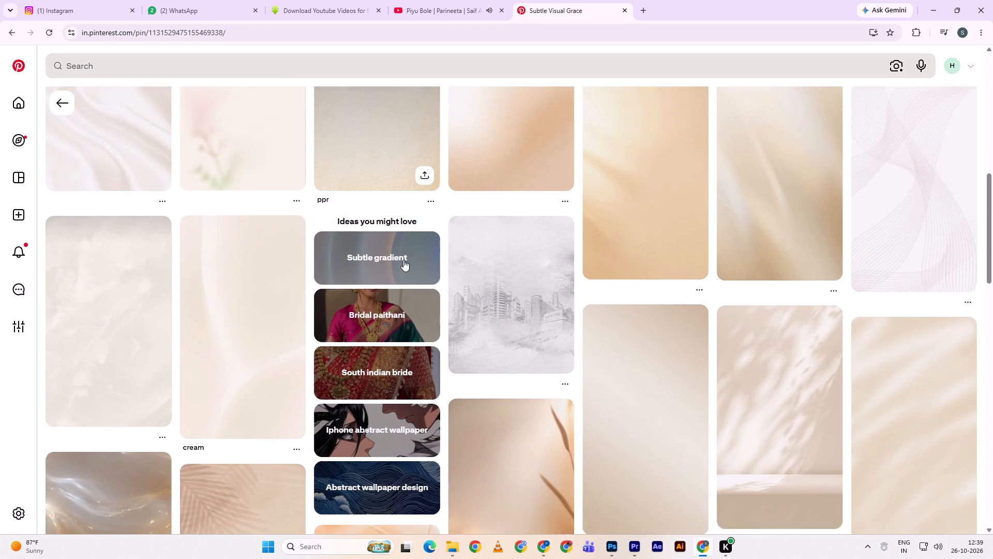
scroll(403, 260, "down", 2)
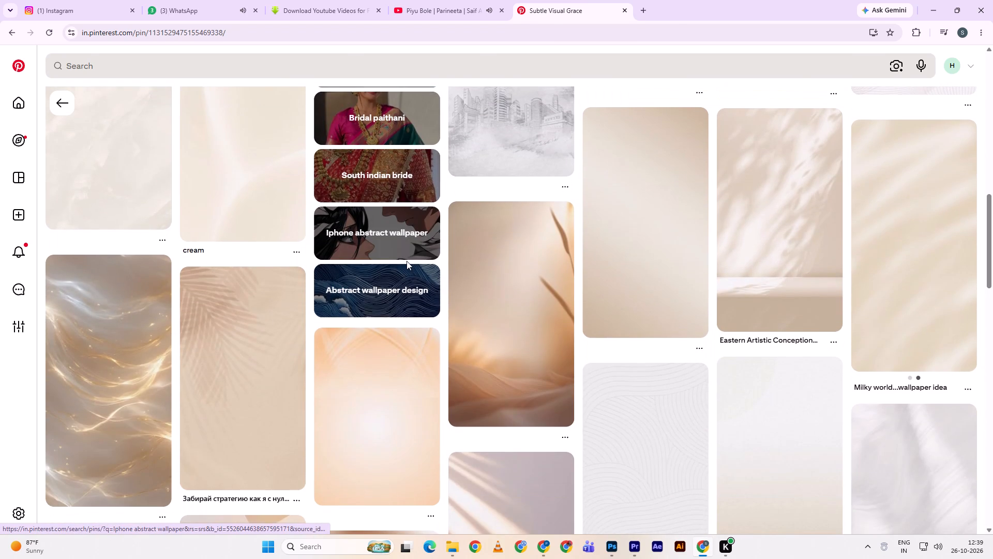
scroll(410, 263, "down", 1)
scroll(453, 264, "down", 2)
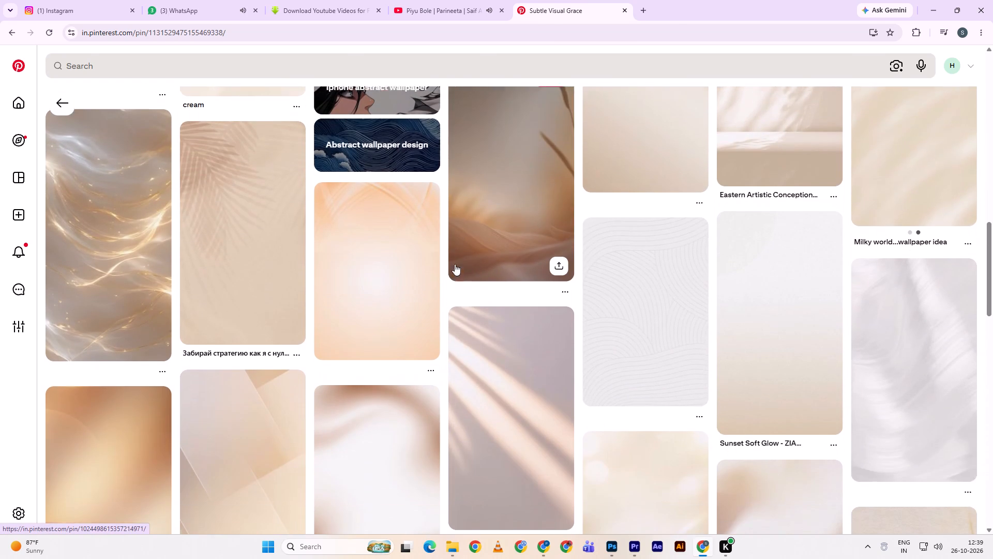
scroll(449, 267, "down", 4)
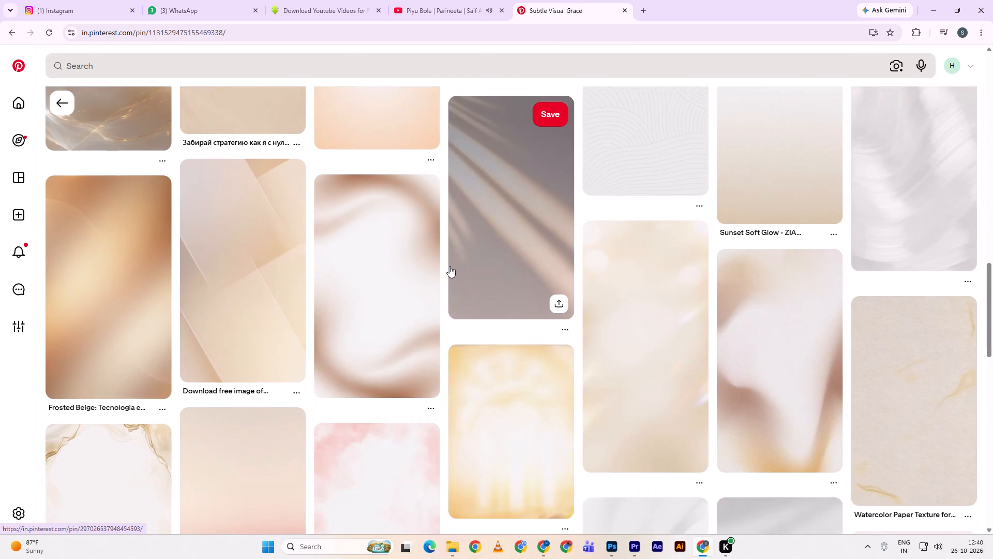
scroll(449, 269, "down", 5)
scroll(450, 268, "up", 3)
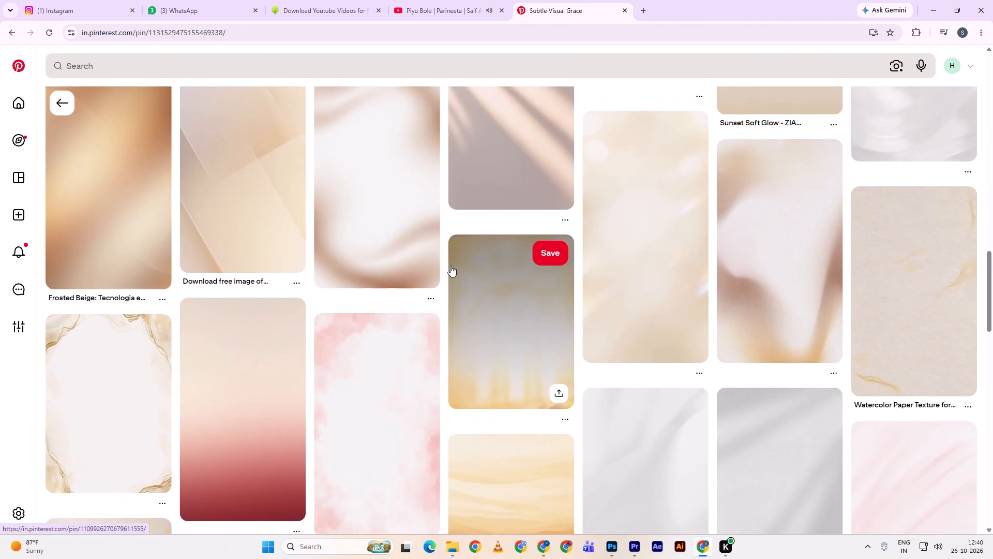
scroll(450, 267, "up", 3)
scroll(449, 269, "down", 7)
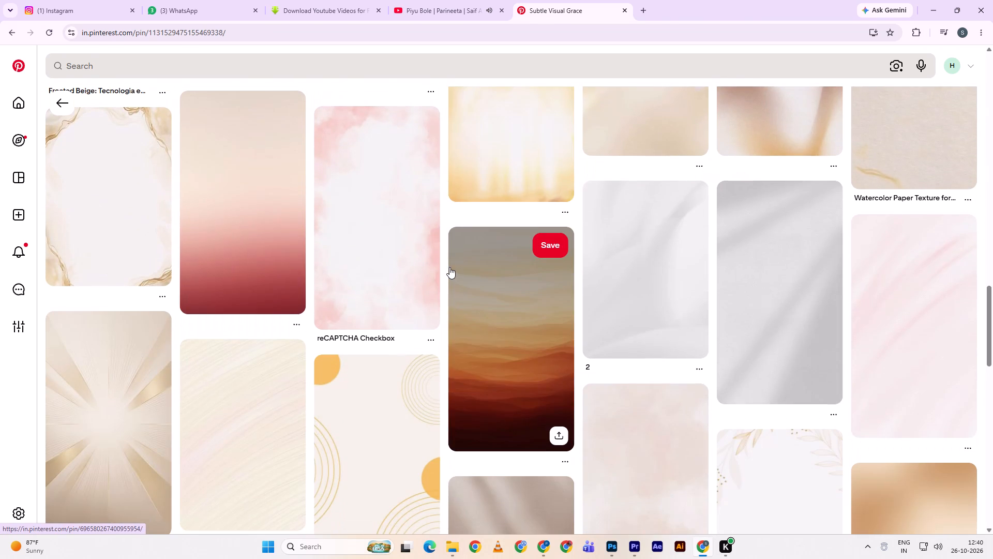
scroll(449, 267, "down", 3)
scroll(450, 268, "up", 3)
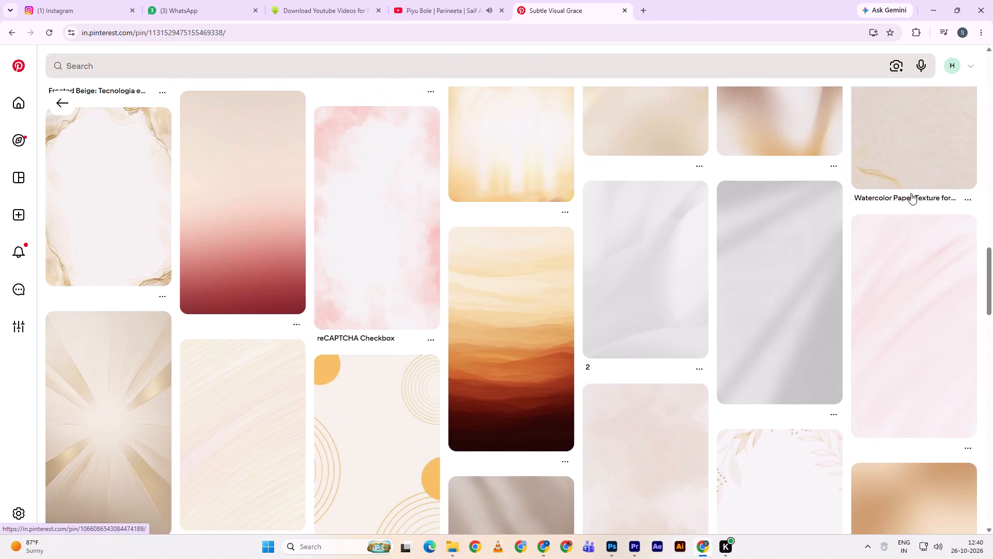
left_click(906, 145)
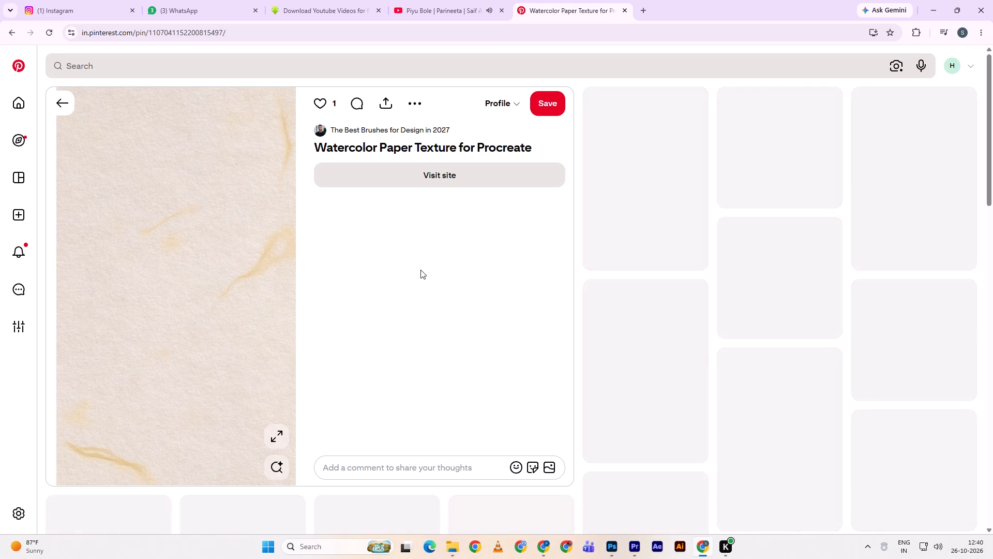
scroll(430, 268, "down", 2)
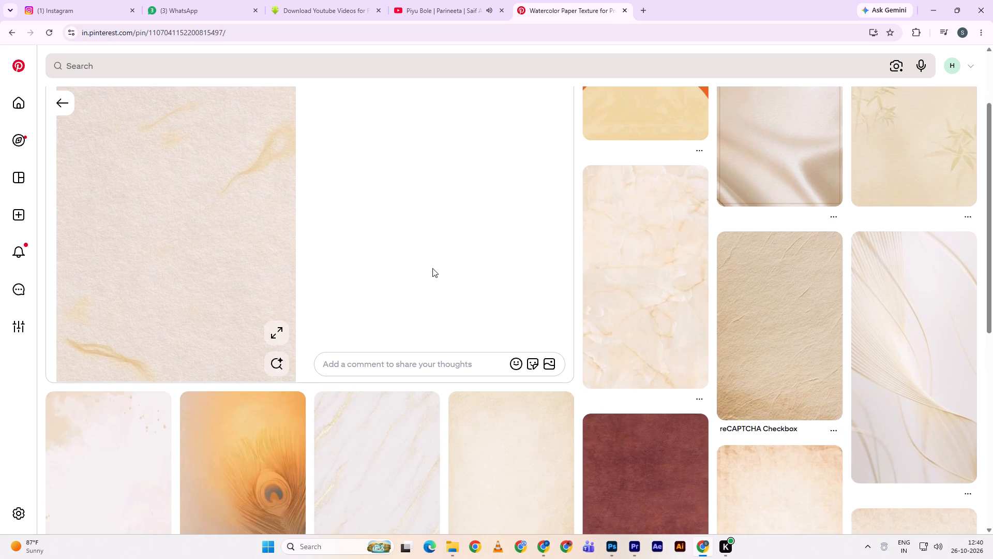
scroll(433, 269, "down", 6)
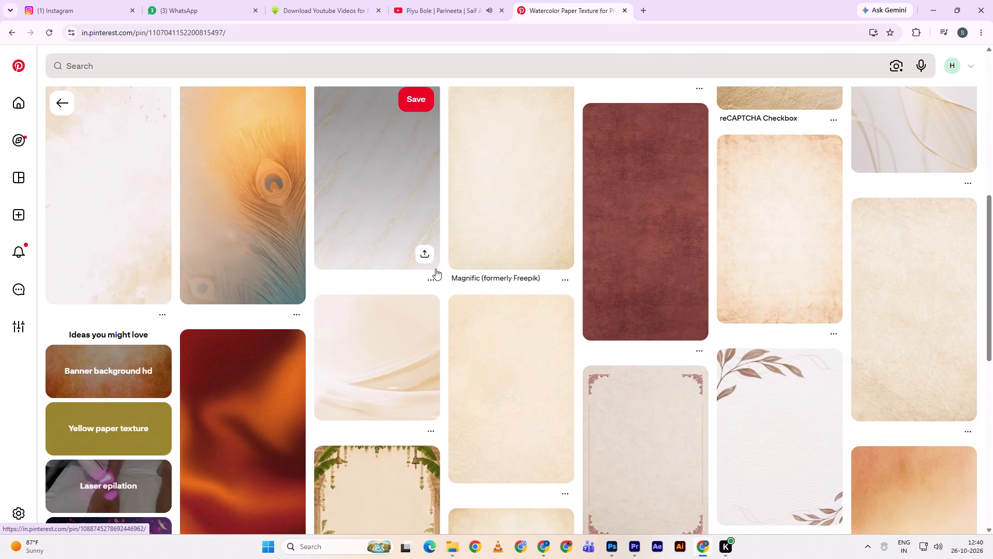
scroll(435, 269, "up", 6)
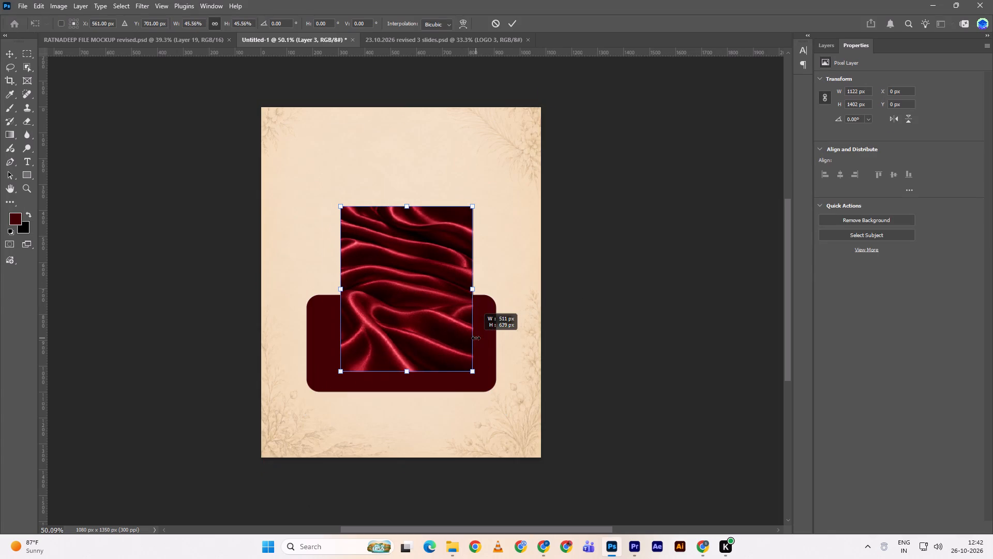
left_click_drag(476, 338, 477, 335, "alt")
left_click(477, 335, "alt")
left_click_drag(451, 305, 439, 346)
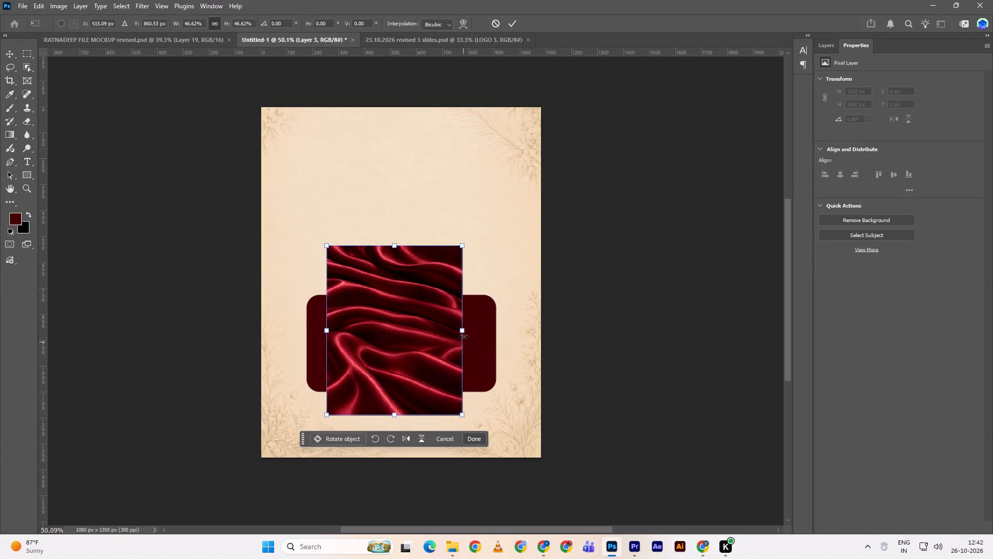
left_click_drag(463, 335, 495, 335, "alt")
left_click(508, 23)
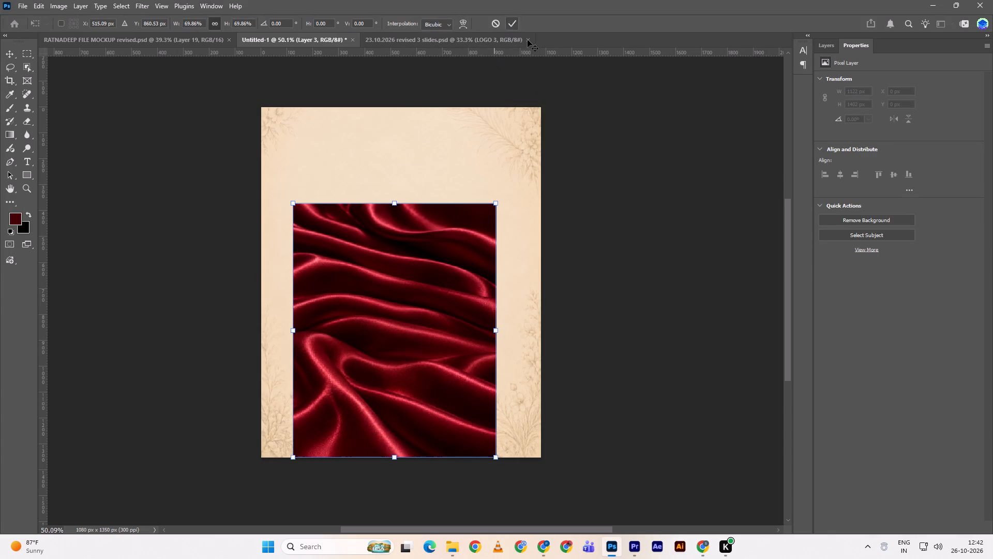
Move the hidden "new l nd f post size" layer above the satin layer and clip the satin to Rectangle 1.
double_click(846, 41)
left_click(831, 39)
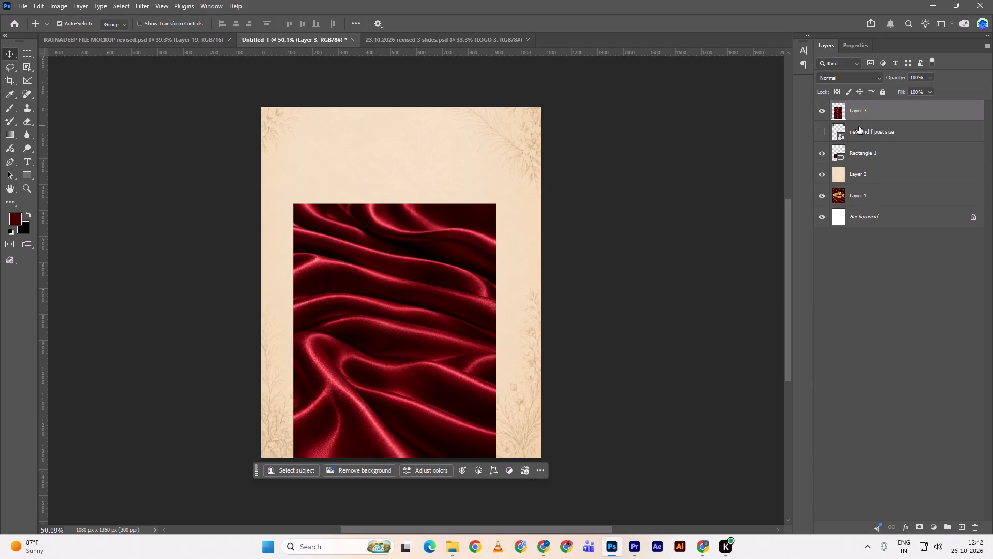
left_click_drag(876, 137, 875, 104)
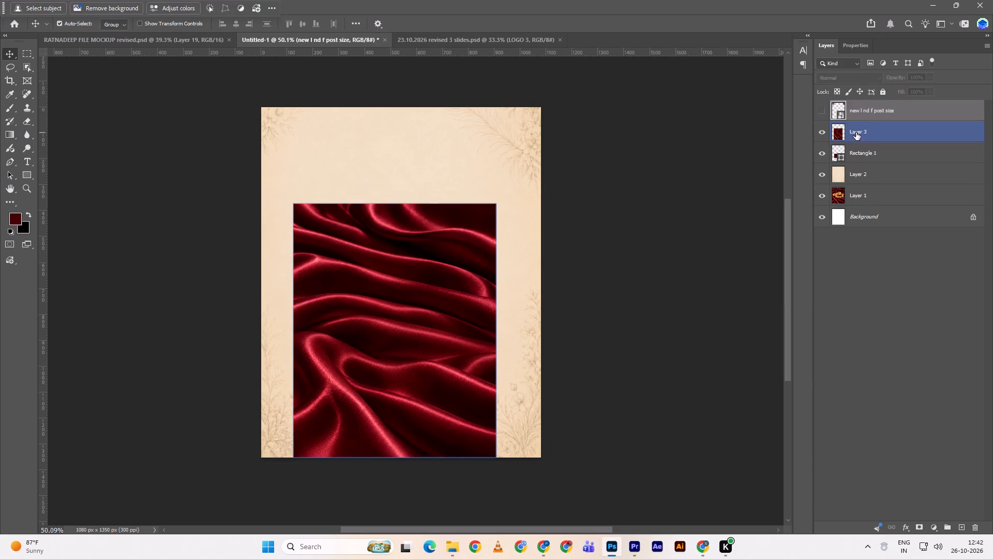
left_click(851, 143, "alt")
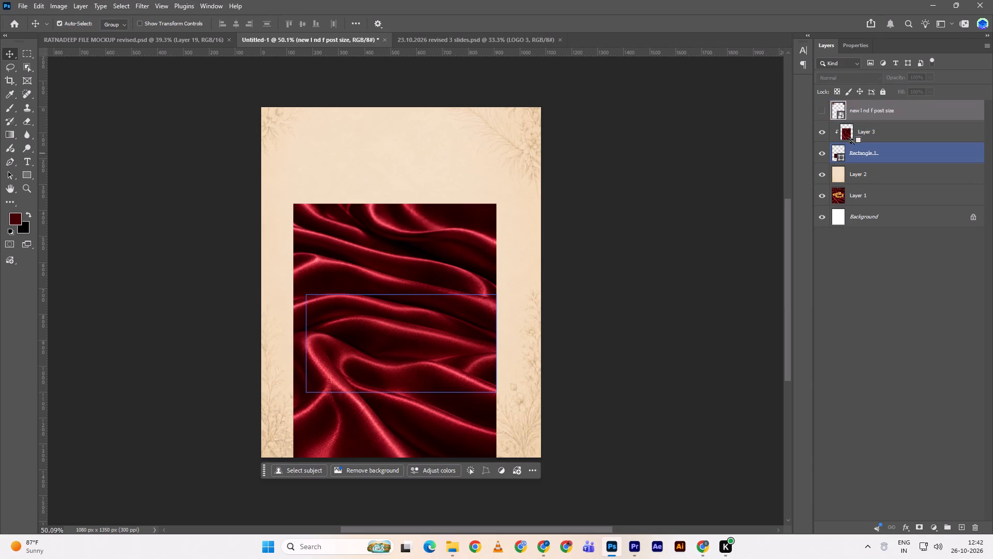
Enlarge the clipped satin image to about 120% so it extends past both sides of the rounded frame.
left_click(423, 315)
key("ctrl+t")
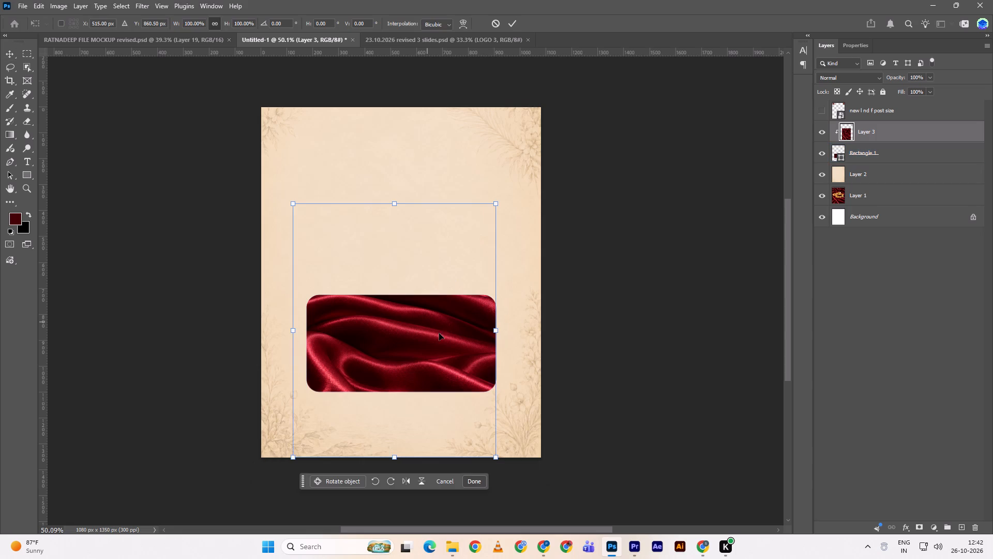
left_click_drag(498, 335, 521, 327, "alt")
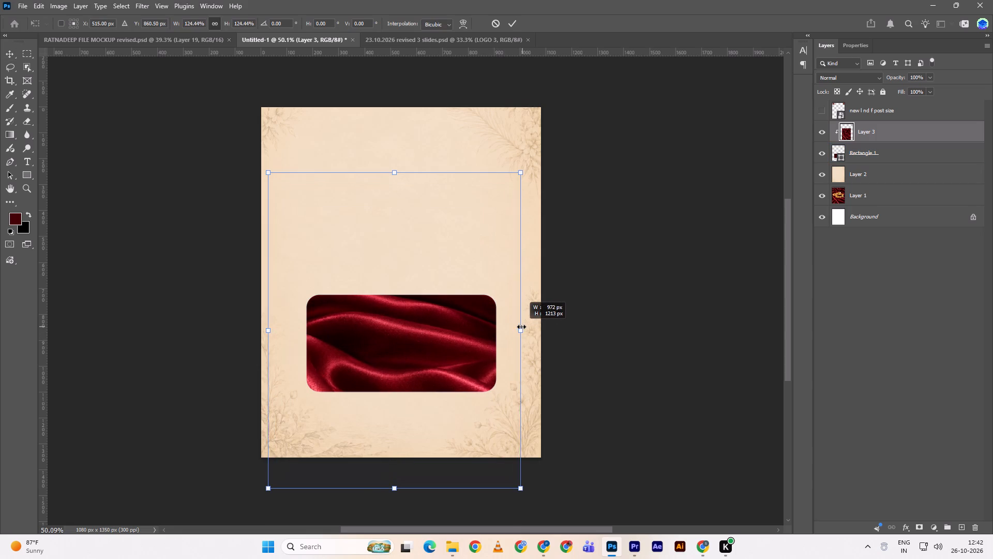
left_click_drag(521, 327, 520, 327, "alt")
left_click(510, 22)
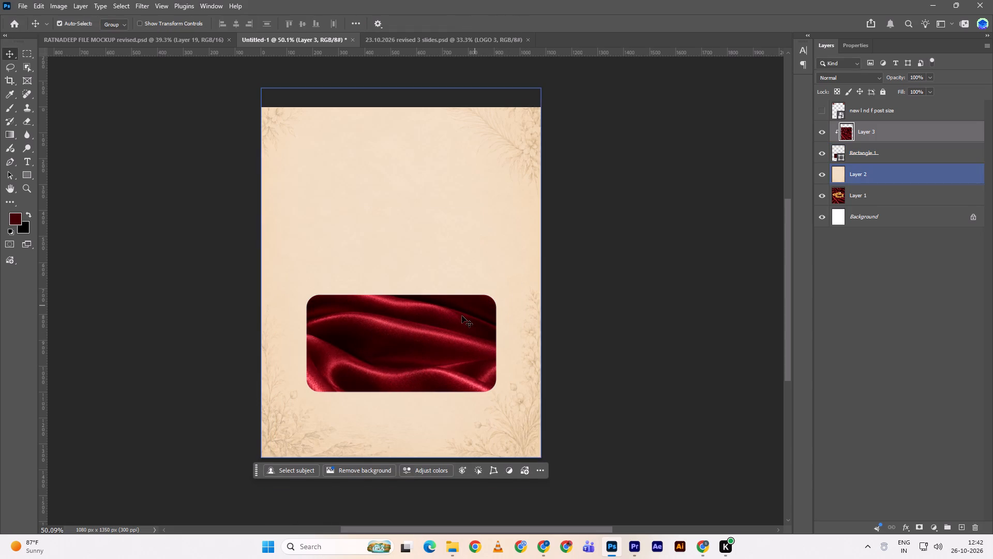
Enlarge the rounded rectangle and its clipped satin together, then move them slightly higher on the beige background.
left_click(890, 161, "shift")
key("ctrl+t")
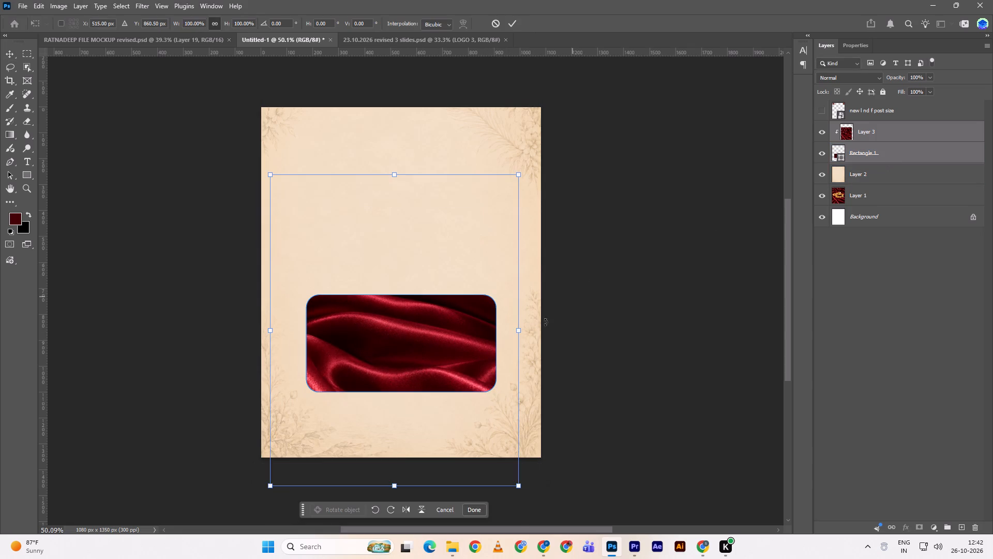
left_click_drag(518, 331, 537, 326, "alt")
left_click(510, 21)
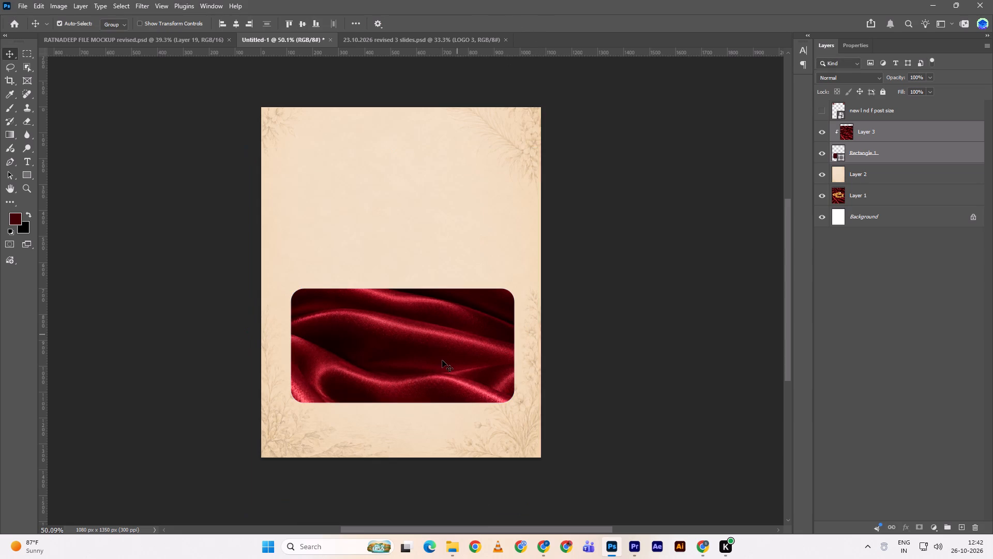
left_click_drag(443, 361, 442, 342)
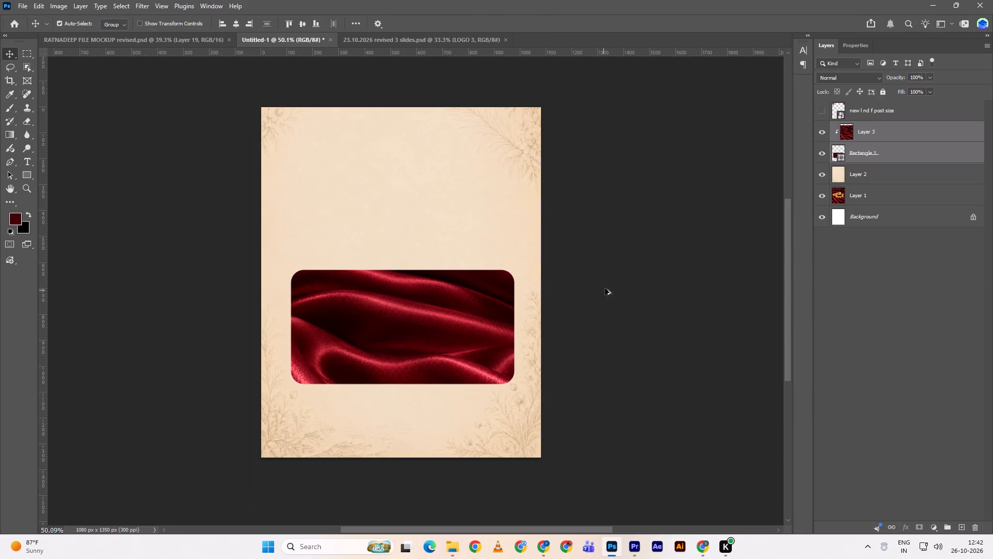
Switch to Pinterest, browse the related background textures and open the pin with soft cream silk waves.
key("alt+Tab")
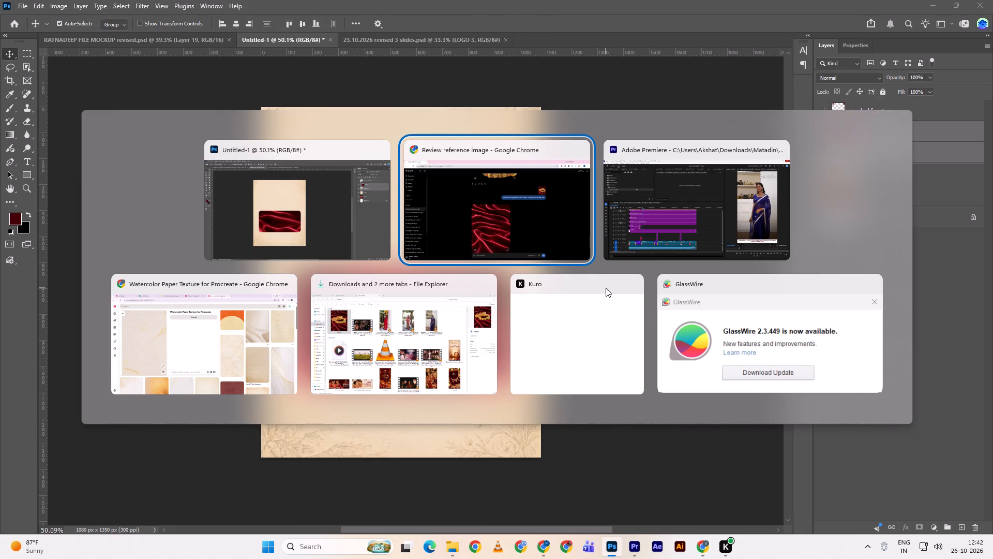
key("alt+Tab")
key("alt+Tab")
scroll(414, 286, "down", 2)
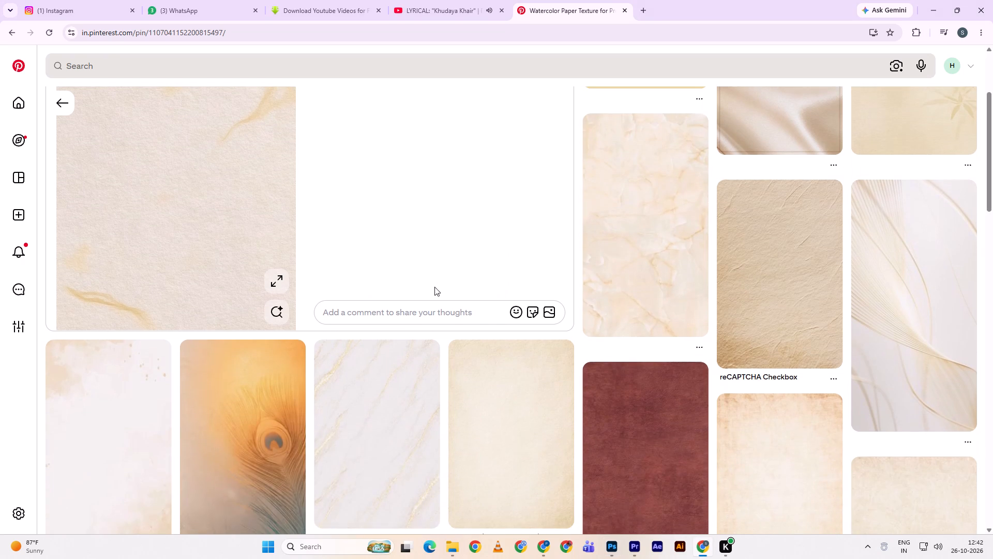
scroll(446, 266, "up", 4)
scroll(446, 266, "down", 5)
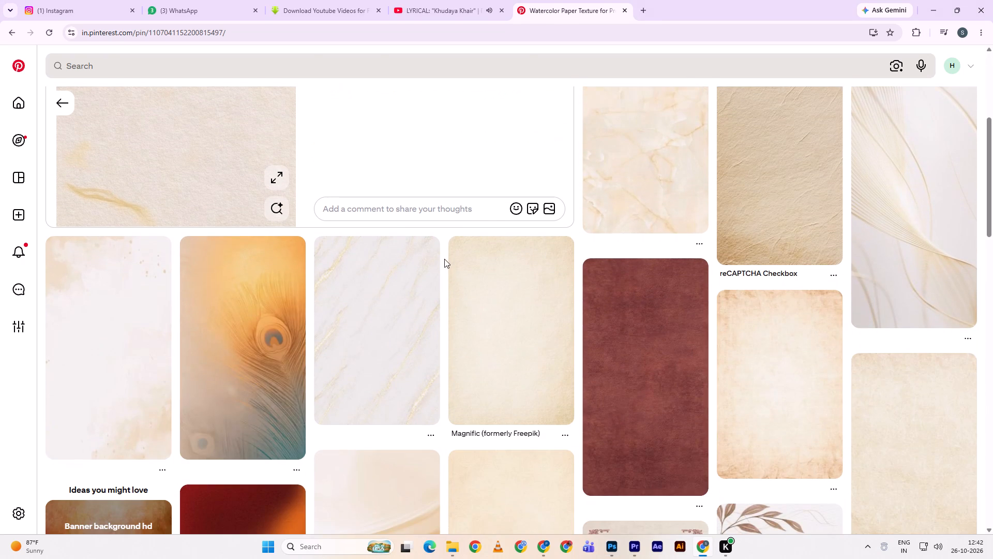
scroll(446, 259, "down", 3)
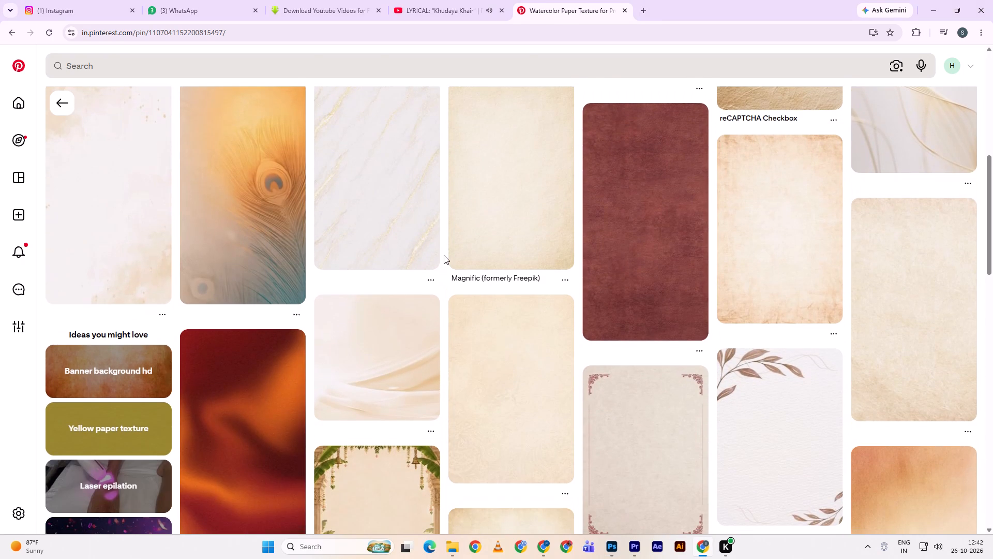
left_click(430, 344)
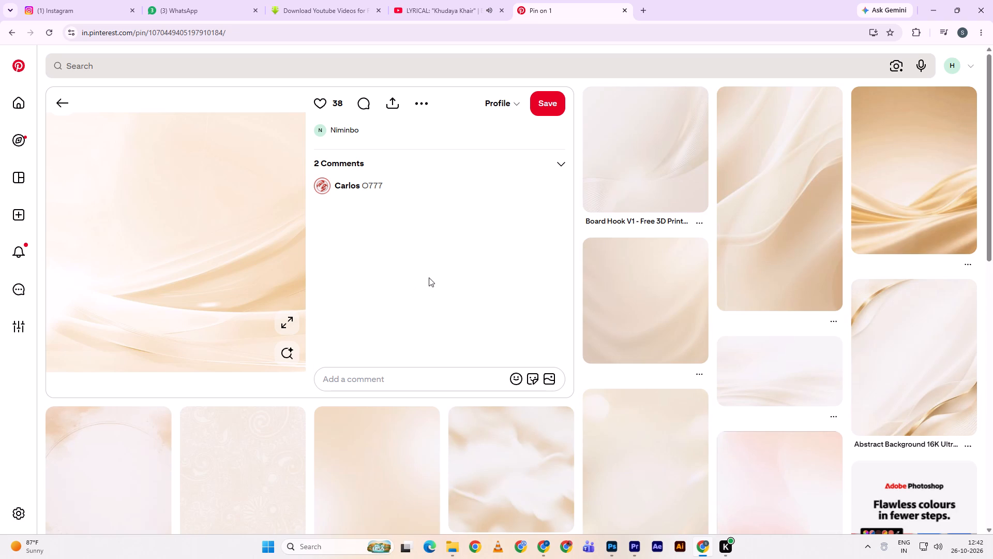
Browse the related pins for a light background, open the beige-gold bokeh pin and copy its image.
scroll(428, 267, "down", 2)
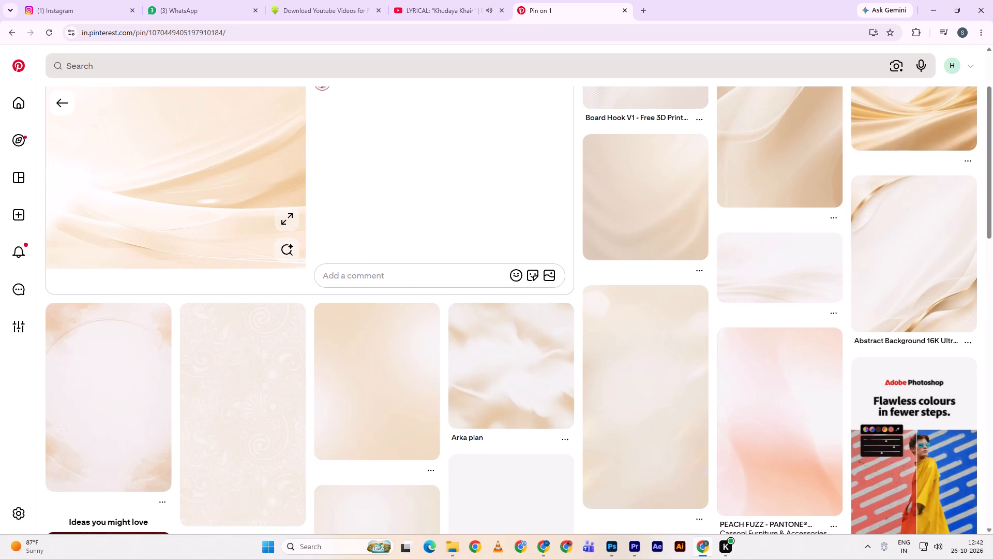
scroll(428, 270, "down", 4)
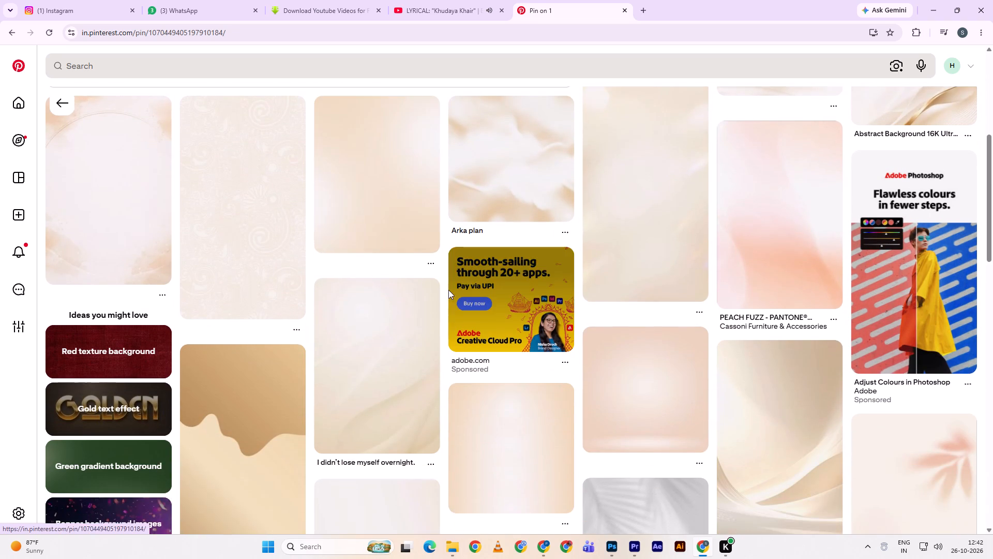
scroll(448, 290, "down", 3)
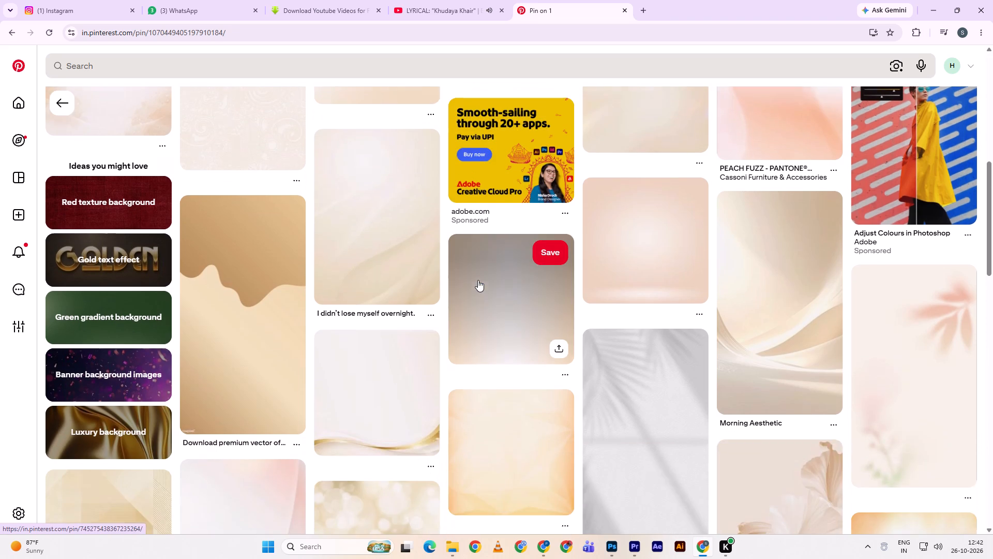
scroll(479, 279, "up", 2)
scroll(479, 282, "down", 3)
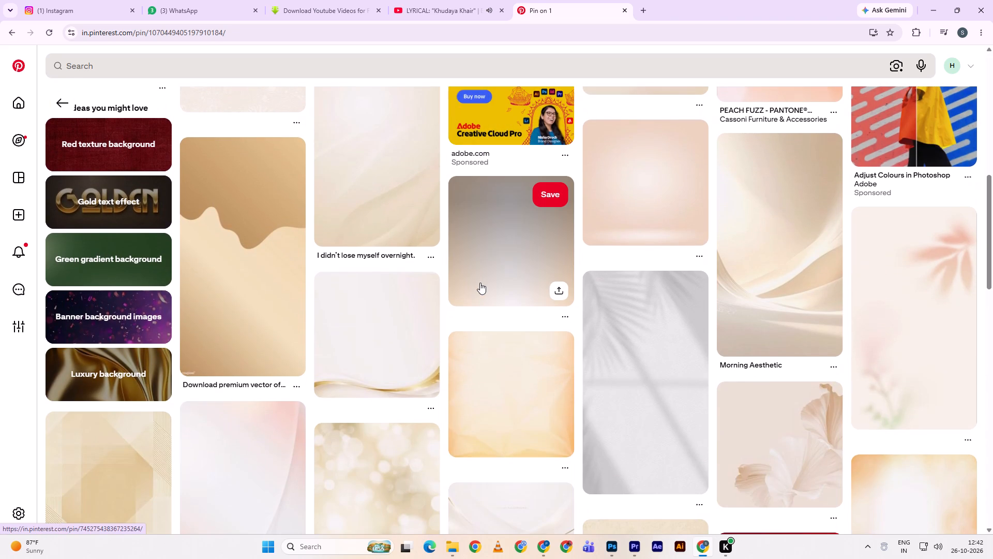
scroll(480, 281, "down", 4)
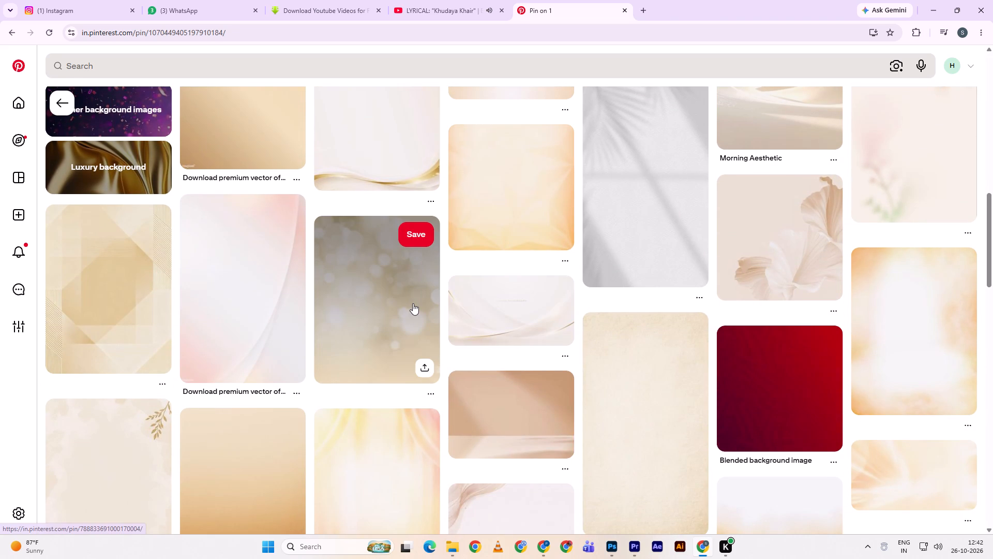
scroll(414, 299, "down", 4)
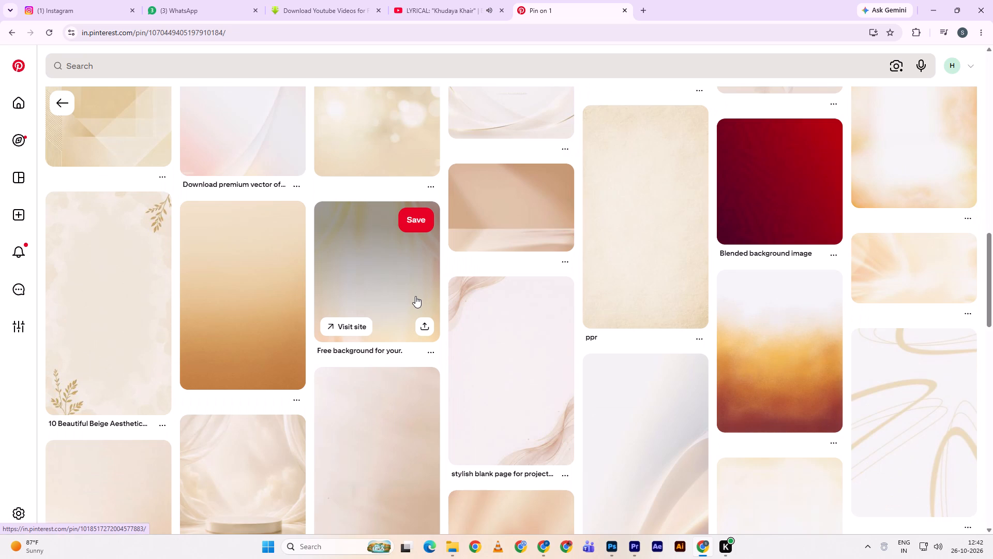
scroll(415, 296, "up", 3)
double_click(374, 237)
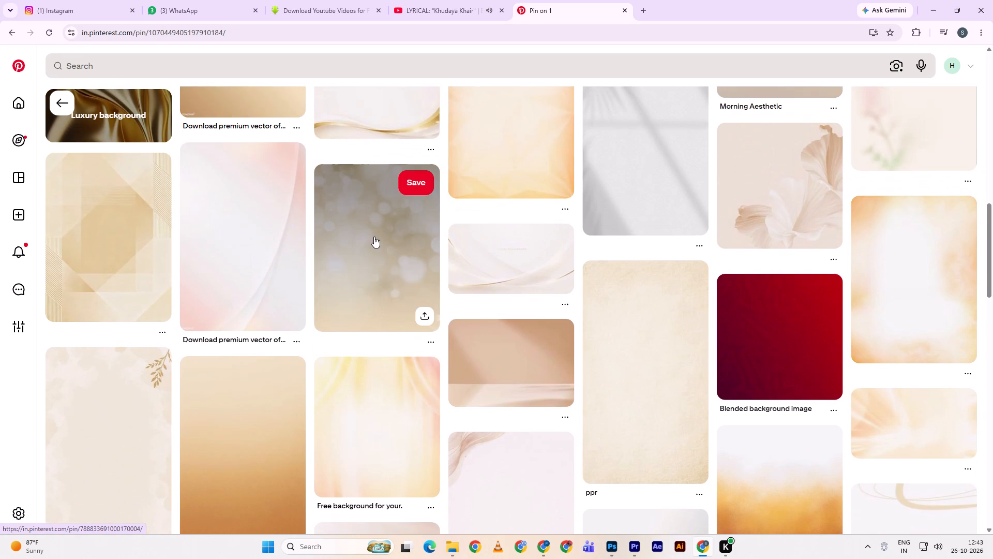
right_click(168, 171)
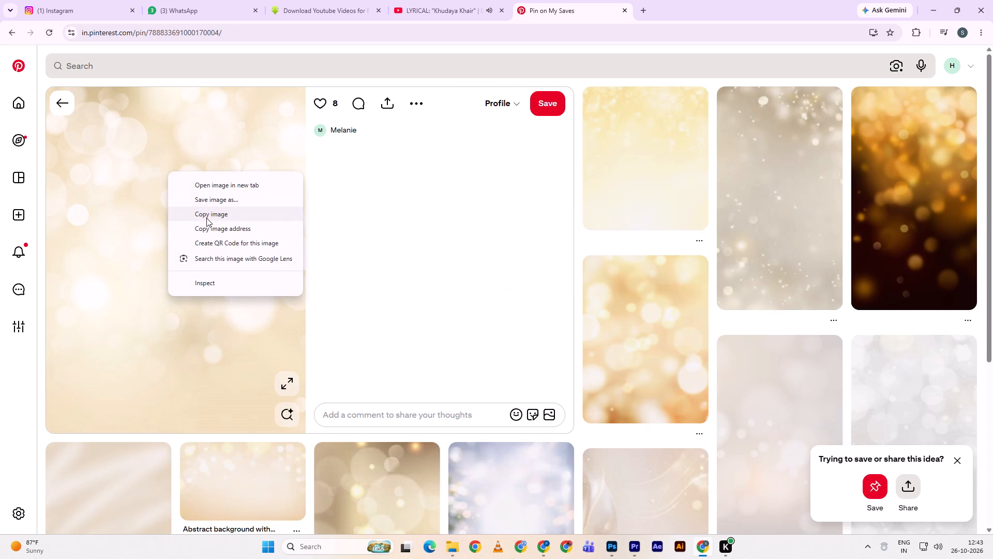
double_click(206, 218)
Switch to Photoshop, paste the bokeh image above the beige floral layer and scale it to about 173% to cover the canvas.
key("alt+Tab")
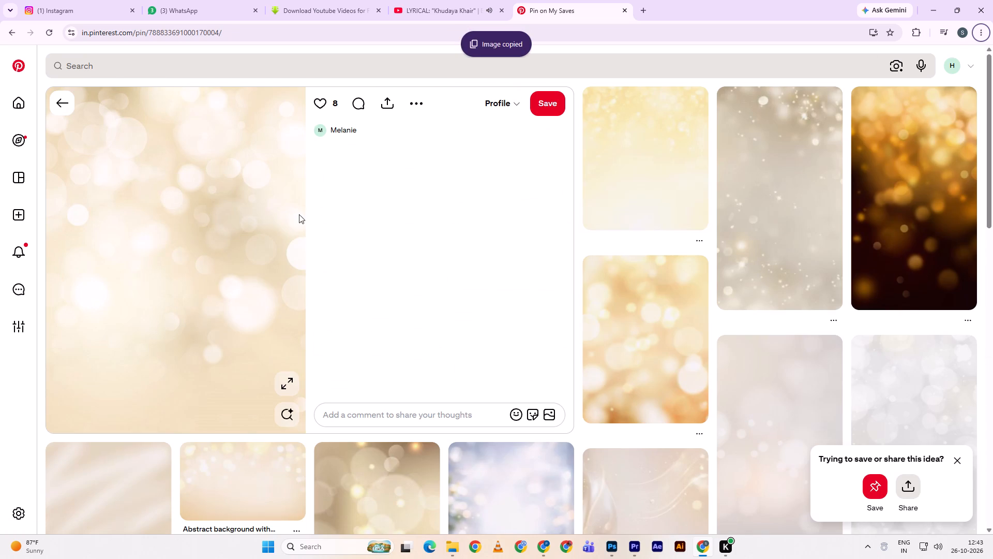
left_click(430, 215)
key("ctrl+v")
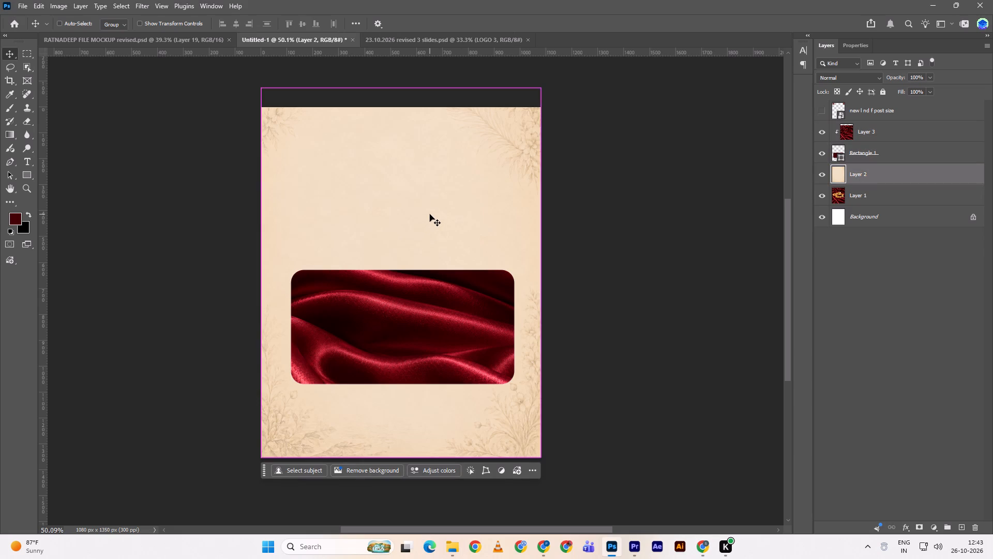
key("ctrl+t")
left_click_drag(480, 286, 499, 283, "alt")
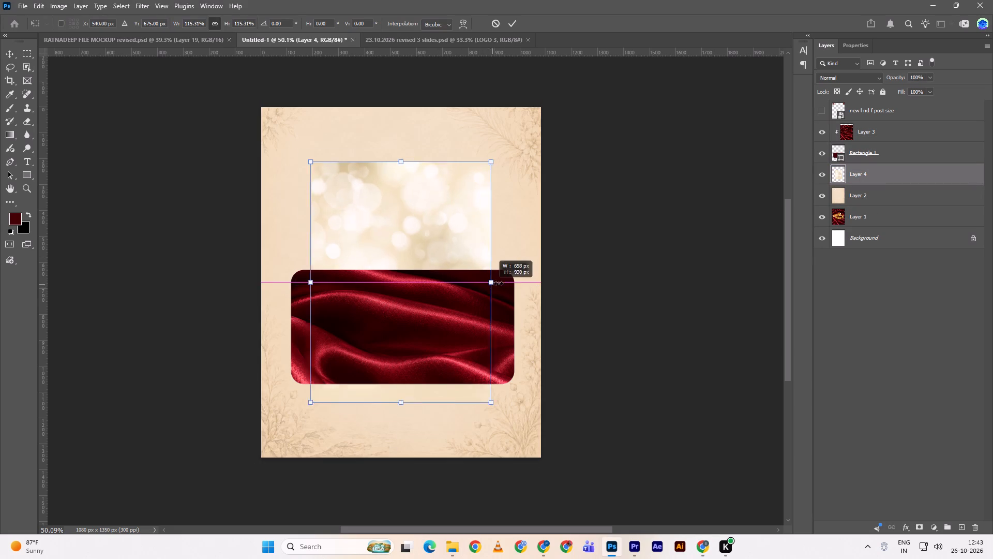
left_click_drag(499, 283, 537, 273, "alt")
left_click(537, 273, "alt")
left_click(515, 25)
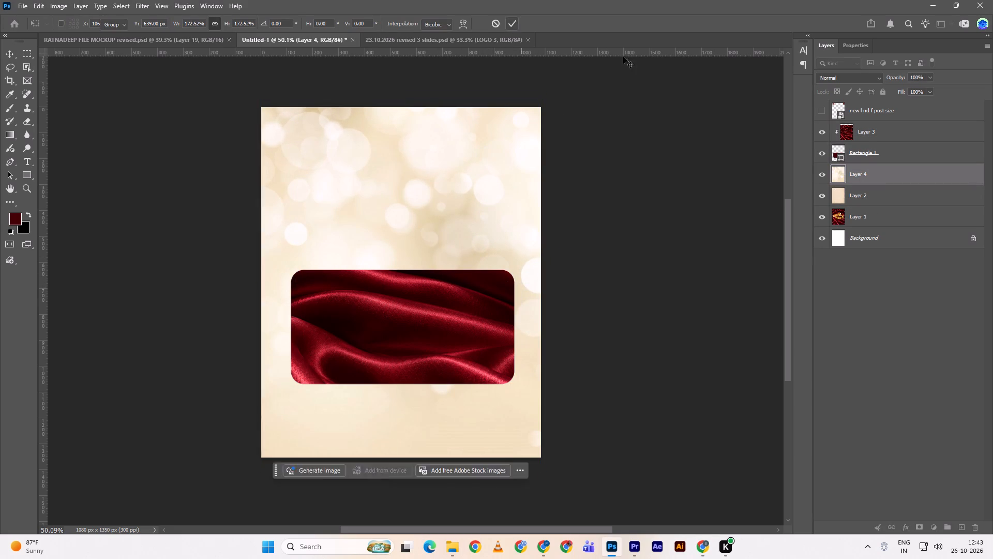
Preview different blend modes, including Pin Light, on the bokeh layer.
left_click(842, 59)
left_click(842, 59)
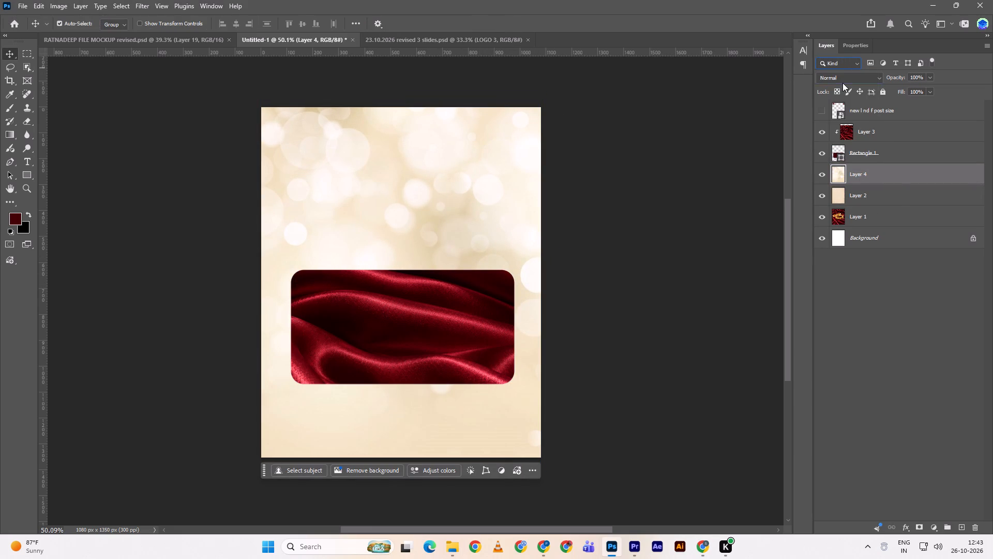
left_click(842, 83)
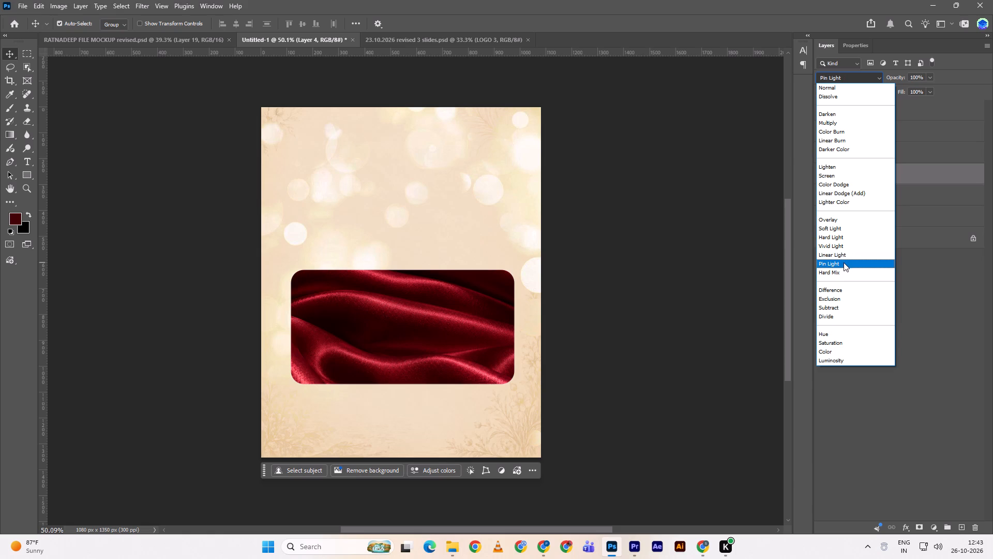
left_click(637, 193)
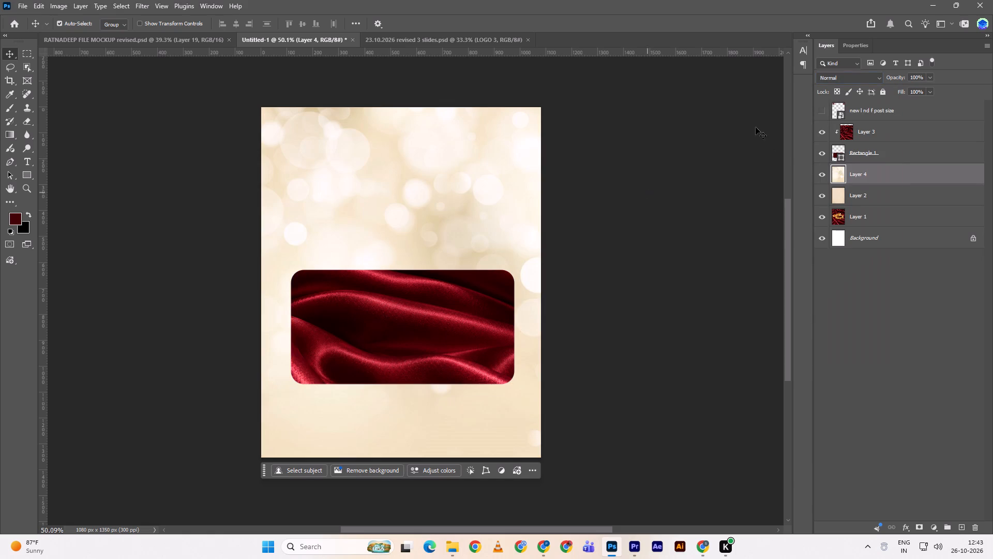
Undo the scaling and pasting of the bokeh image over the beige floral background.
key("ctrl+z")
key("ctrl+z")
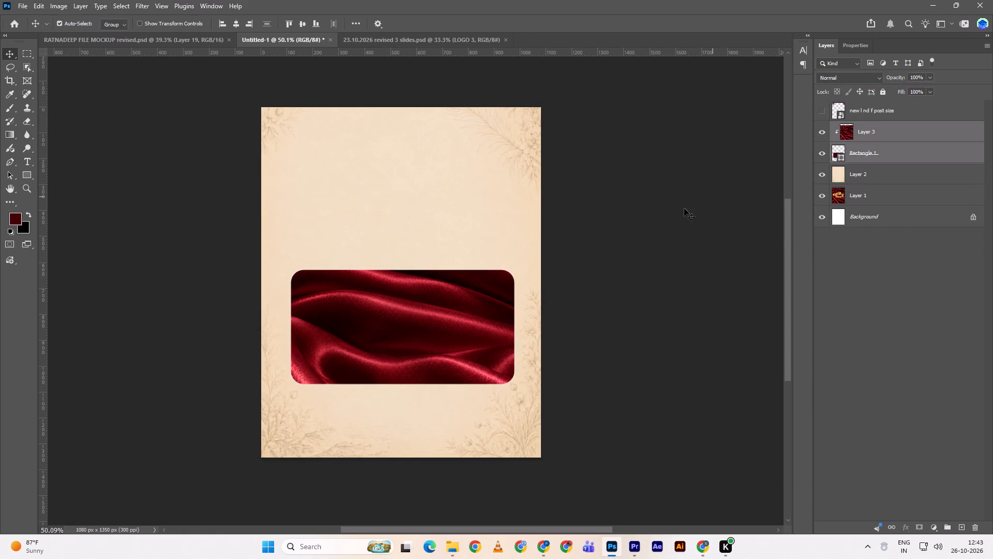
Give the rounded rectangle clipping the red satin a white stroke and set its width to 5 px.
double_click(484, 339)
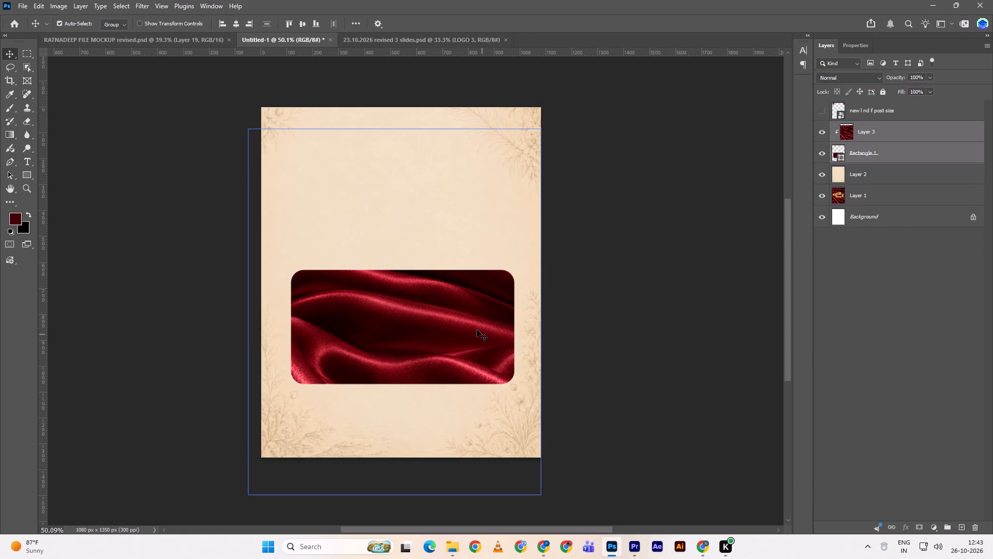
left_click(896, 150)
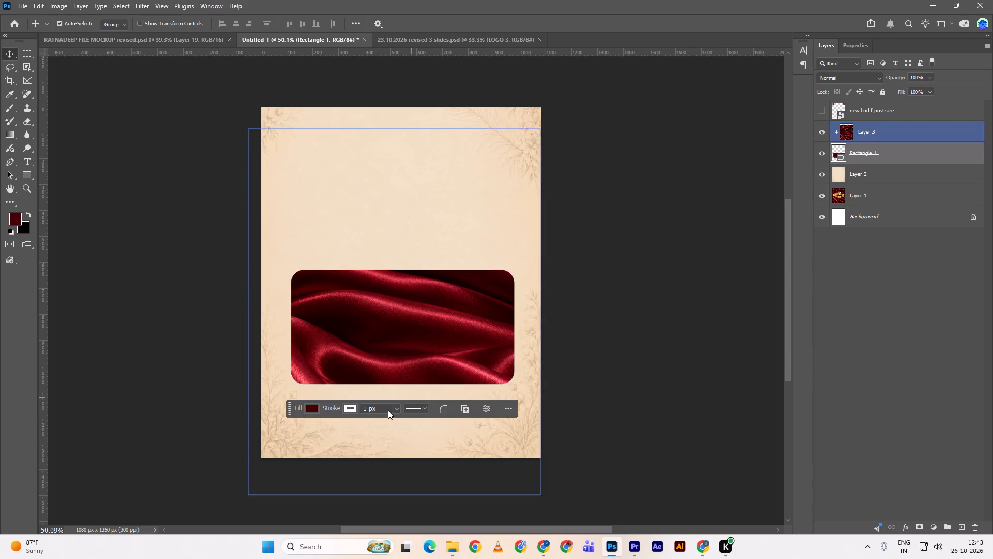
double_click(345, 411)
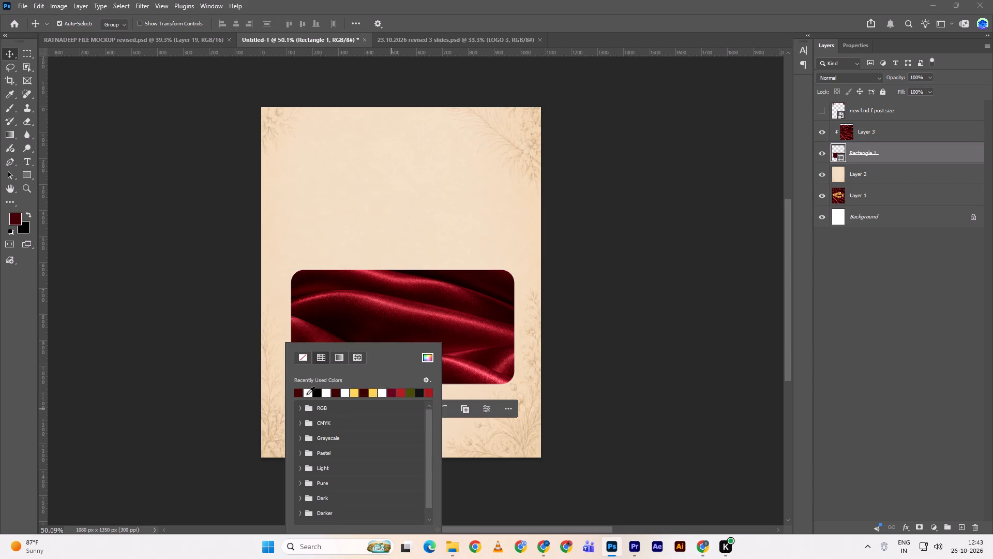
left_click(309, 394)
left_click(473, 395)
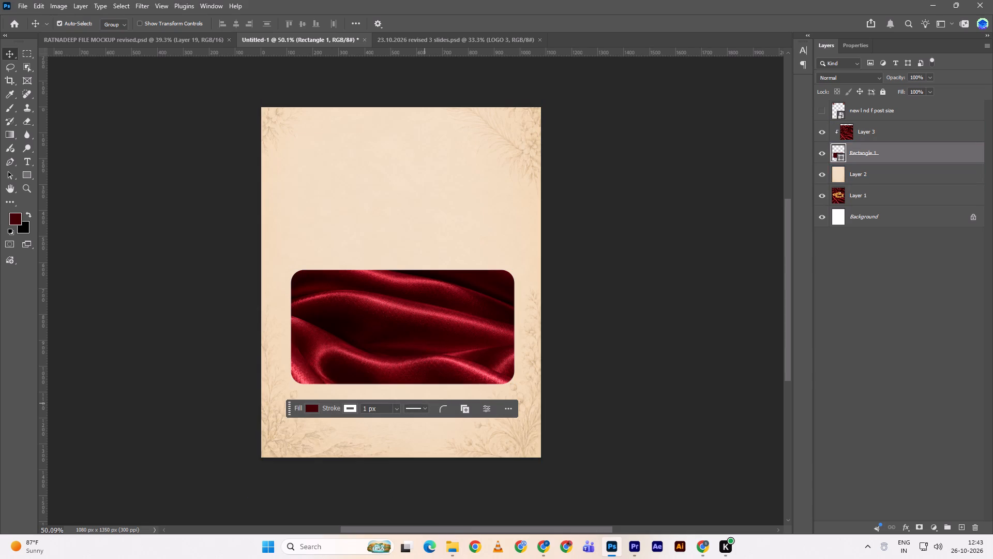
double_click(366, 407)
double_click(366, 406)
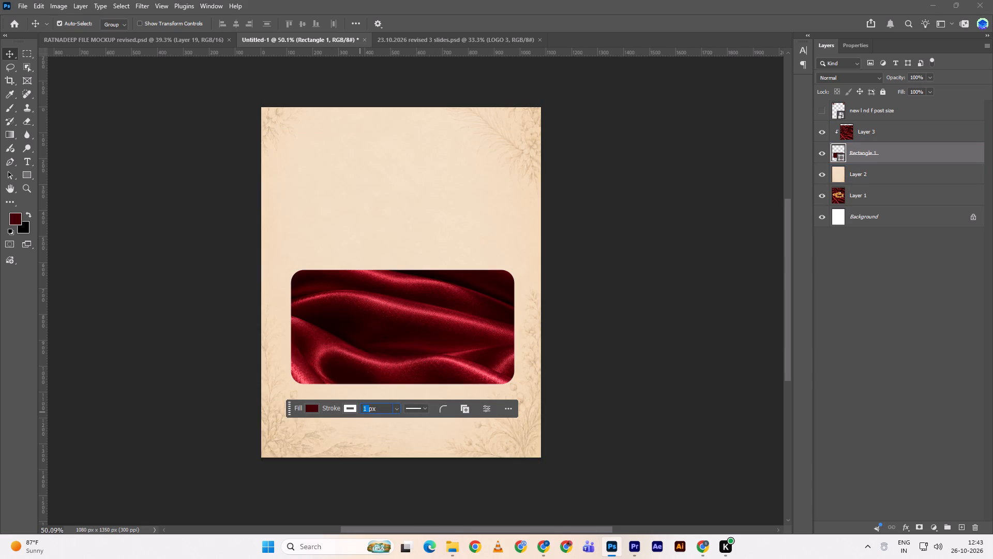
left_click(365, 410)
key("Right")
key("0")
key("Return")
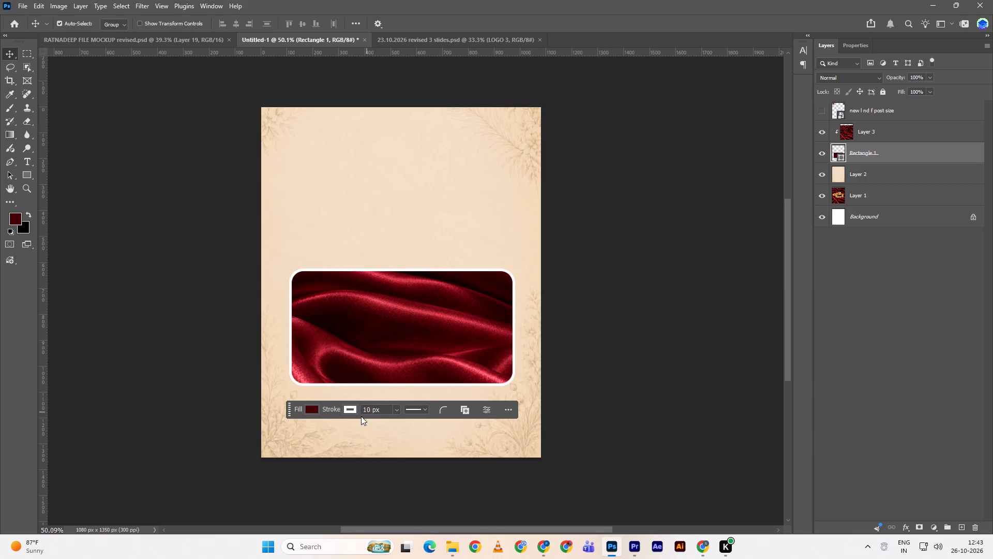
double_click(364, 409)
key("5")
key("Return")
triple_click(619, 355)
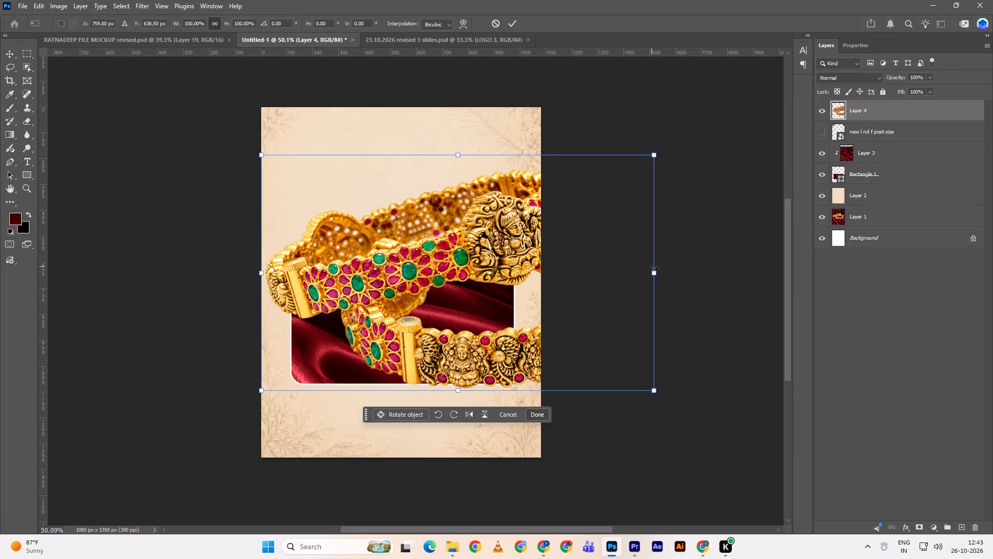
left_click_drag(655, 270, 546, 284, "alt")
left_click(546, 284, "alt")
left_click_drag(490, 291, 428, 338)
left_click_drag(488, 320, 526, 309, "alt")
left_click_drag(447, 333, 458, 325)
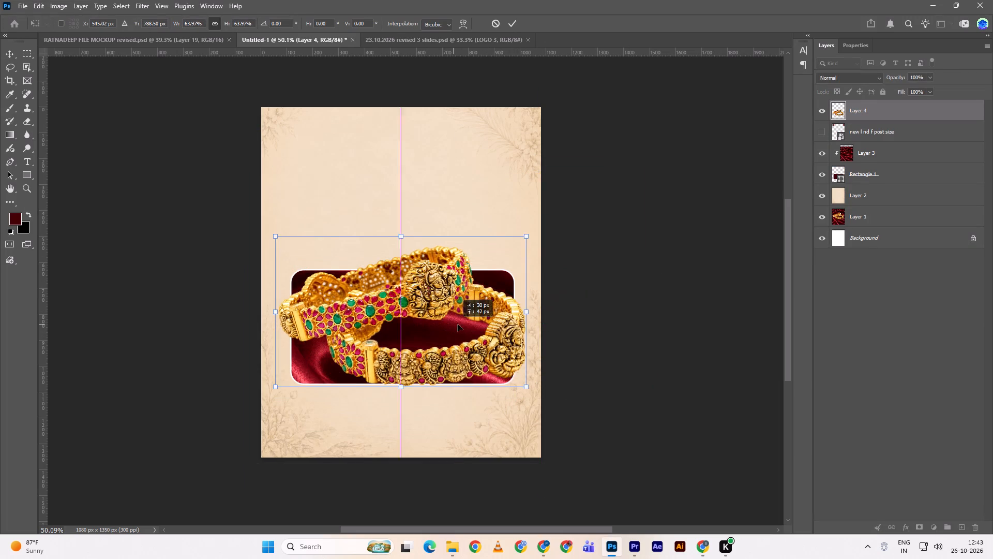
left_click_drag(458, 325, 452, 315)
left_click(452, 315)
left_click_drag(519, 306, 510, 304, "alt")
left_click(510, 304, "alt")
left_click_drag(532, 309, 521, 311, "alt")
key("ctrl+z")
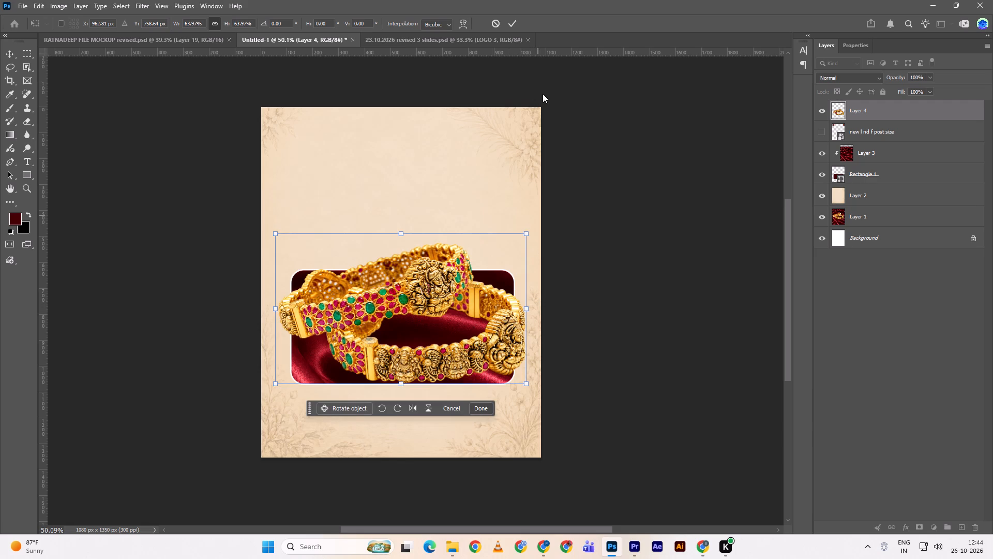
left_click(511, 17)
Scale the bangles down again to about 80% and raise them so they pop out over the frame's top edge.
key("ctrl+t")
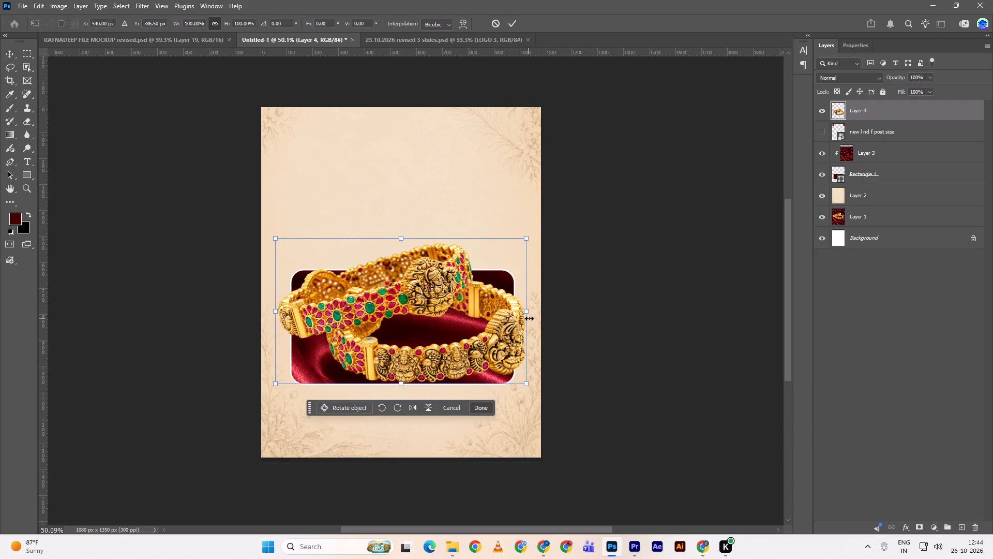
left_click_drag(529, 314, 504, 311, "alt")
left_click_drag(478, 321, 477, 317)
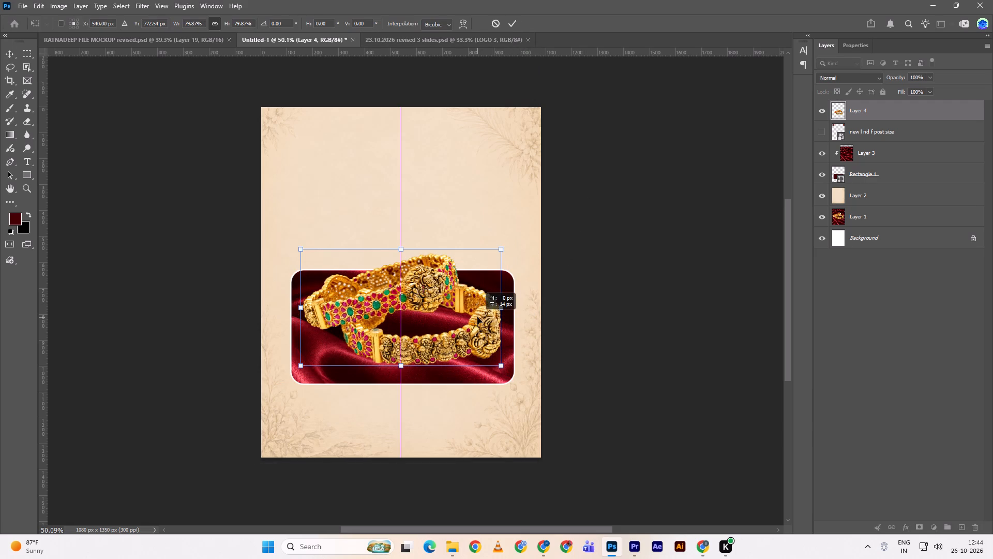
left_click_drag(477, 317, 476, 314)
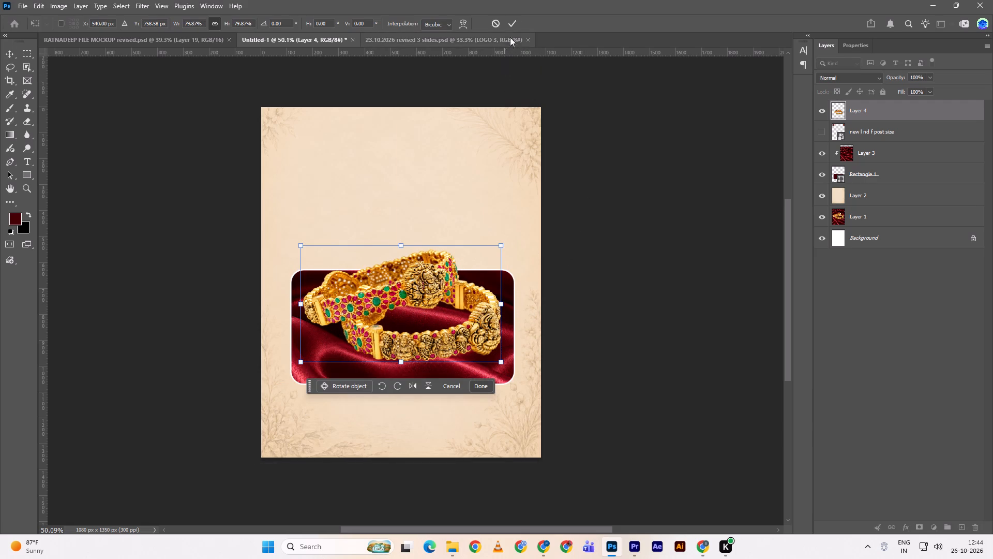
left_click(509, 26)
Add a drop shadow to the bangles layer and set its colour to dark grey #181513.
scroll(455, 332, "up", 4, "alt")
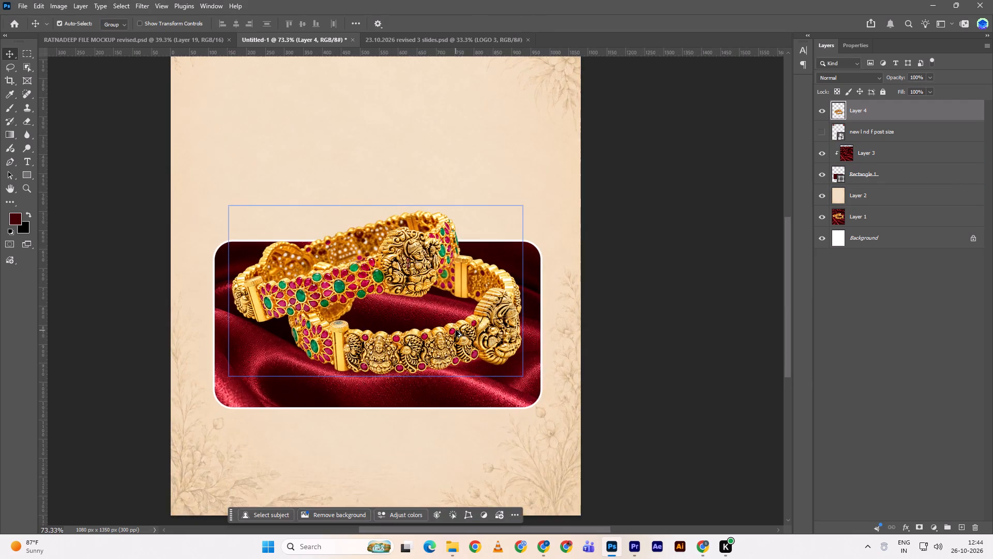
scroll(456, 330, "down", 3, "alt")
scroll(457, 329, "up", 1)
left_click(682, 329)
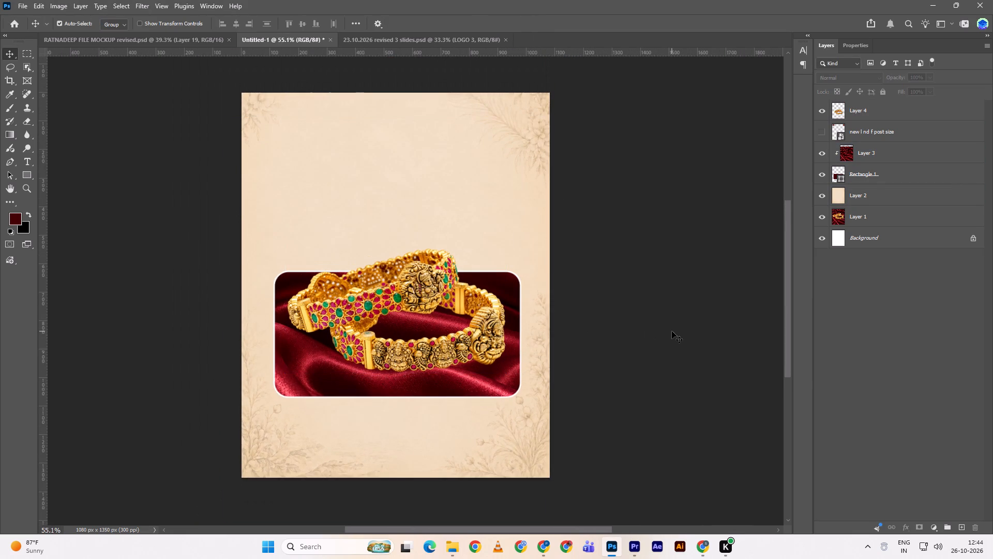
scroll(671, 331, "up", 1)
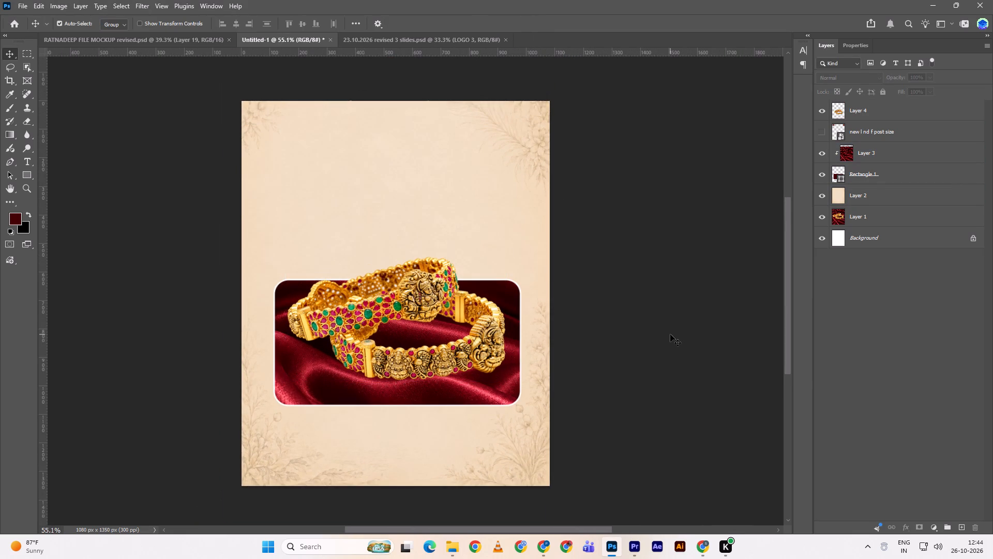
left_click(455, 343)
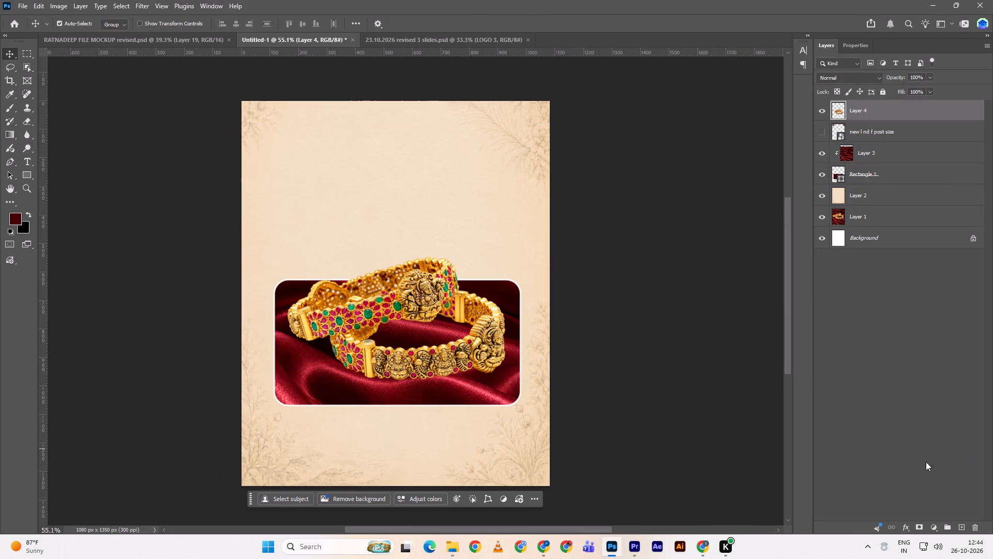
left_click(907, 533)
double_click(913, 526)
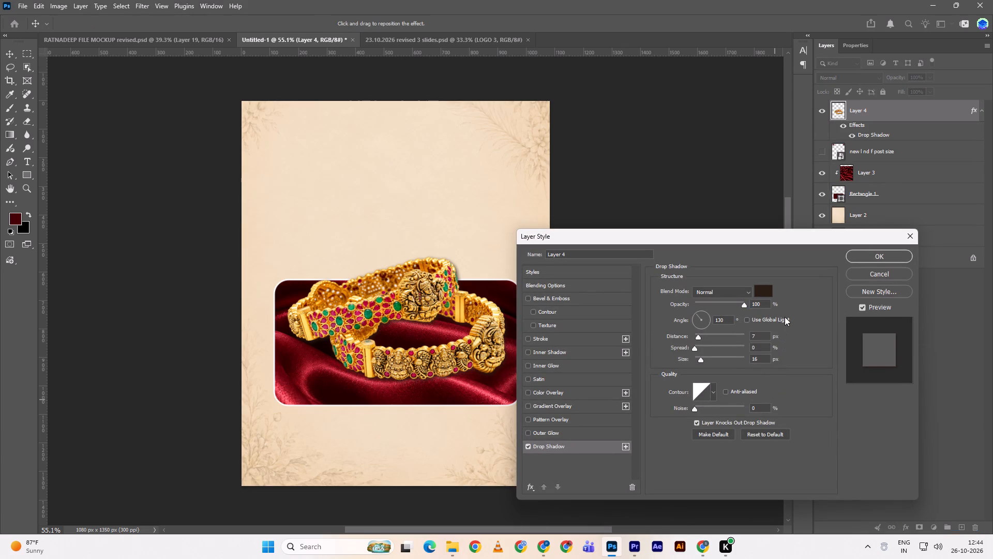
double_click(756, 291)
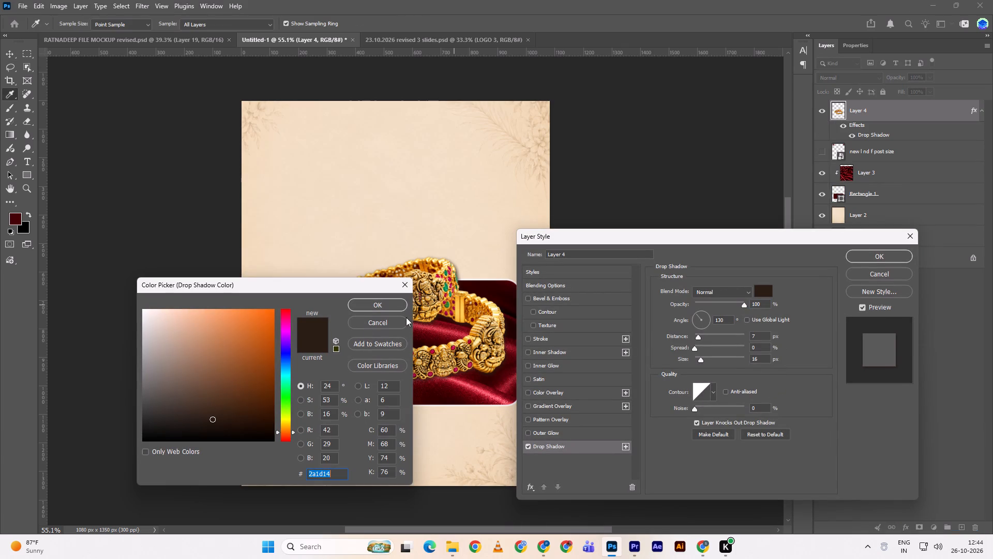
left_click(171, 429)
left_click(366, 307)
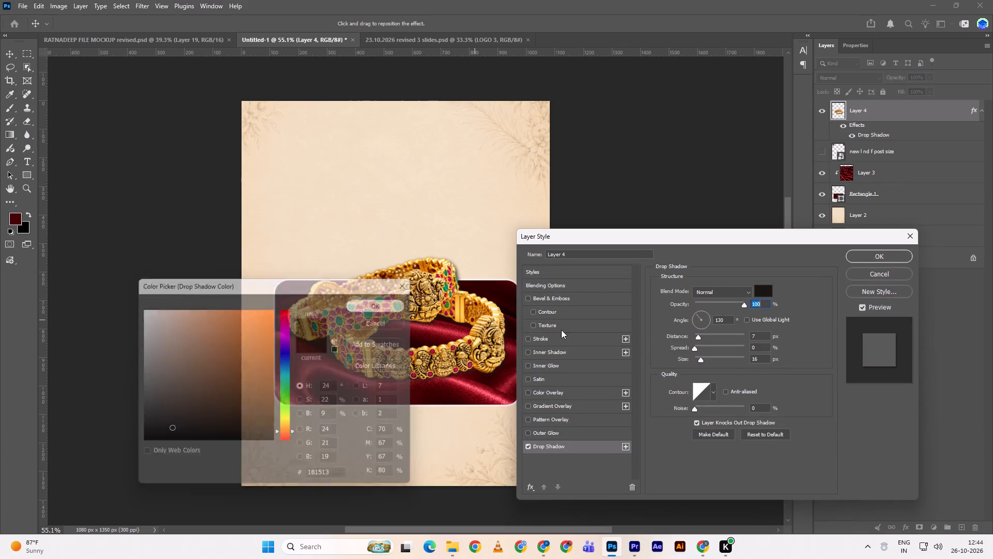
Adjust the bangles' drop shadow to a distance of 0 px and a size of 21 px.
left_click_drag(744, 304, 765, 293)
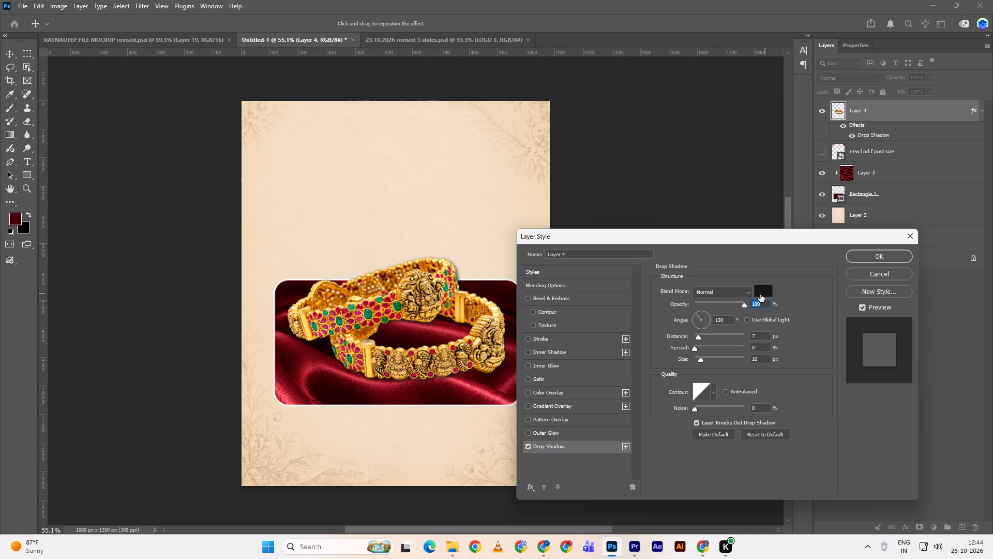
left_click_drag(703, 361, 685, 358)
left_click_drag(685, 358, 695, 355)
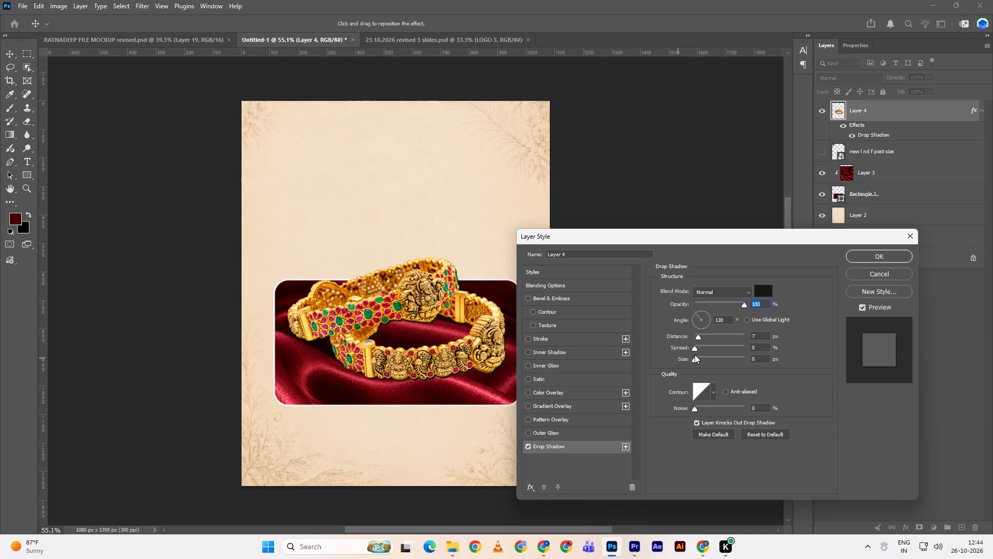
left_click_drag(695, 355, 701, 352)
left_click_drag(699, 336, 700, 336)
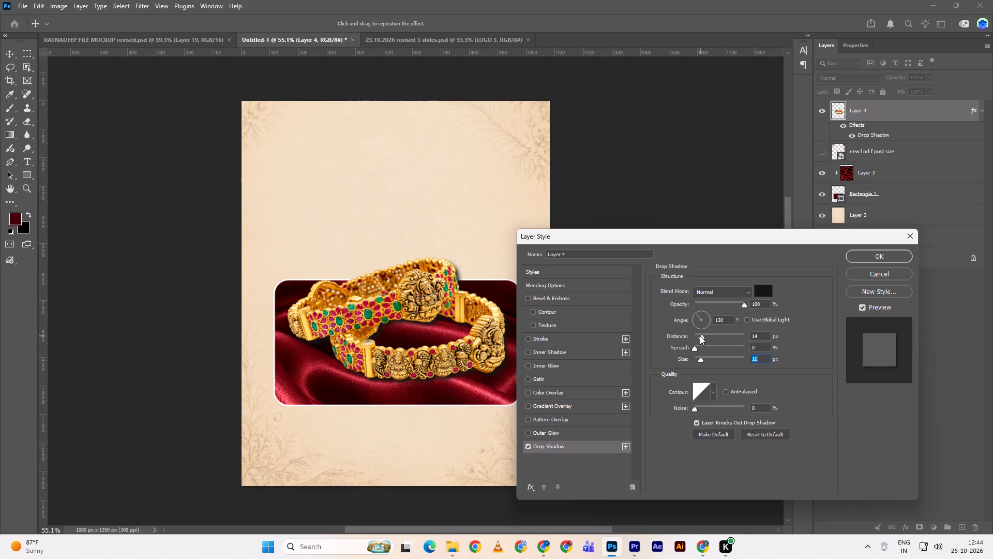
left_click_drag(700, 336, 700, 336)
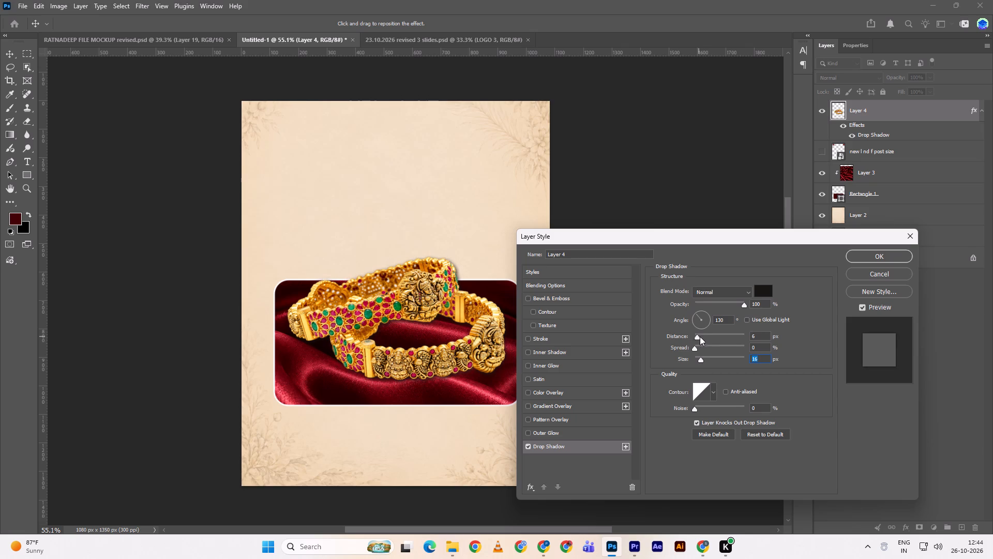
left_click_drag(700, 336, 683, 337)
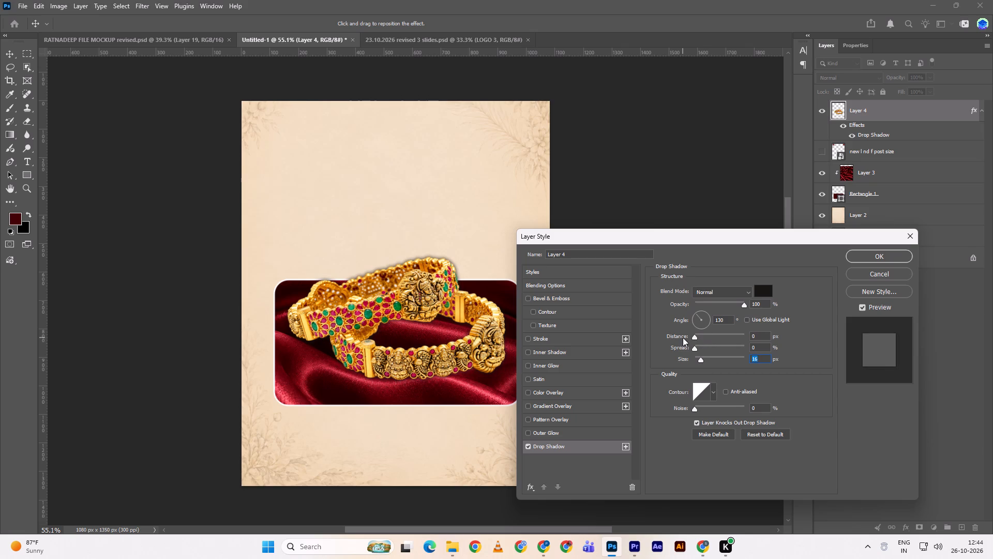
left_click_drag(683, 337, 675, 337)
left_click(702, 361)
Darken the bangles' drop shadow colour to near-black and reduce its opacity to 65%.
double_click(758, 297)
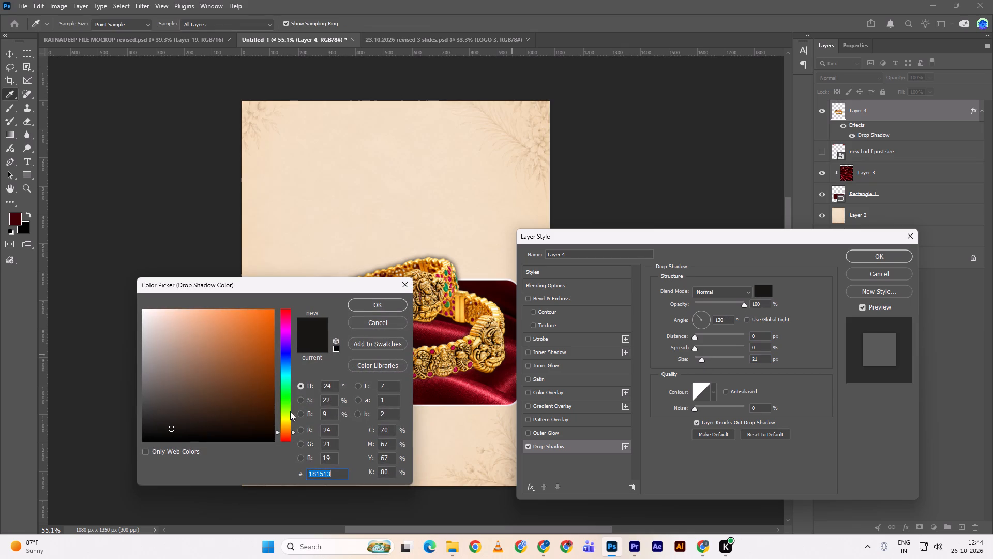
left_click(153, 435)
double_click(360, 304)
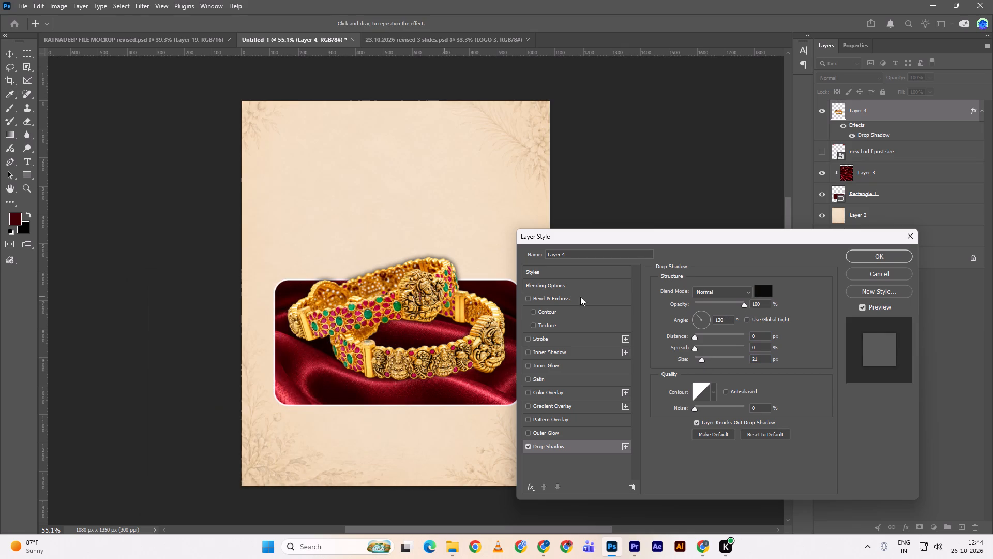
left_click_drag(743, 304, 736, 304)
left_click_drag(736, 304, 727, 305)
left_click_drag(727, 305, 727, 303)
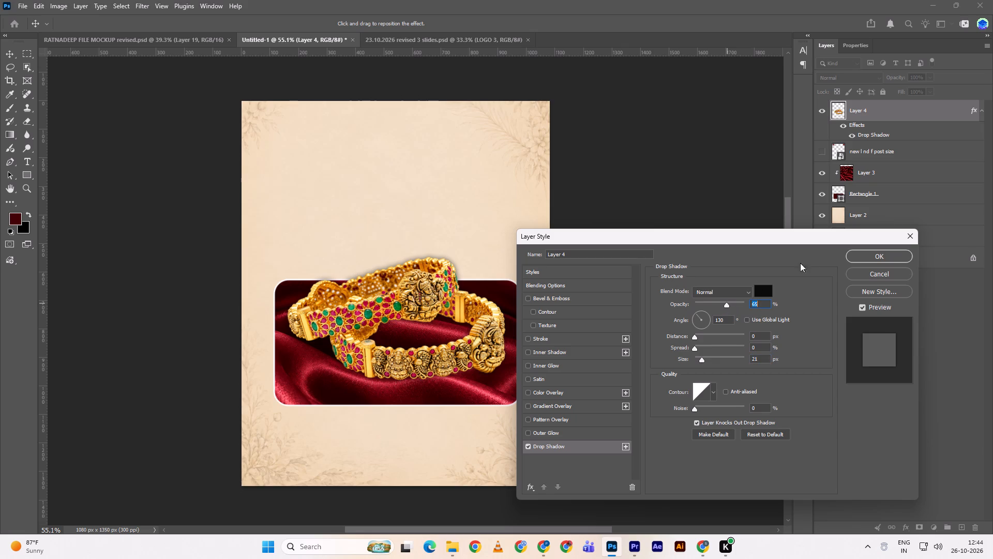
left_click(872, 254)
Move the "new l nd f post size" logo and footer layer to the top of the layer stack and make it visible.
scroll(414, 366, "up", 4, "alt")
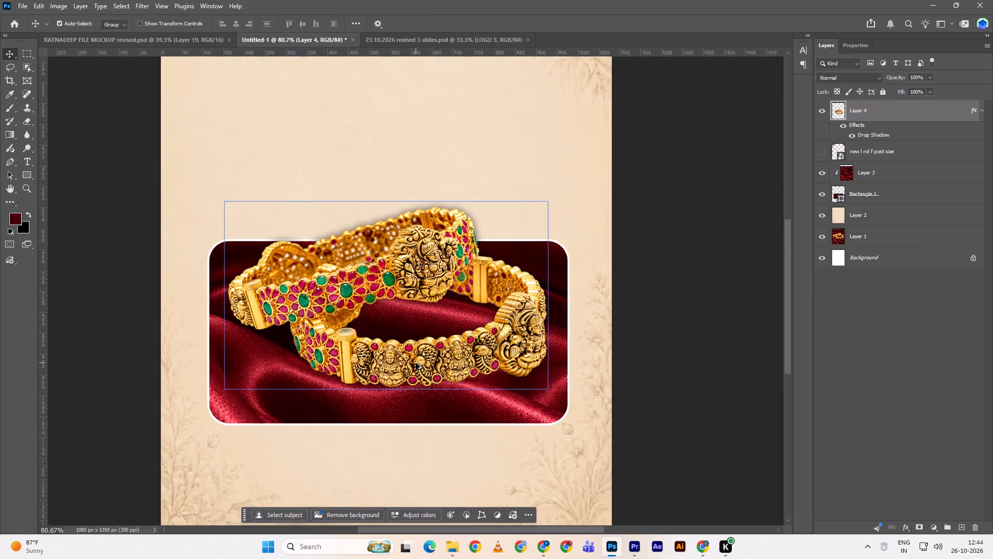
scroll(416, 363, "up", 2, "alt")
scroll(416, 363, "down", 5, "alt")
scroll(597, 352, "up", 1)
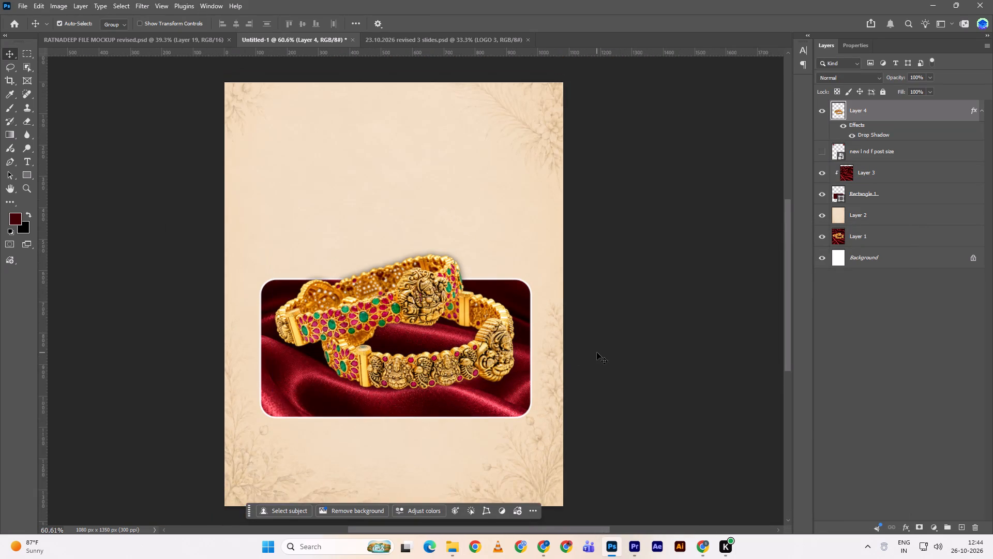
scroll(600, 350, "down", 3)
key("alt+Tab")
key("alt+Tab")
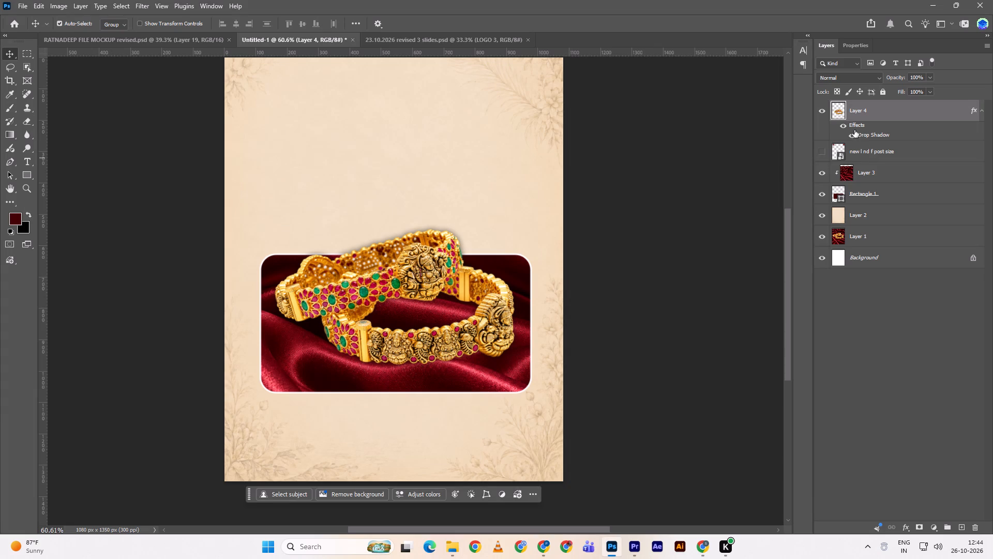
left_click_drag(872, 153, 872, 91)
left_click(822, 111)
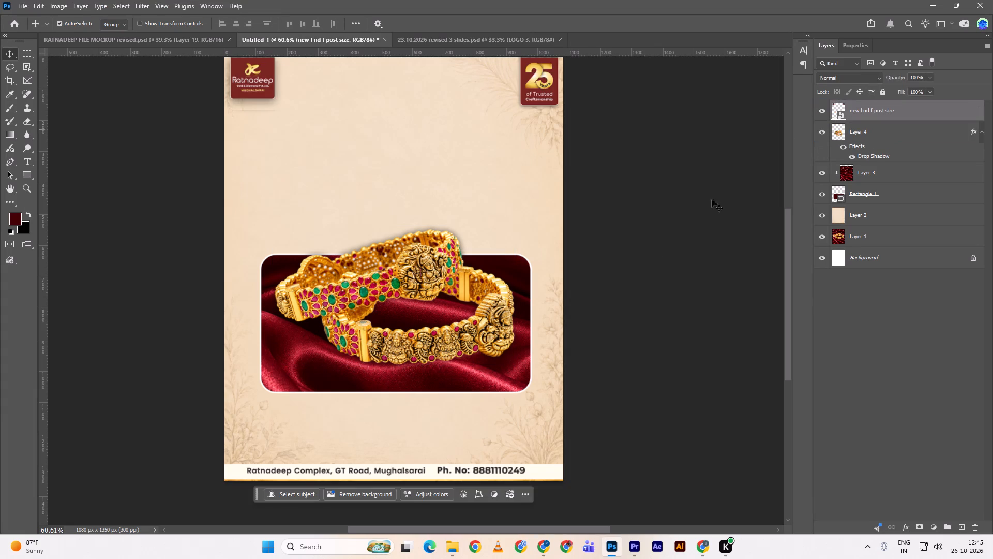
left_click(611, 271)
scroll(616, 281, "up", 3)
scroll(618, 281, "down", 2)
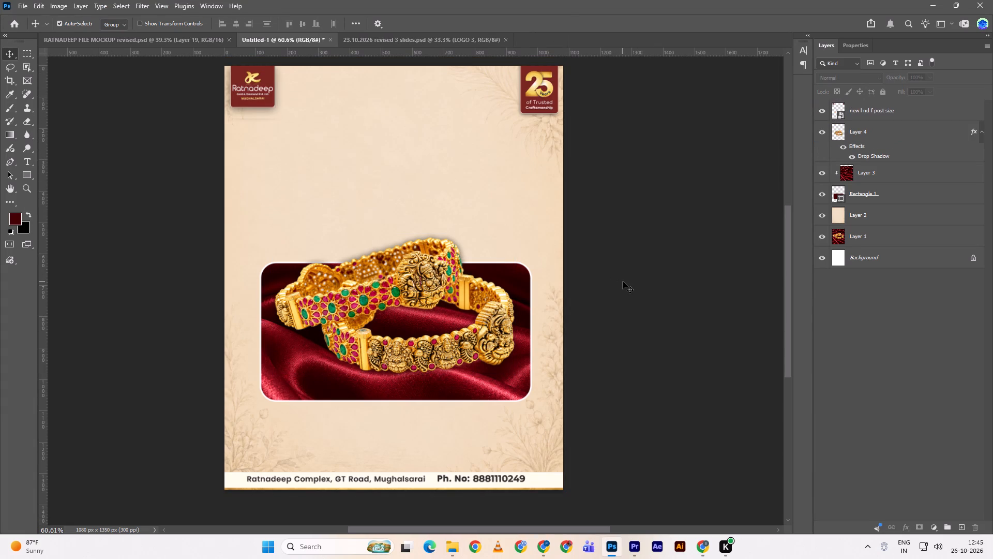
Nudge the bangles layer slightly to the left.
double_click(468, 342)
key("Left")
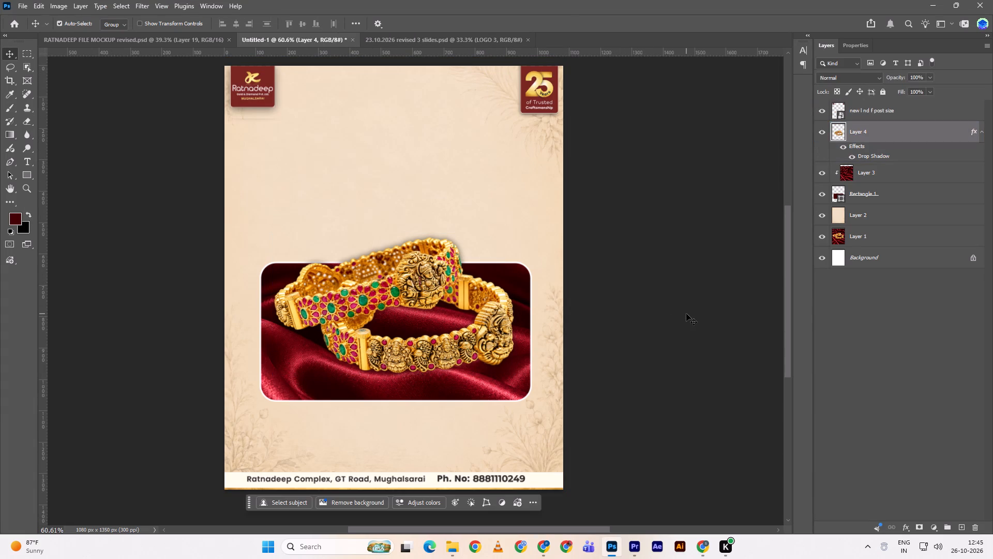
left_click(686, 314)
Scale the satin layer and its rounded rectangle frame together down to about 94.5%.
left_click(525, 384)
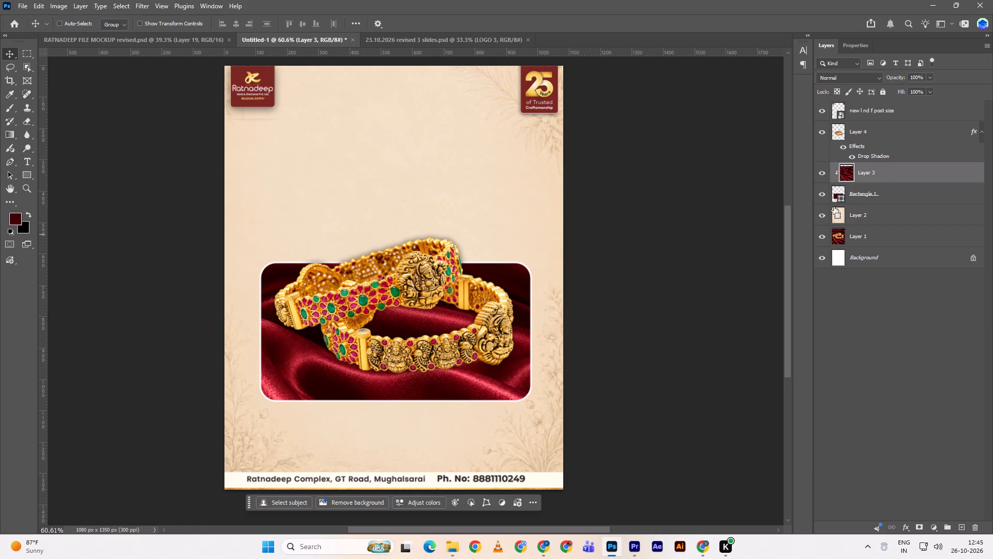
left_click(881, 194, "ctrl")
key("ctrl+t")
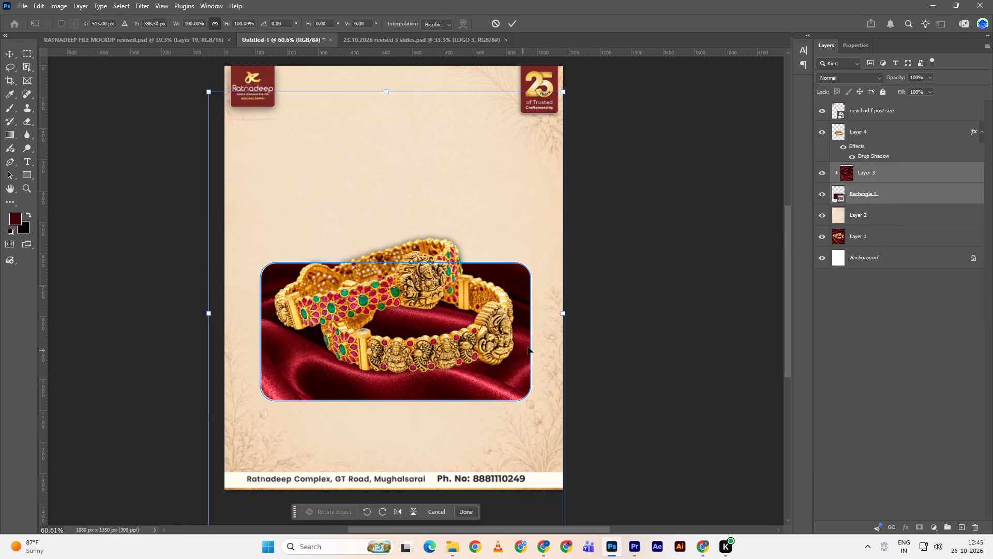
left_click_drag(566, 317, 516, 330, "alt")
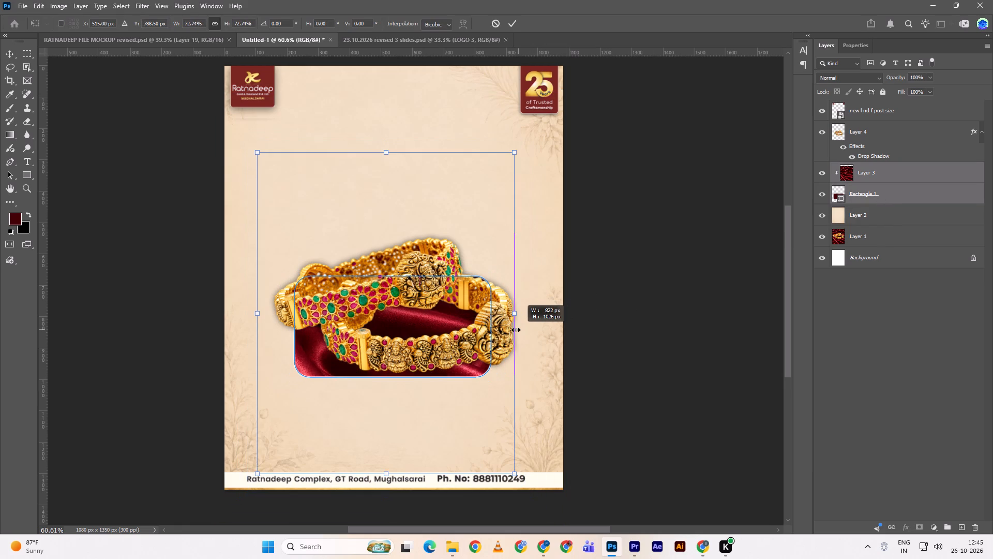
left_click_drag(516, 330, 561, 326, "alt")
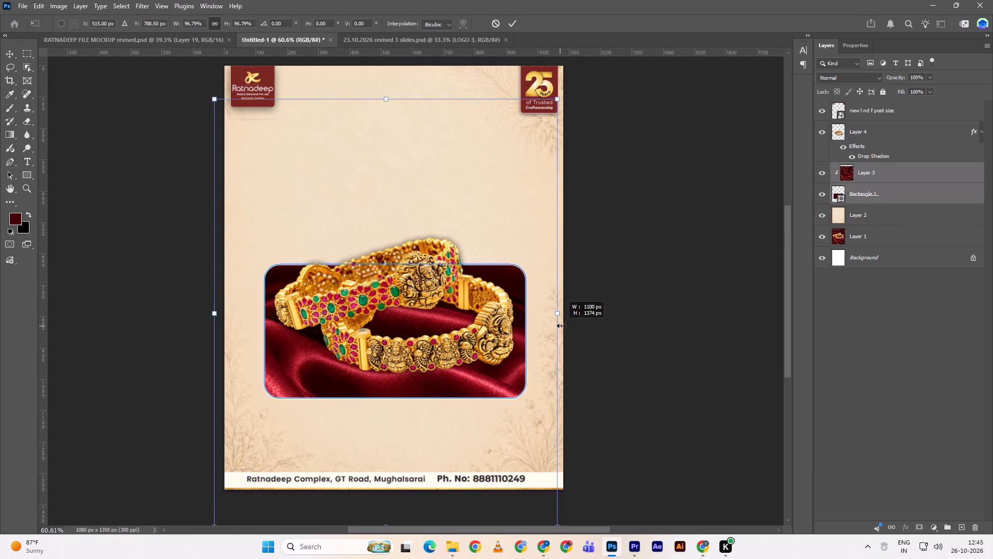
left_click_drag(561, 326, 562, 326, "alt")
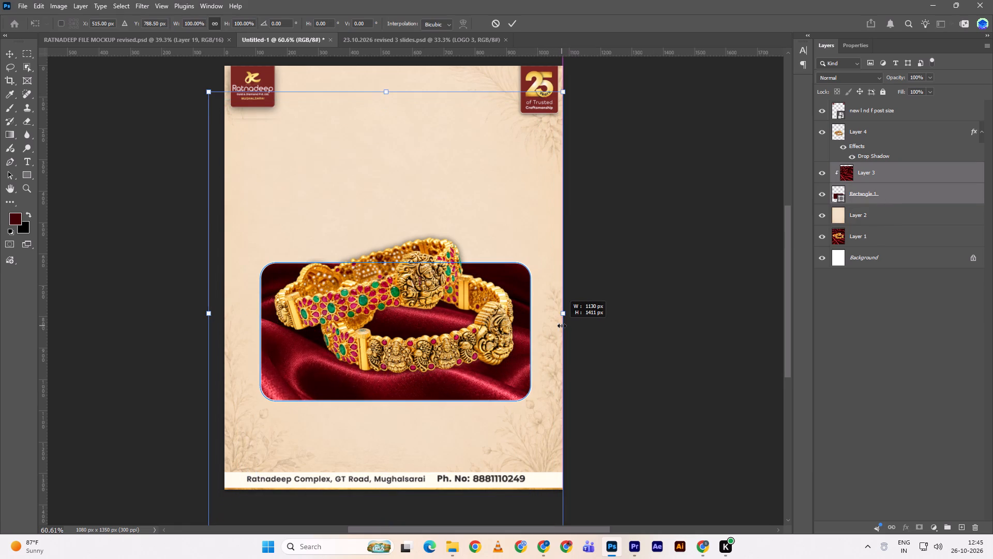
left_click_drag(562, 326, 556, 326, "alt")
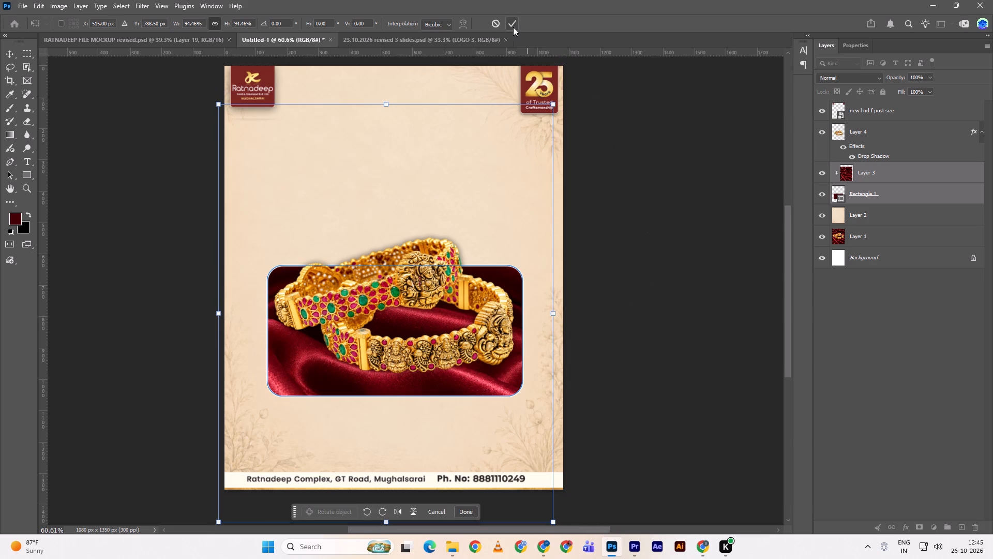
left_click(513, 27)
Scale only the satin texture, Layer 3, to about 88% and raise it inside the frame to about Y 706 px.
left_click(878, 179)
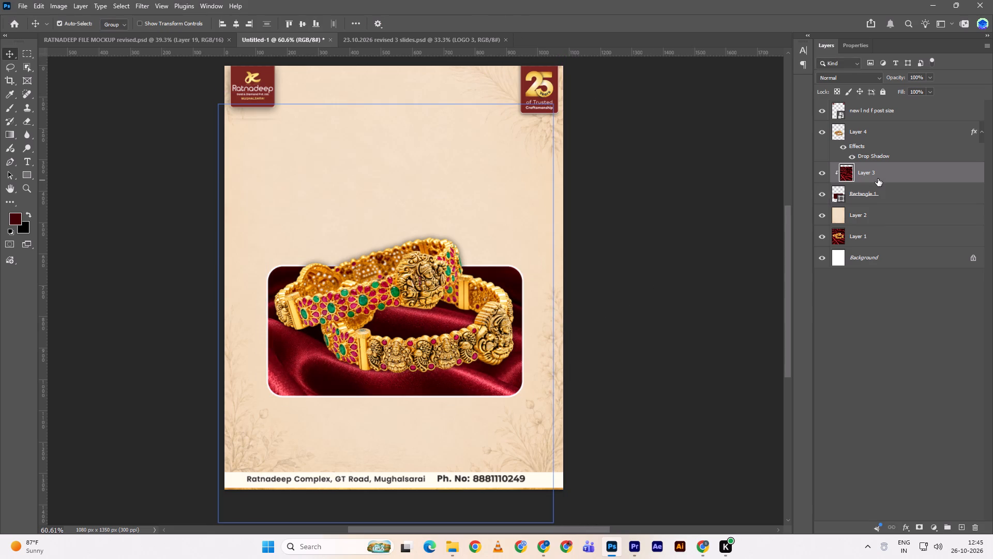
key("ctrl+t")
left_click_drag(554, 310, 535, 314, "alt")
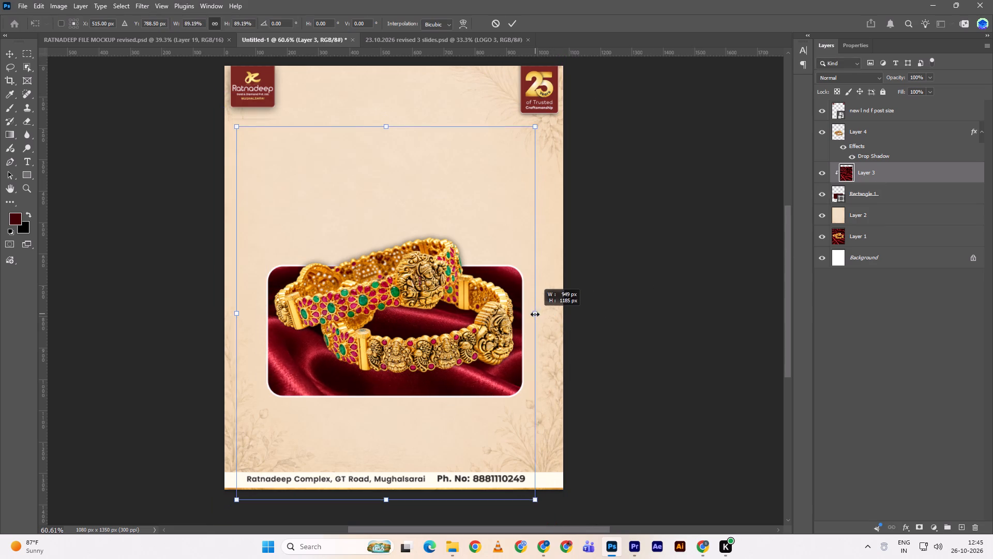
left_click_drag(535, 314, 534, 315, "alt")
left_click_drag(462, 376, 462, 364)
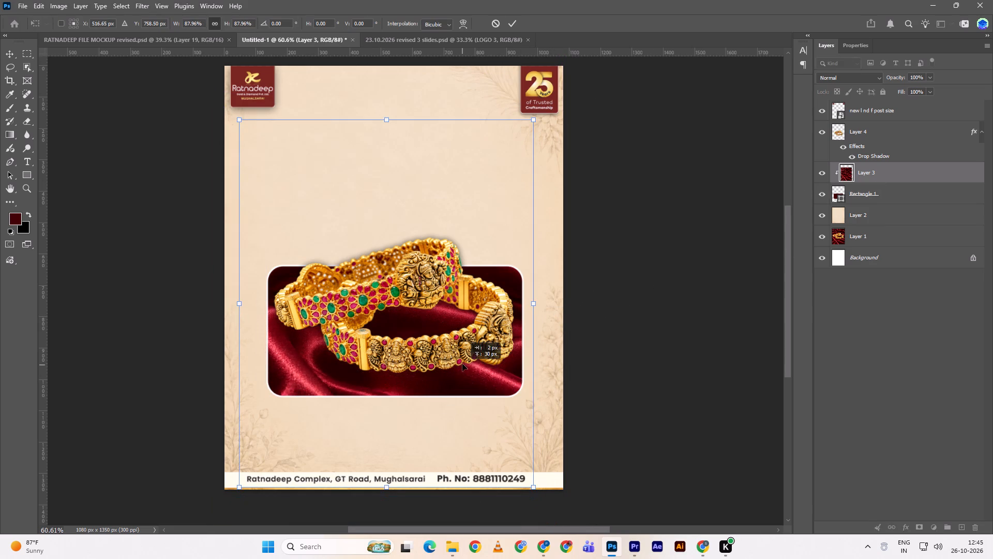
left_click_drag(462, 364, 462, 350)
left_click(510, 26)
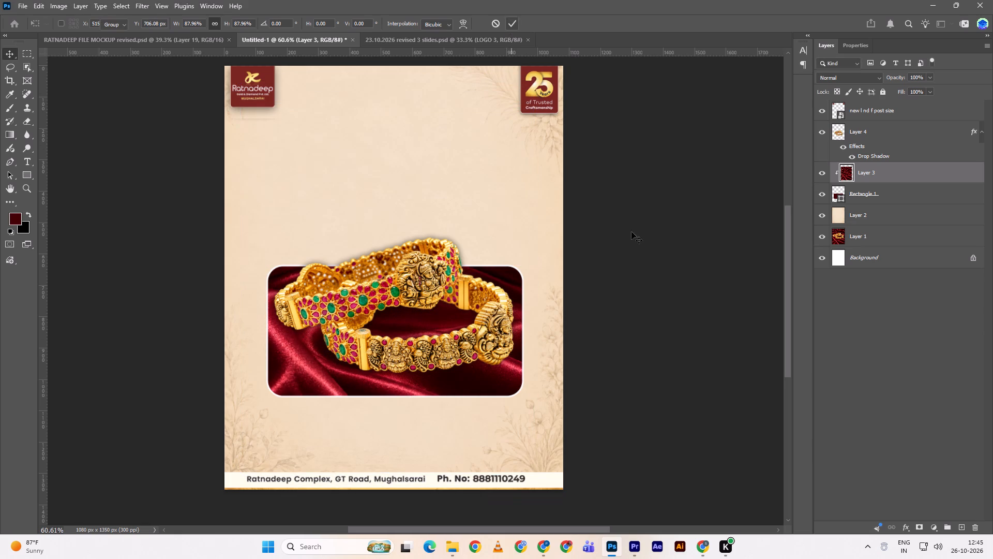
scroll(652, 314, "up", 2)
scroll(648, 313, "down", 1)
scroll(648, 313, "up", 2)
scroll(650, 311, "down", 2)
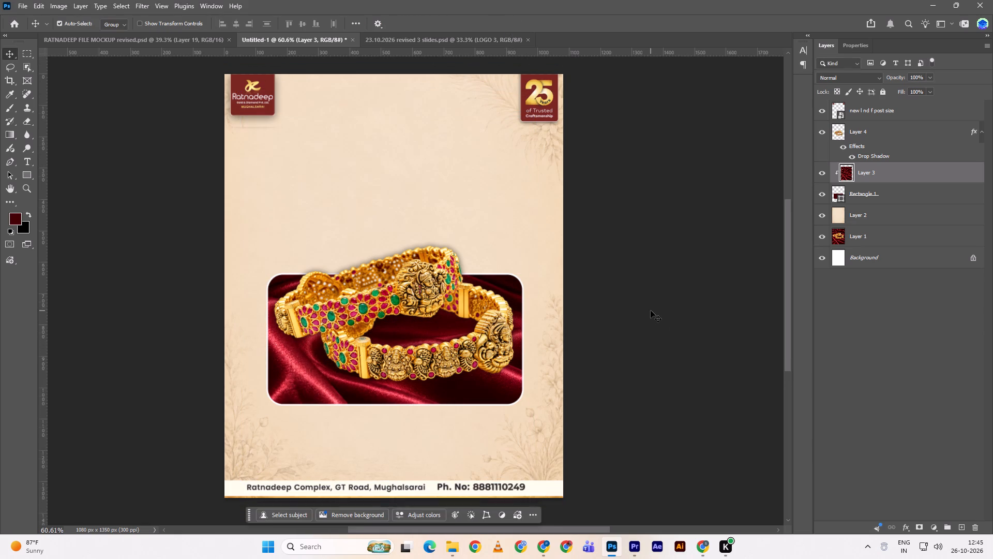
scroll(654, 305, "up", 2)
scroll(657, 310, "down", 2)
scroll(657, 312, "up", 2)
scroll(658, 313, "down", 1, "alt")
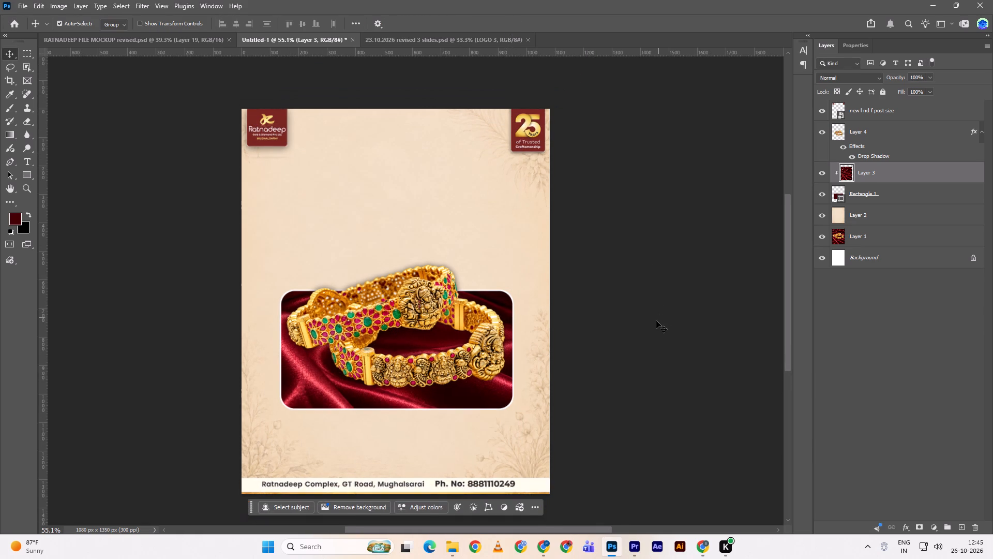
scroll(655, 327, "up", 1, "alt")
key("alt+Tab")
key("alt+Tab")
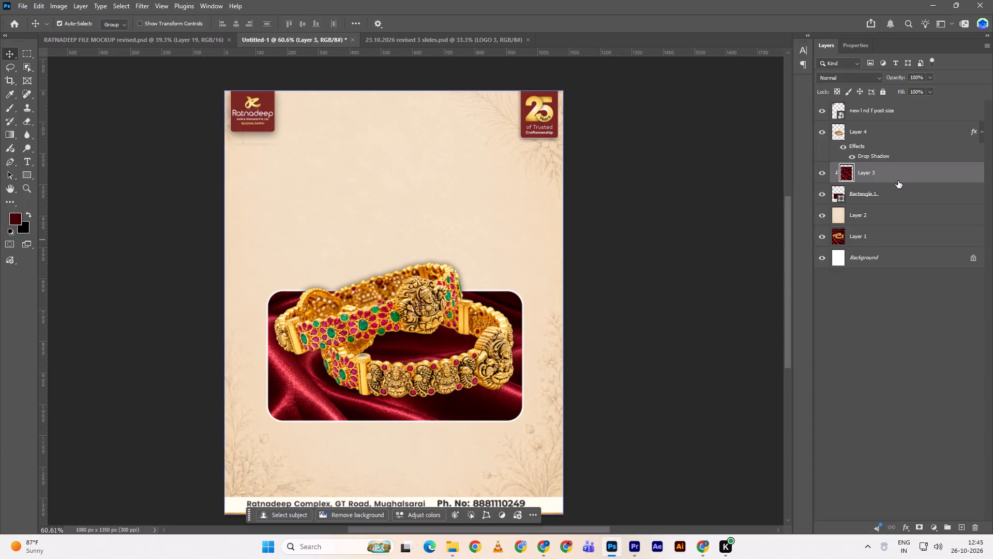
Centre the satin texture layer and the rounded rectangle frame horizontally on the canvas.
key("ctrl+a")
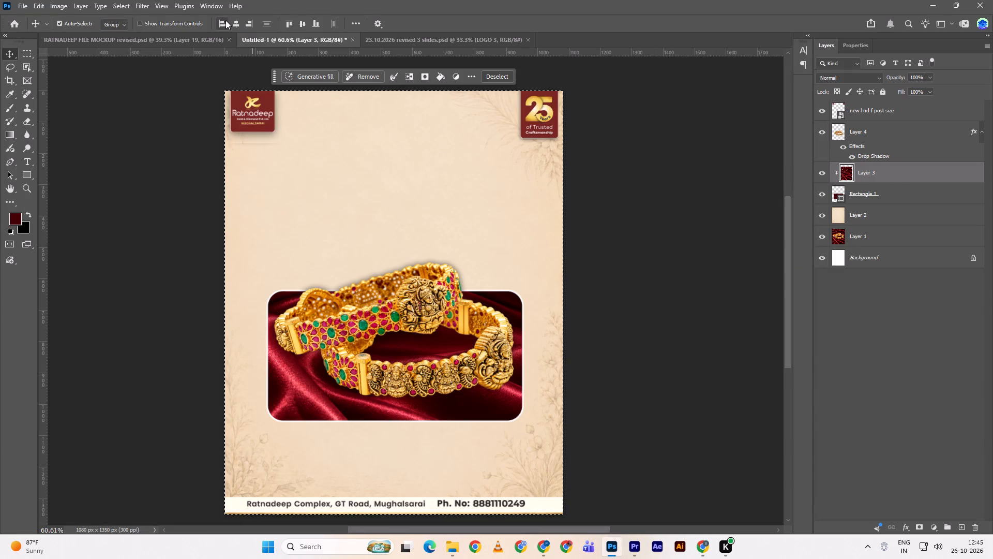
triple_click(239, 24)
double_click(239, 24)
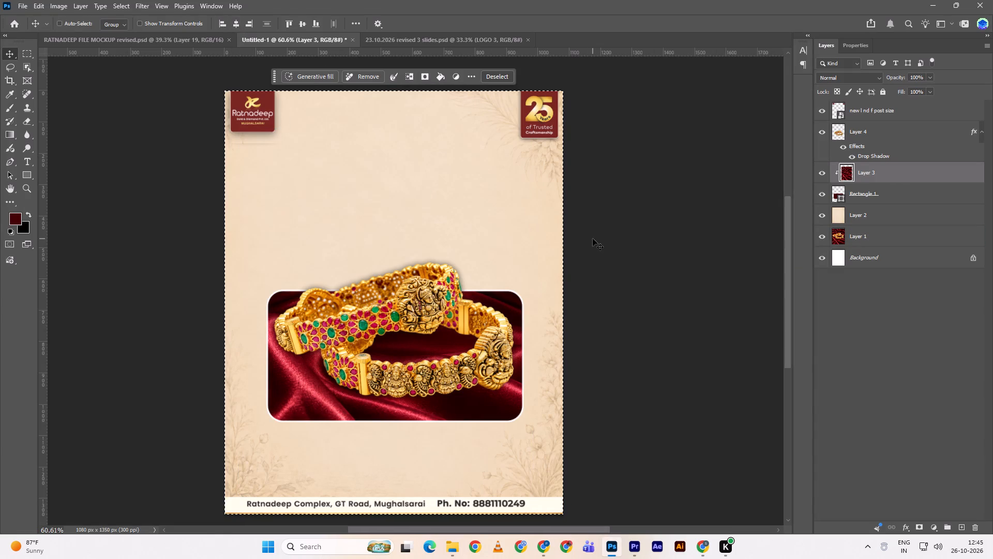
key("ctrl+d")
left_click(879, 204)
key("ctrl+a")
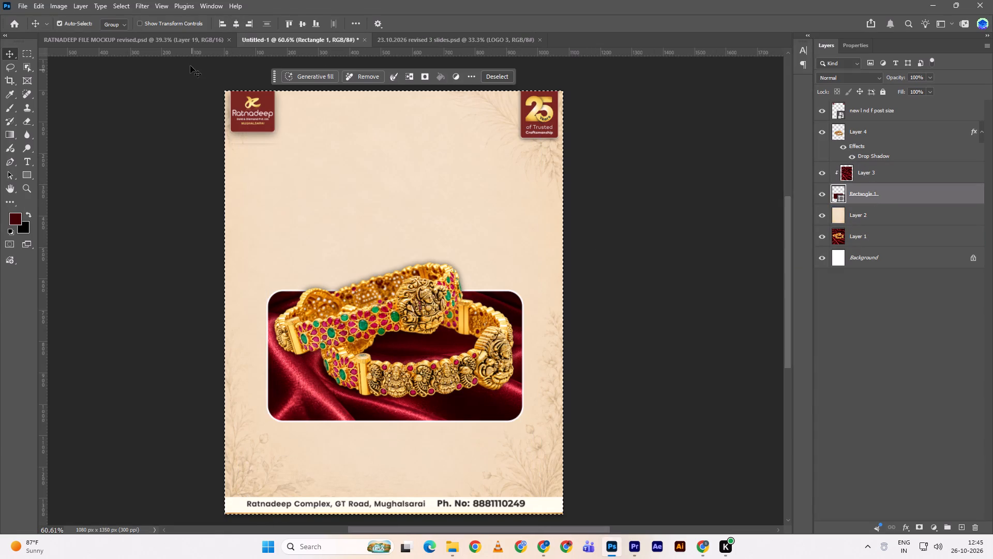
triple_click(231, 21)
key("ctrl+d")
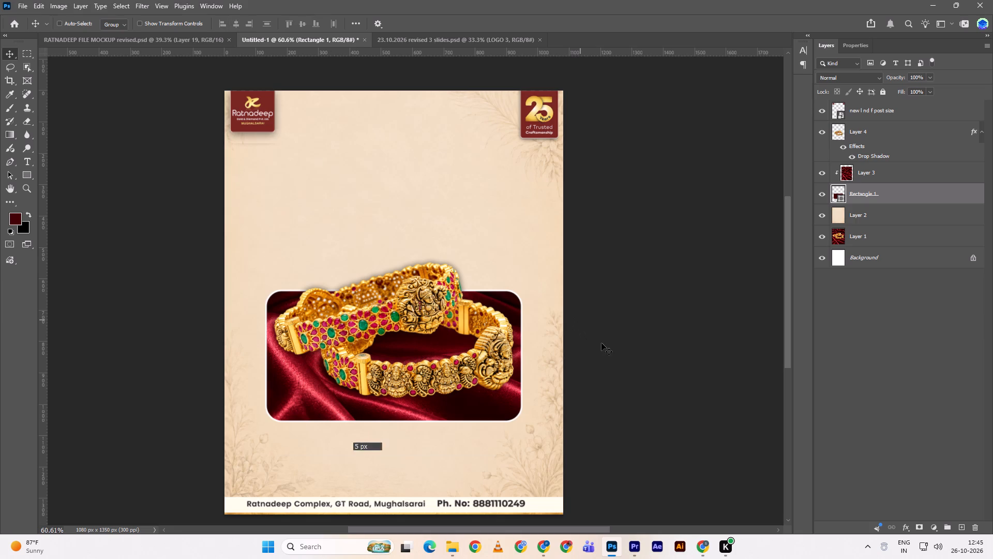
left_click(601, 343)
Reposition the satin texture higher within the rounded frame to change which folds show behind the bangles.
left_click_drag(471, 402, 472, 402)
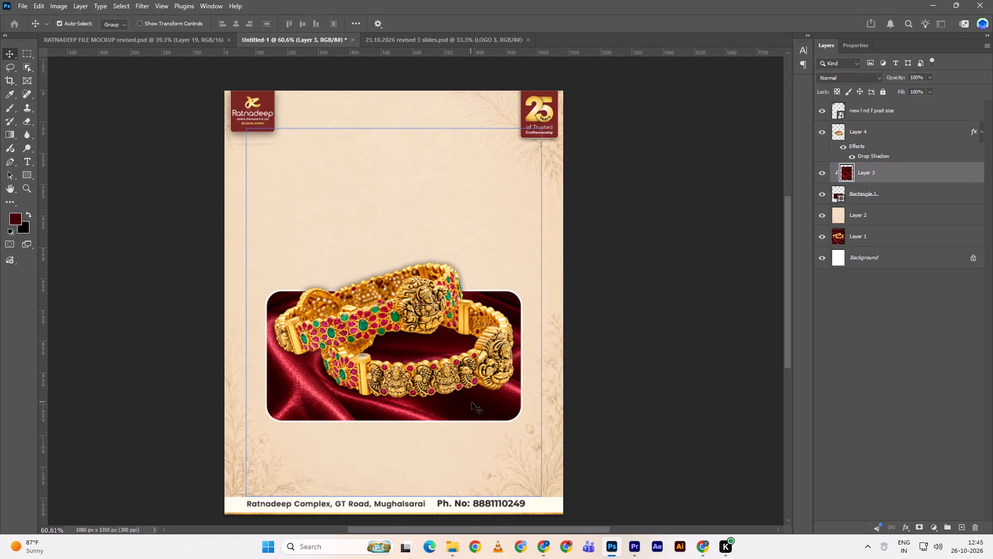
left_click_drag(472, 402, 485, 365)
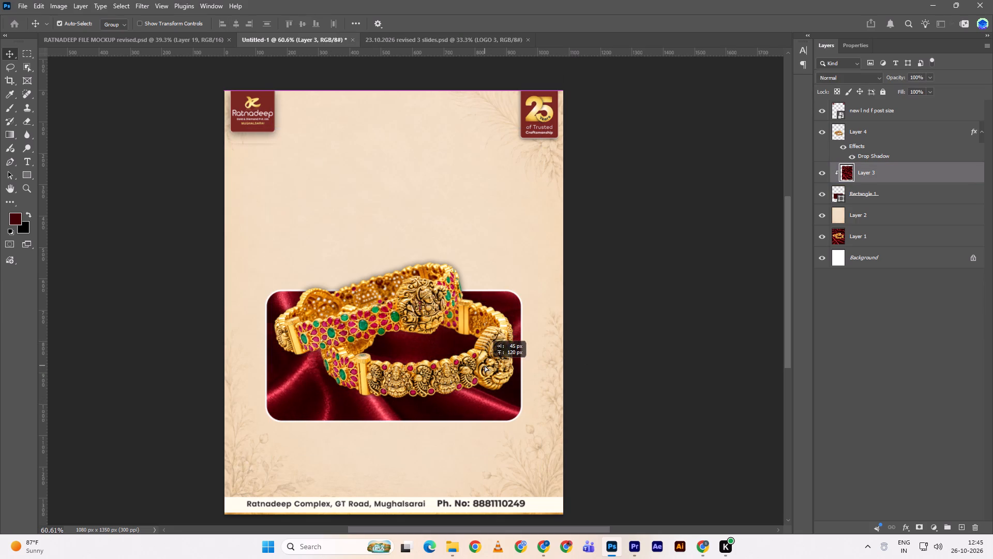
left_click_drag(485, 365, 471, 362)
left_click(471, 362)
left_click_drag(477, 400, 455, 390)
Shift the bangles about 17 px left and nudge them back slightly right to balance them within the frame.
left_click(446, 375)
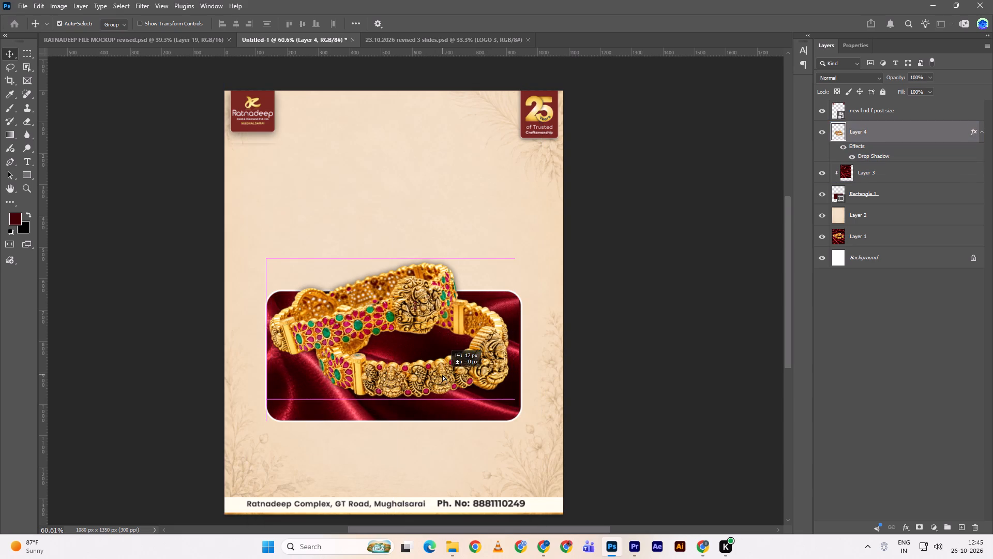
double_click(688, 374)
left_click(473, 374)
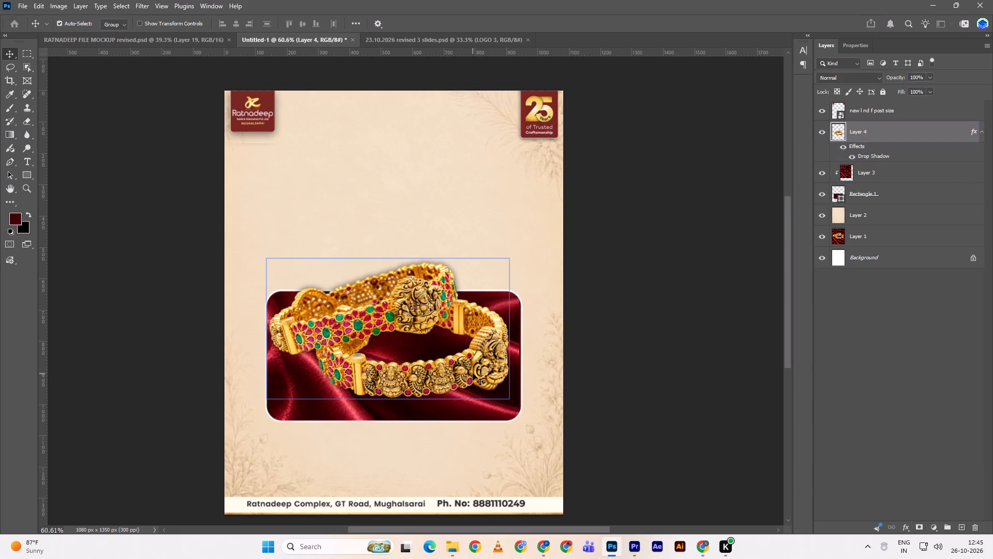
key("Right")
key("Right")
key("Right")
key("Right")
key("Right")
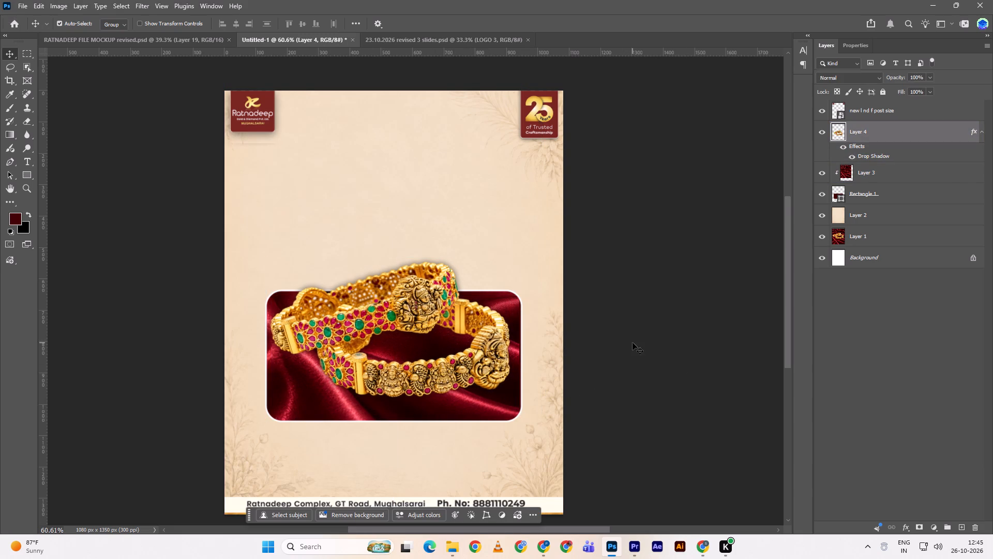
key("Right")
Fine-tune the bangles' vertical position, lowering them so only the upper bangle's top pokes out above the satin frame.
key("Down")
key("Down")
key("Up")
key("Up")
key("Up")
key("Up")
key("Up")
key("Up")
key("Up")
key("Up")
key("Up")
key("Up")
key("Up")
key("Up")
key("Up")
key("Up")
key("Up")
key("Up")
key("Up")
key("Up")
key("Up")
key("Up")
key("Up")
key("Up")
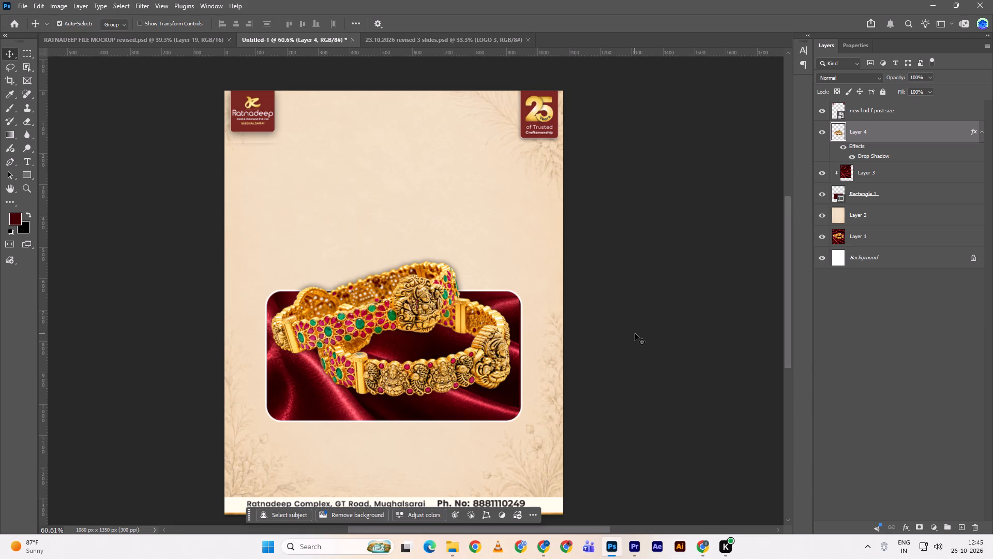
key("Down")
key("Down")
key("Down")
key("Down")
key("Down")
key("Down")
key("Down")
key("Down")
key("Down")
key("Down")
key("Down")
key("Down")
key("Down")
key("Down")
key("Down")
key("Down")
key("Down")
key("Down")
key("Down")
key("Down")
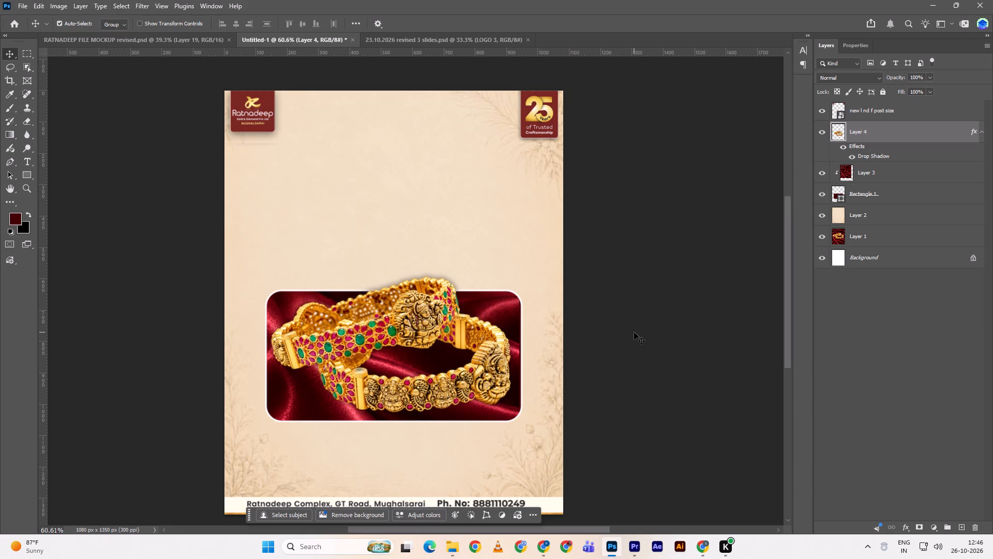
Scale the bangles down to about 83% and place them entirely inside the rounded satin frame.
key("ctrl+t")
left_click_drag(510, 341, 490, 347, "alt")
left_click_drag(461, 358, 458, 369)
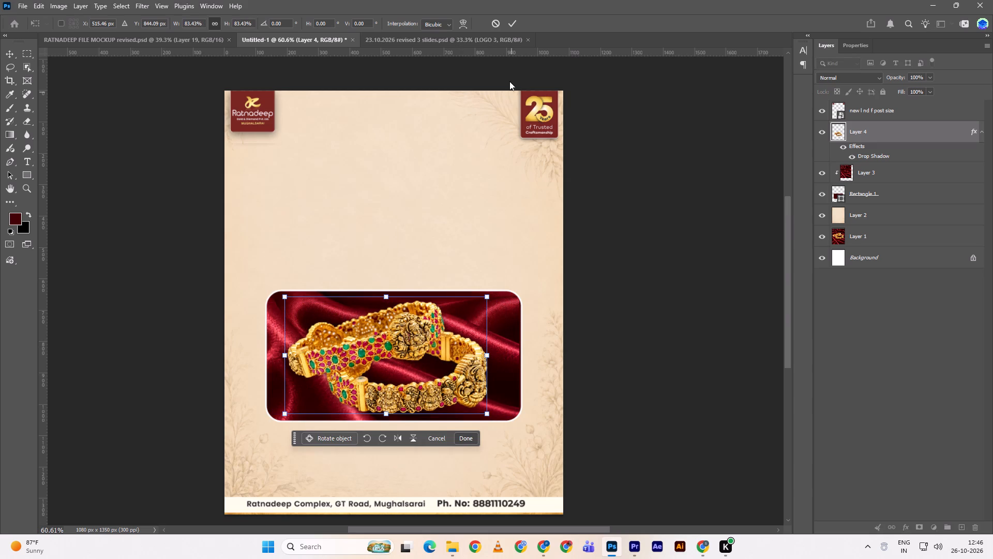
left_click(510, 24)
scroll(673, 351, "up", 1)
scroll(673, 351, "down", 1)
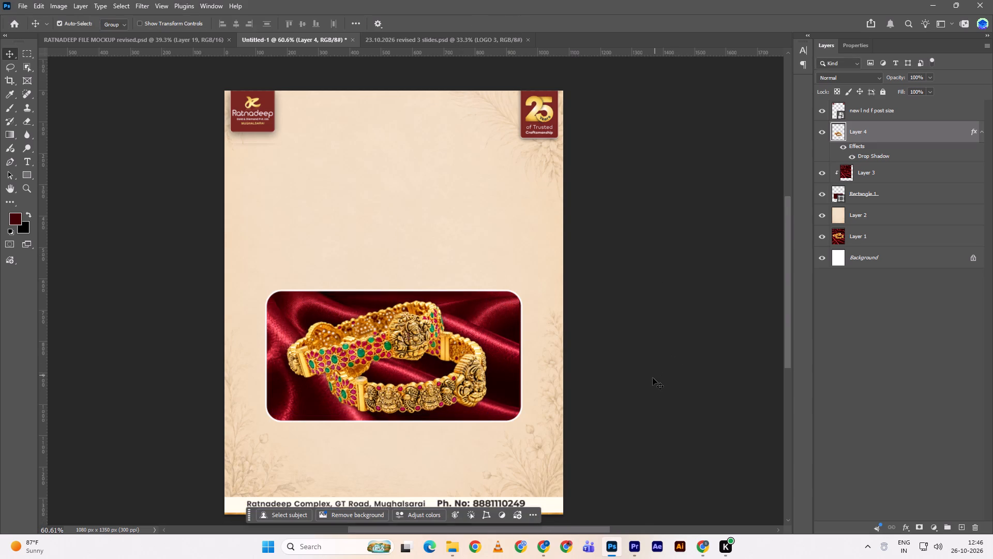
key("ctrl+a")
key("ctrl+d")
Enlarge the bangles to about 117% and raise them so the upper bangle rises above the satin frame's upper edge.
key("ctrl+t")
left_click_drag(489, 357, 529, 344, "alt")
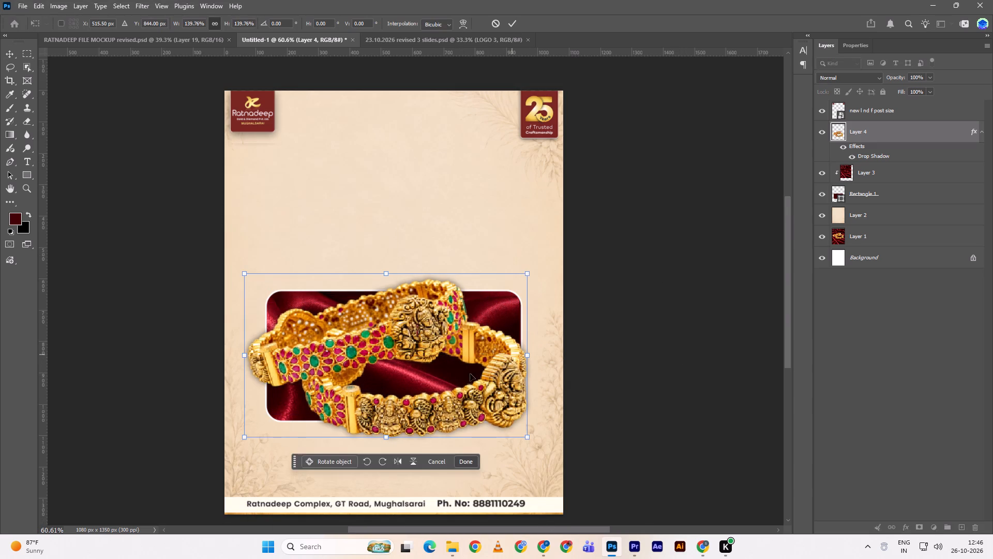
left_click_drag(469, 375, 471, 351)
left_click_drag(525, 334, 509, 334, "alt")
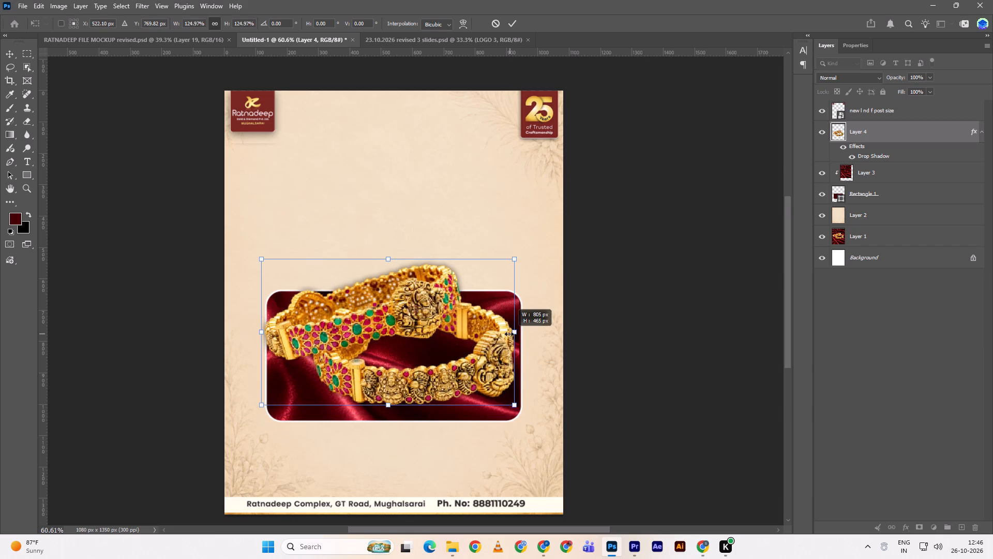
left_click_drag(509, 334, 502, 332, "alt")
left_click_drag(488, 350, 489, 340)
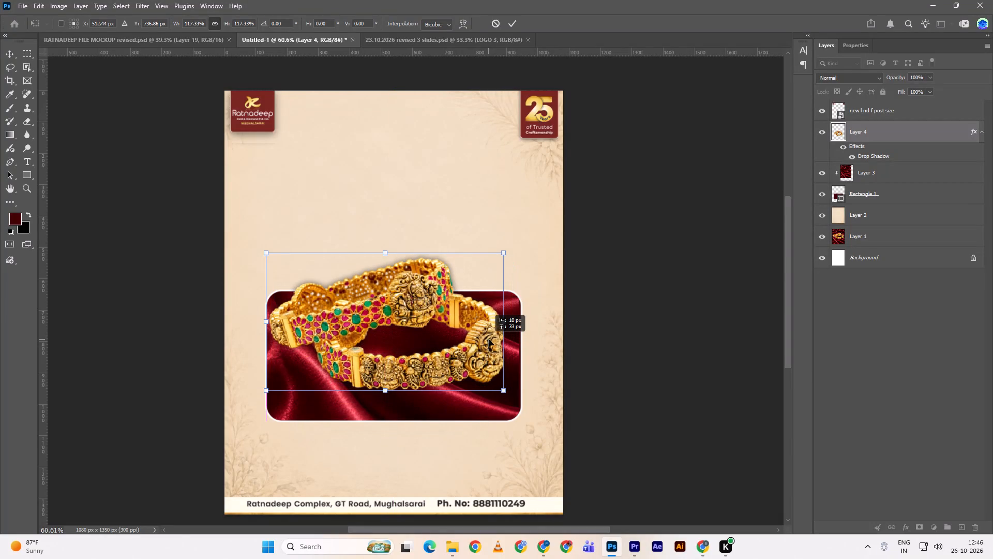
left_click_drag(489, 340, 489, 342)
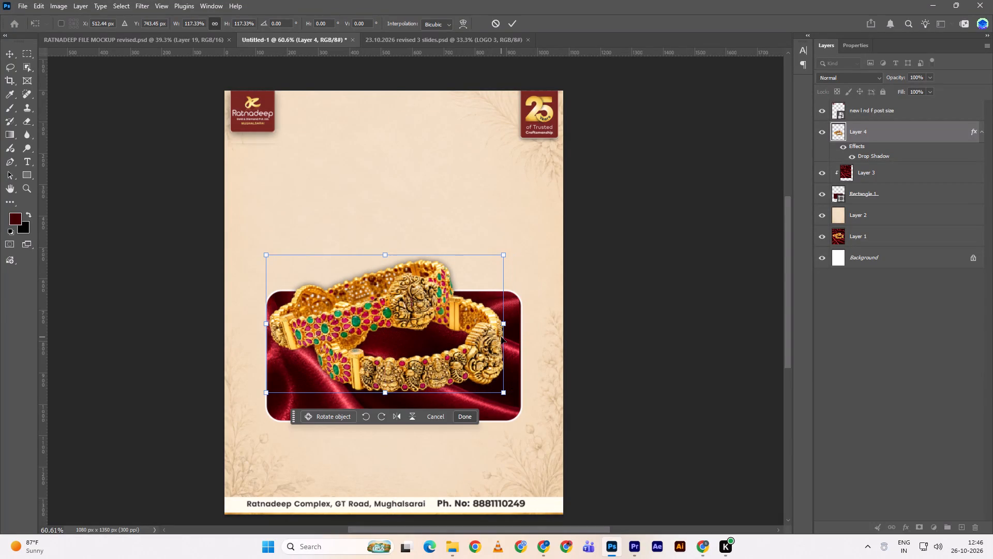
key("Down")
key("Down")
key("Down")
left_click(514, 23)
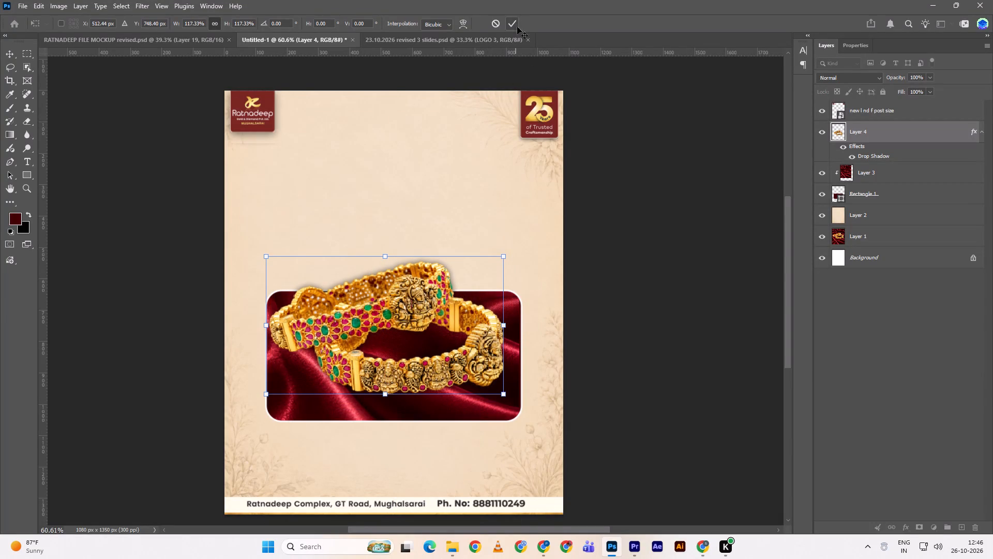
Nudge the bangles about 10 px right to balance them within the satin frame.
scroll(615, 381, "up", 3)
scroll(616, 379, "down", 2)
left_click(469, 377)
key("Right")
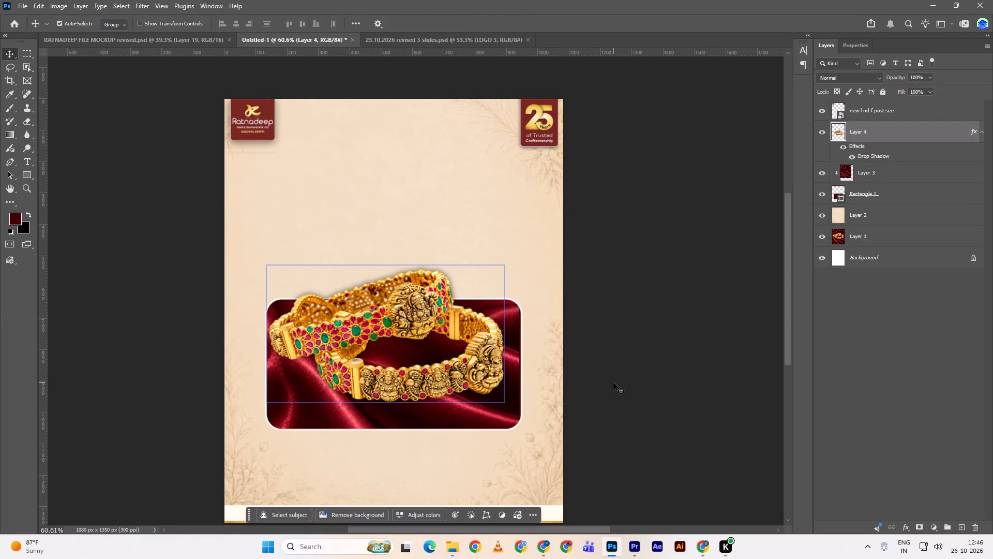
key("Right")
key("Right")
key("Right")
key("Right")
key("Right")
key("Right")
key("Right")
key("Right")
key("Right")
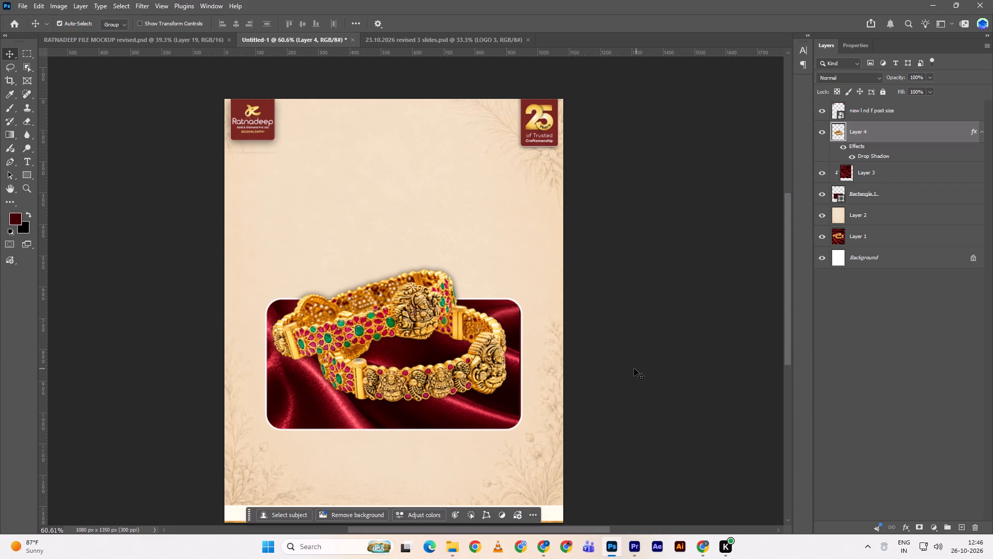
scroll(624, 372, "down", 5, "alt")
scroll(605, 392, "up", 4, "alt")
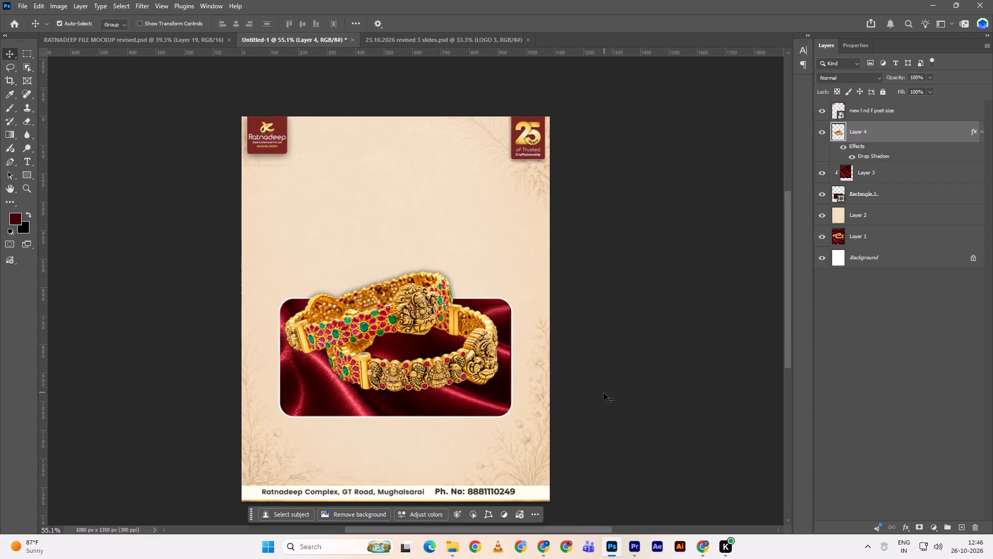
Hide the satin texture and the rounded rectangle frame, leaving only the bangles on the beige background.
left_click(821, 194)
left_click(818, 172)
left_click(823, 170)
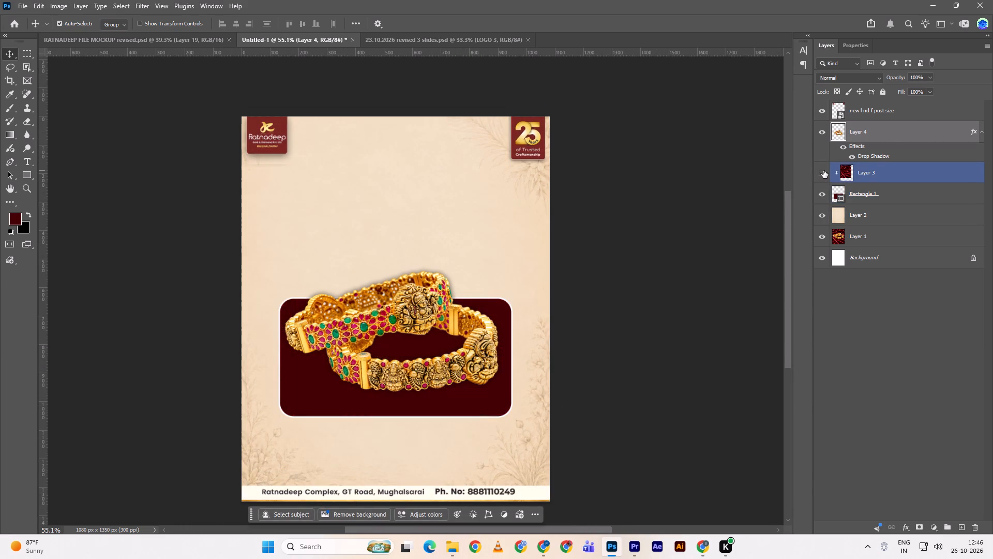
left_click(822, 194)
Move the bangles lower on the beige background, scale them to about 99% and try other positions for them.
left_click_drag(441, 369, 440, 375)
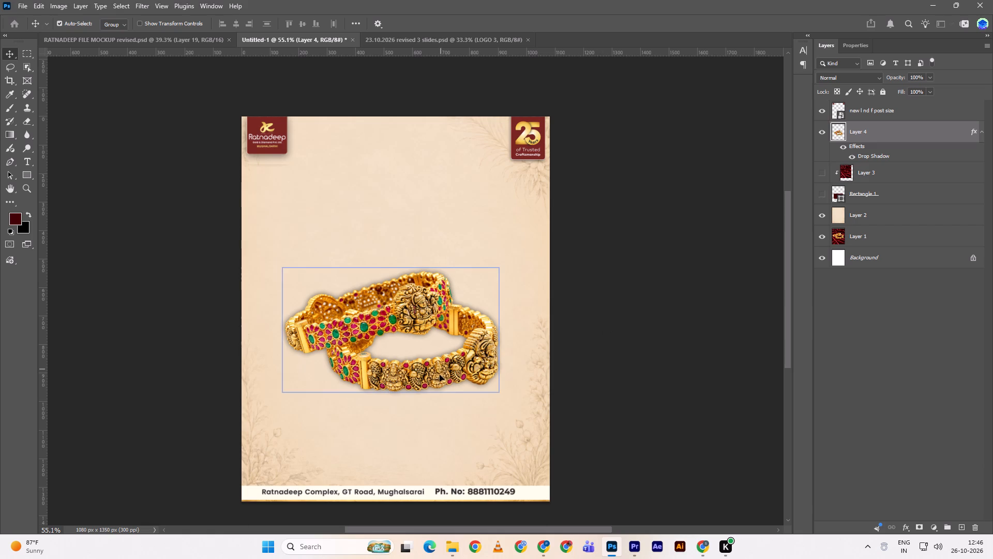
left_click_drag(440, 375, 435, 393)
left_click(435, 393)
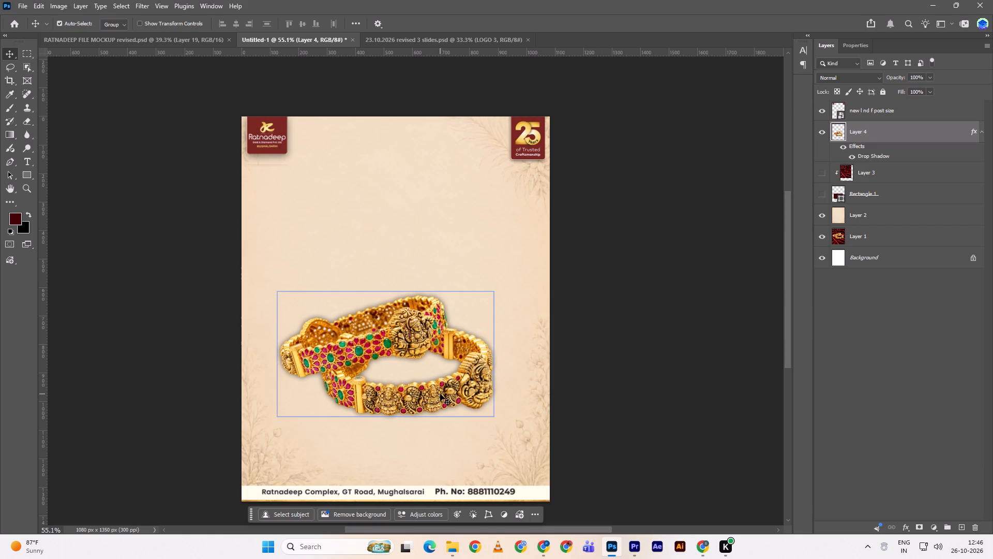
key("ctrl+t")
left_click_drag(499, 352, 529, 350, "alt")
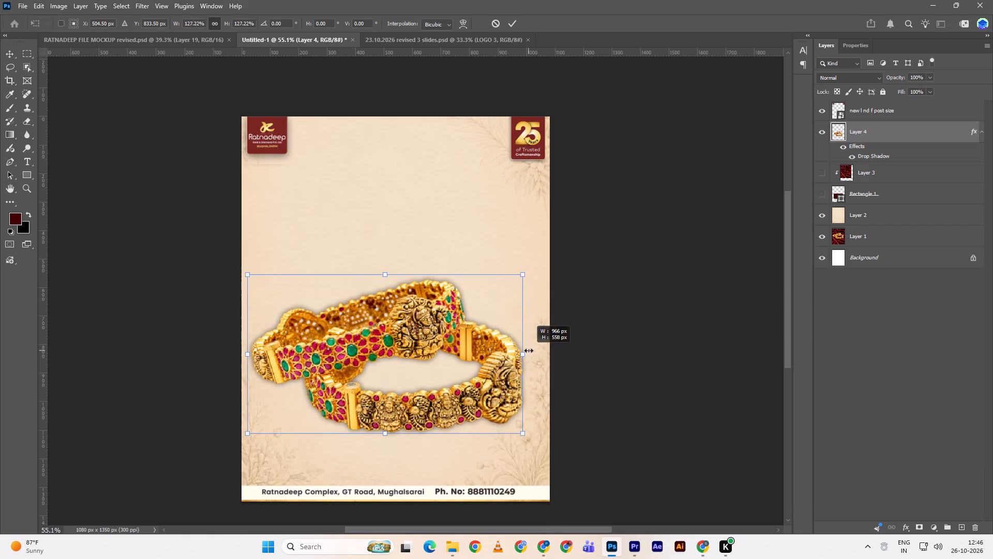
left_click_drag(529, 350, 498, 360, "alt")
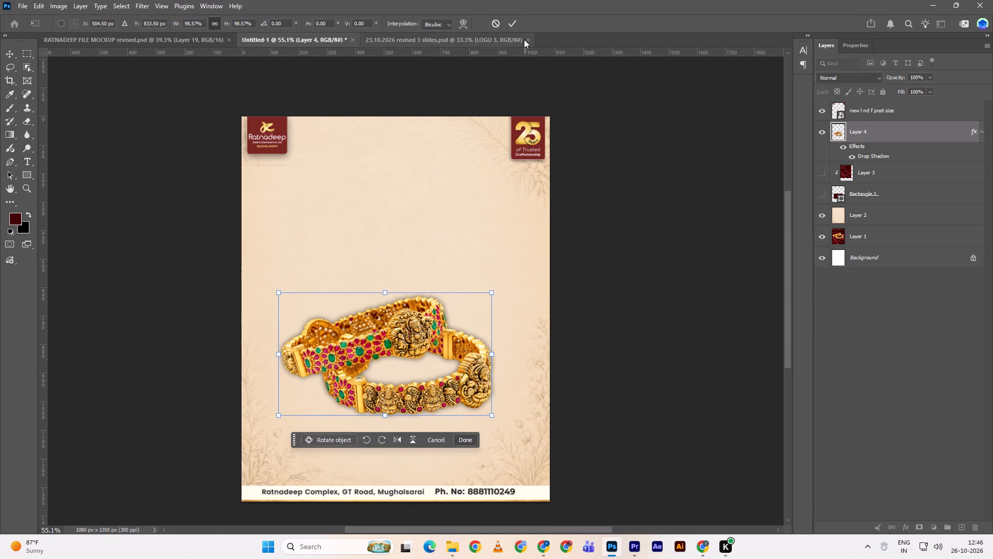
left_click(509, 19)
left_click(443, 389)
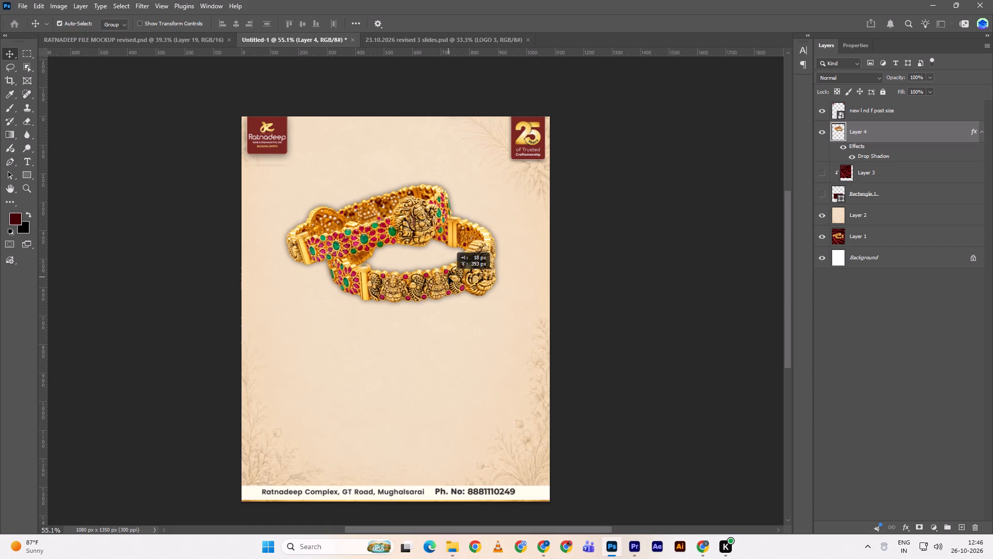
Switch to the ChatGPT conversation in Chrome and examine how the subject pops out of the frame in the reference image.
key("alt+Tab")
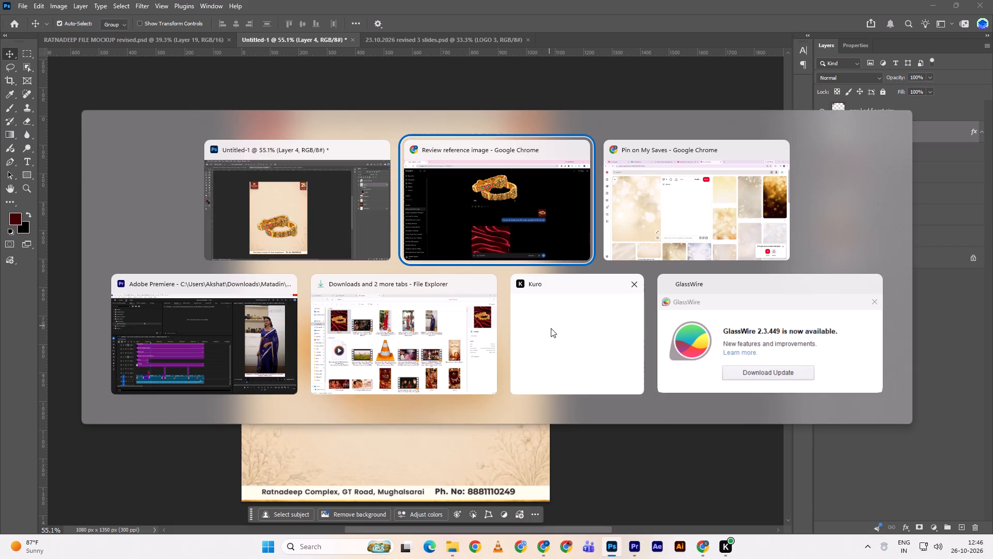
scroll(518, 327, "up", 16)
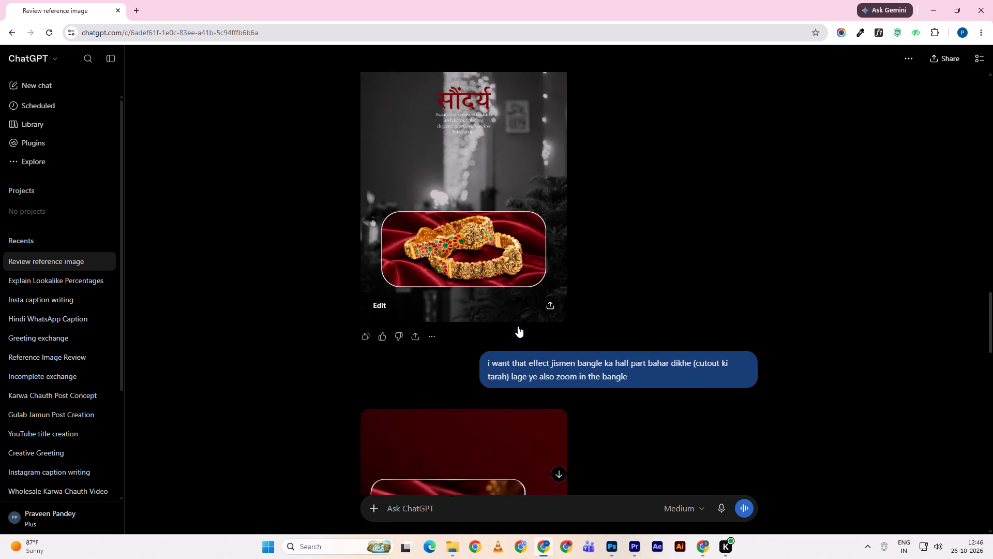
scroll(518, 327, "down", 5)
scroll(522, 330, "up", 4)
scroll(520, 326, "down", 1)
scroll(519, 326, "up", 4)
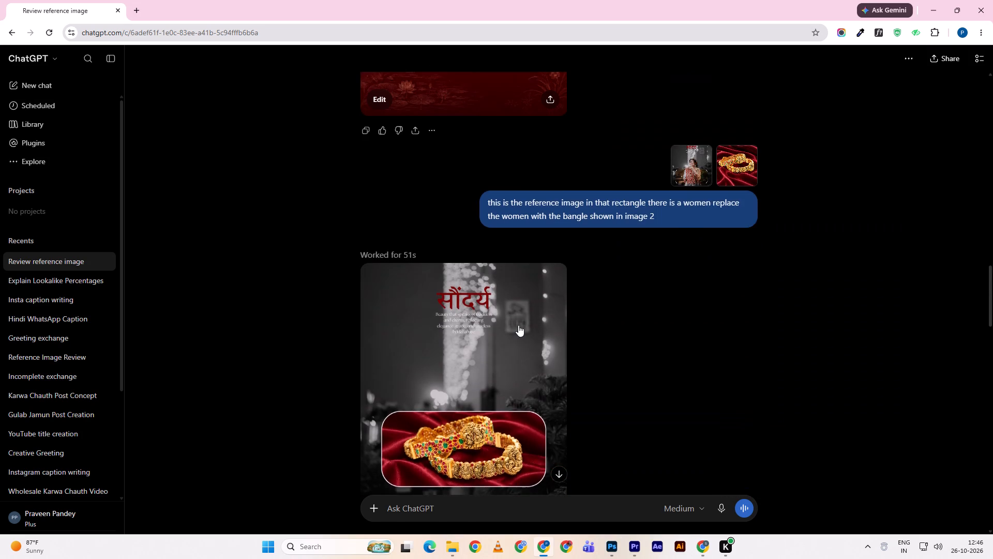
scroll(518, 325, "up", 1)
double_click(706, 212)
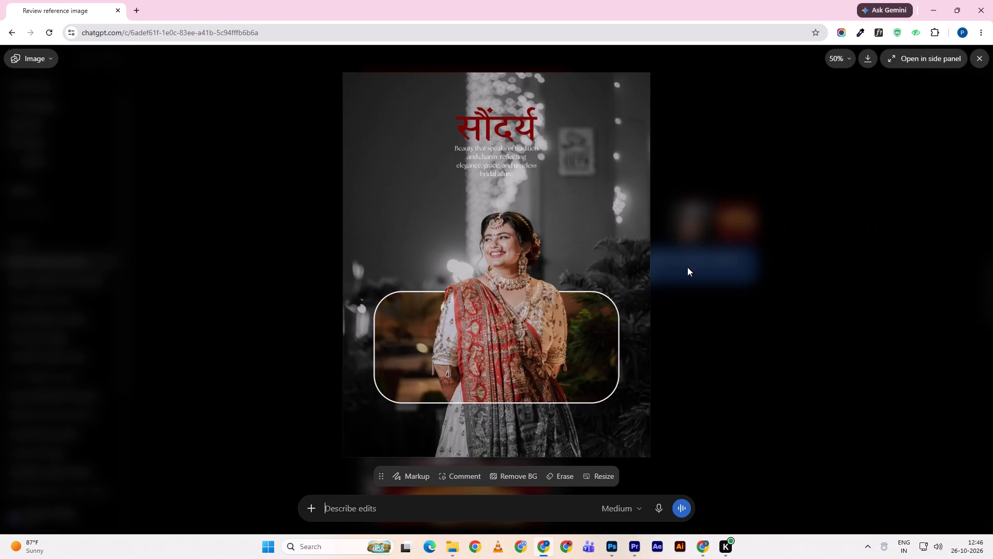
key("alt+Tab")
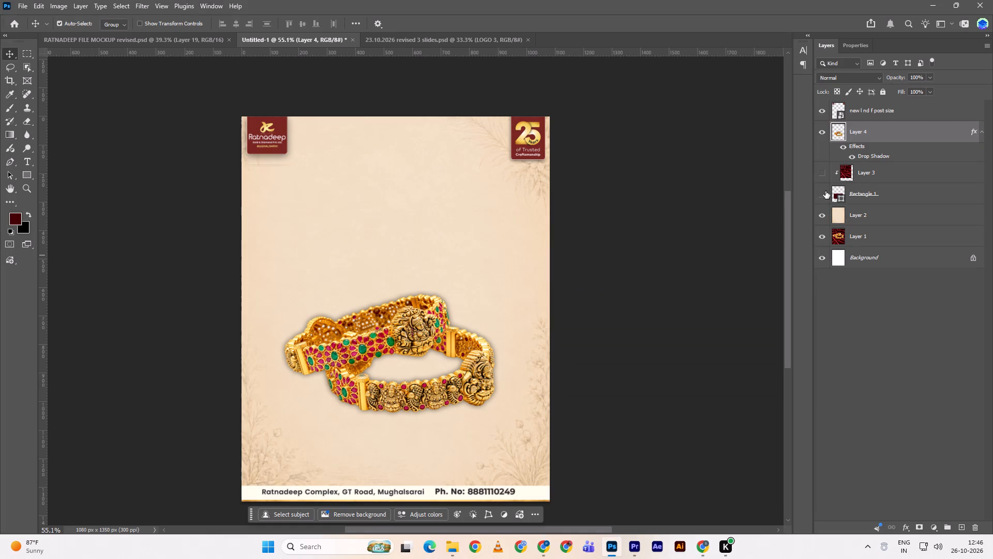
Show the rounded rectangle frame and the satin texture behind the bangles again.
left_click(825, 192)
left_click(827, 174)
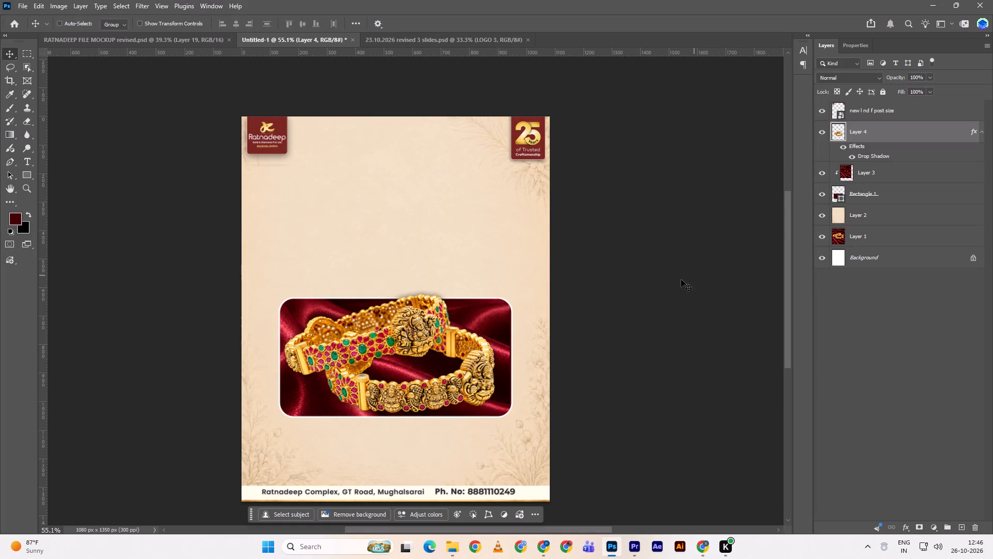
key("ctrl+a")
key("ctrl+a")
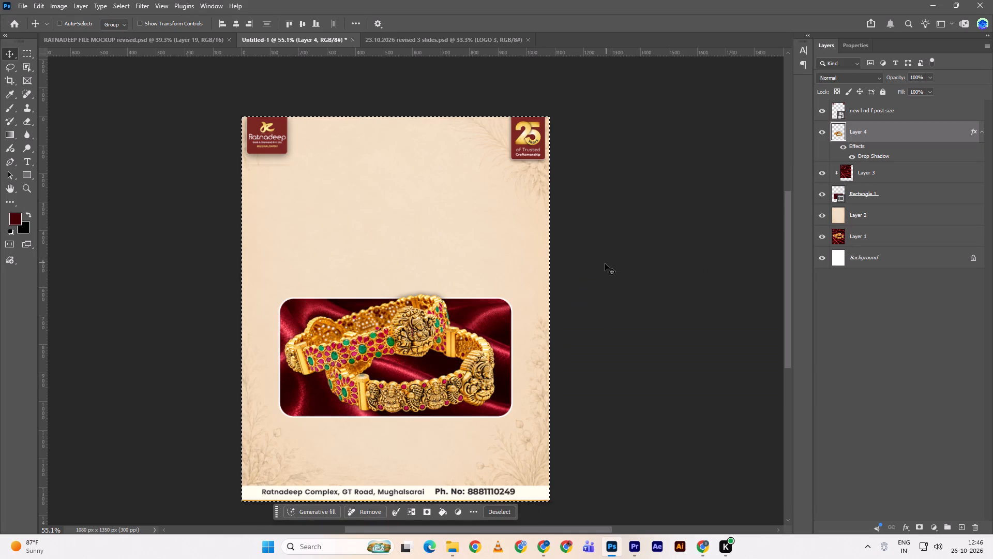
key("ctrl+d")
Undo the recent bangle scaling, moves and layer visibility changes back to the bangles' earlier larger size inside the frame.
key("ctrl+z")
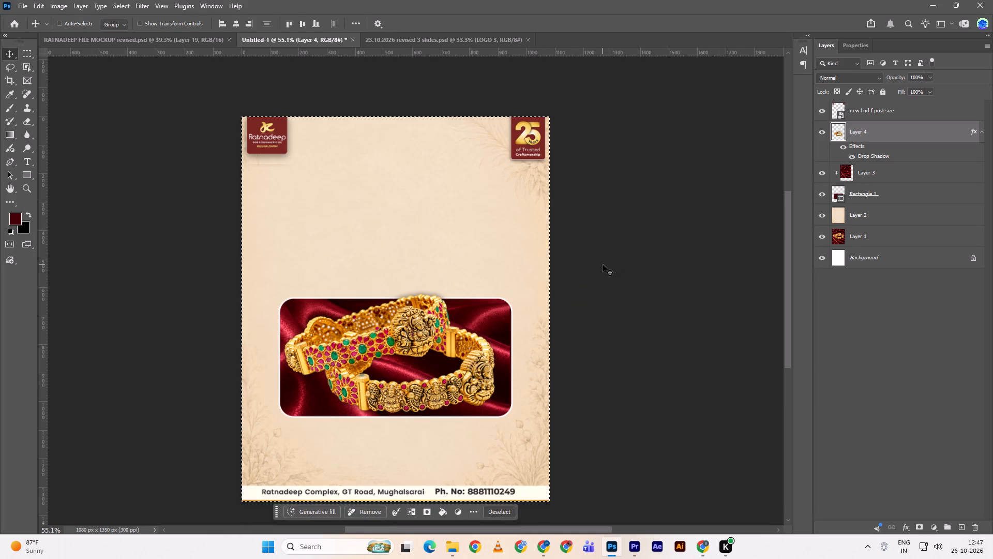
key("ctrl+z")
key("ctrl+z")
key("ctrl+z")
key("ctrl+z")
key("ctrl+z")
key("ctrl+z")
key("ctrl+z")
key("ctrl+z")
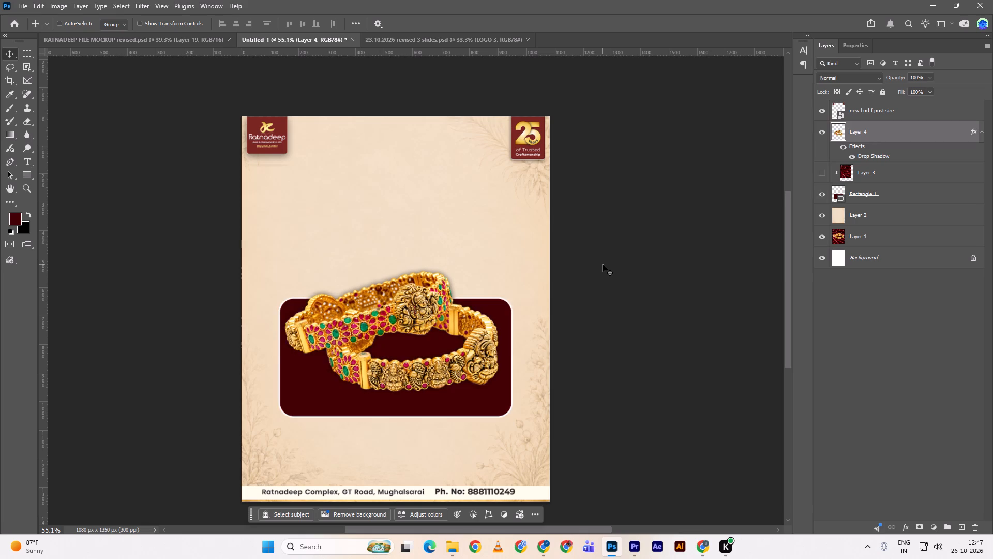
key("ctrl+z")
key("ctrl+z")
key("ctrl+z")
key("ctrl+z")
key("ctrl+z")
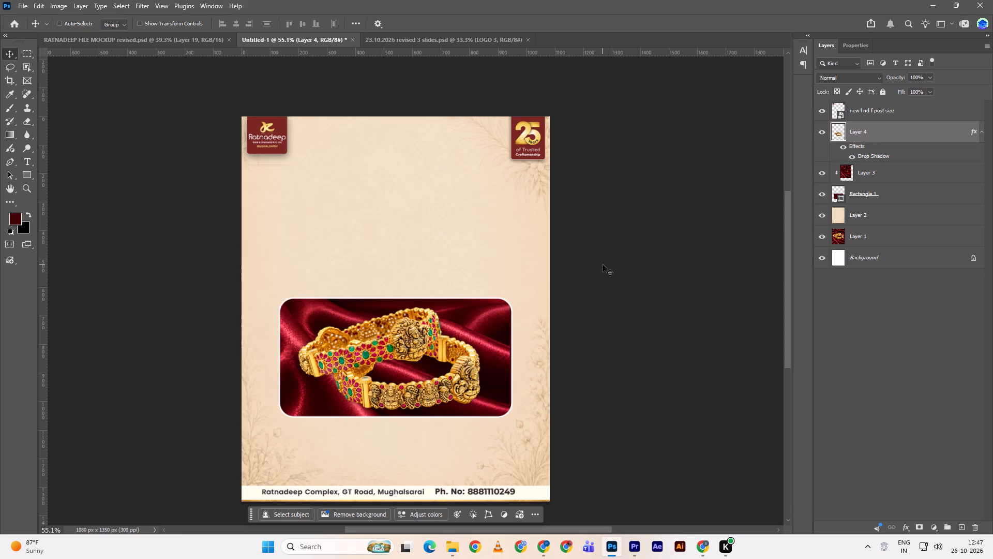
key("ctrl+z")
key("ctrl+z")
key("ctrl+z")
key("ctrl+z")
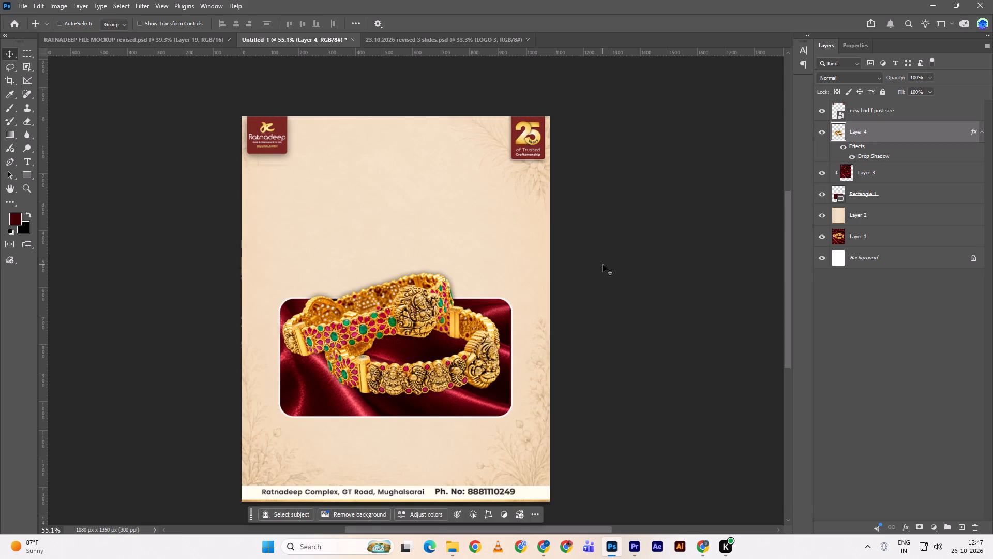
key("ctrl+shift+z")
key("ctrl+z")
key("ctrl+z")
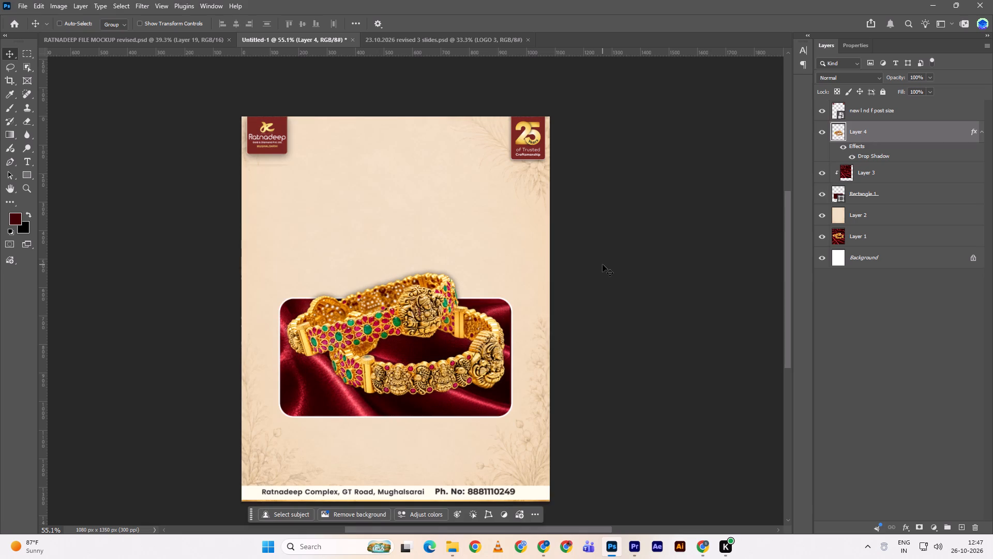
Undo the satin and frame adjustments back to the wider frame, keeping the logo and footer layer visible on top.
key("ctrl+z")
key("ctrl+z")
key("ctrl+z")
key("ctrl+z")
key("ctrl+z")
key("ctrl+z")
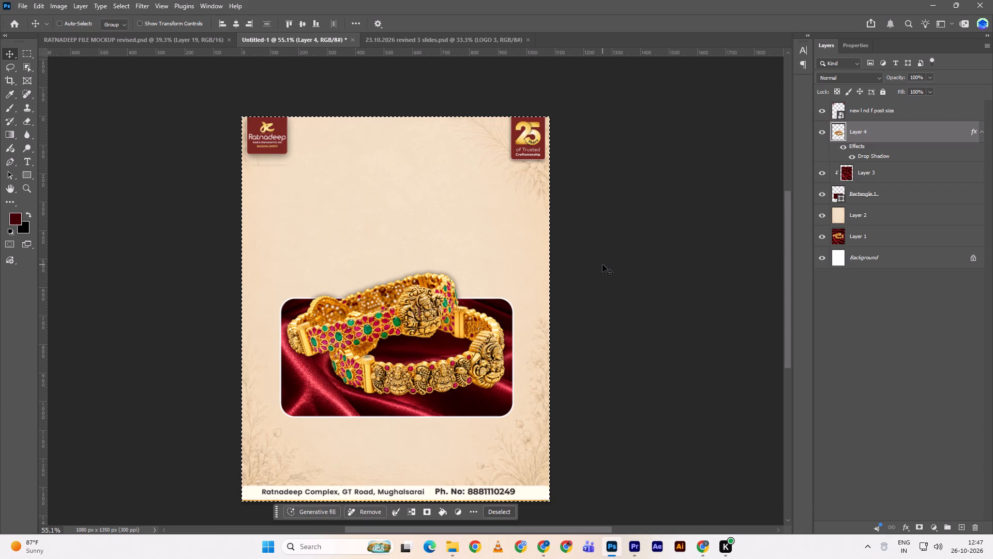
key("ctrl+z")
key("ctrl+z")
key("ctrl+z")
key("ctrl+z")
key("ctrl+z")
key("ctrl+z")
key("ctrl+z")
key("ctrl+z")
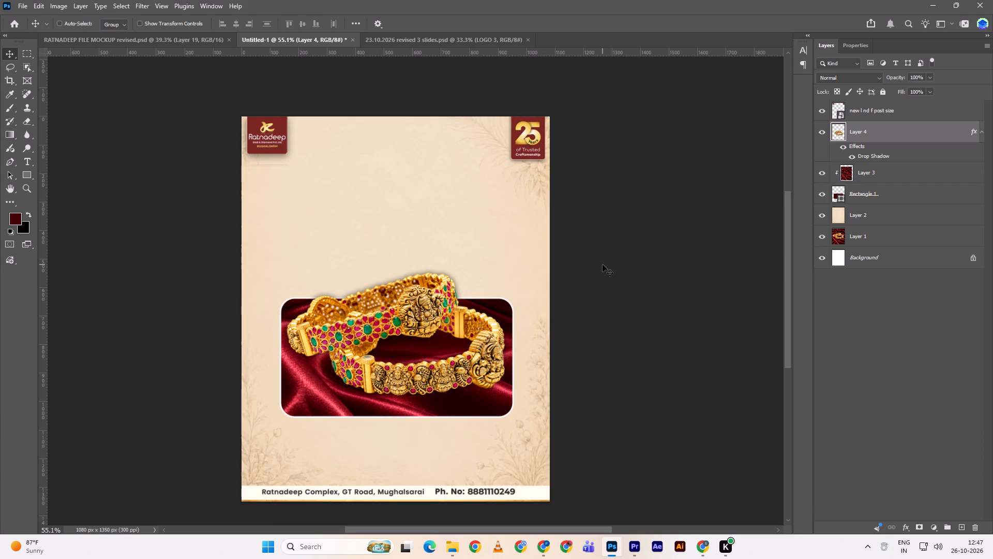
key("ctrl+z")
key("ctrl+z")
key("ctrl+z")
key("ctrl+z")
key("ctrl+z")
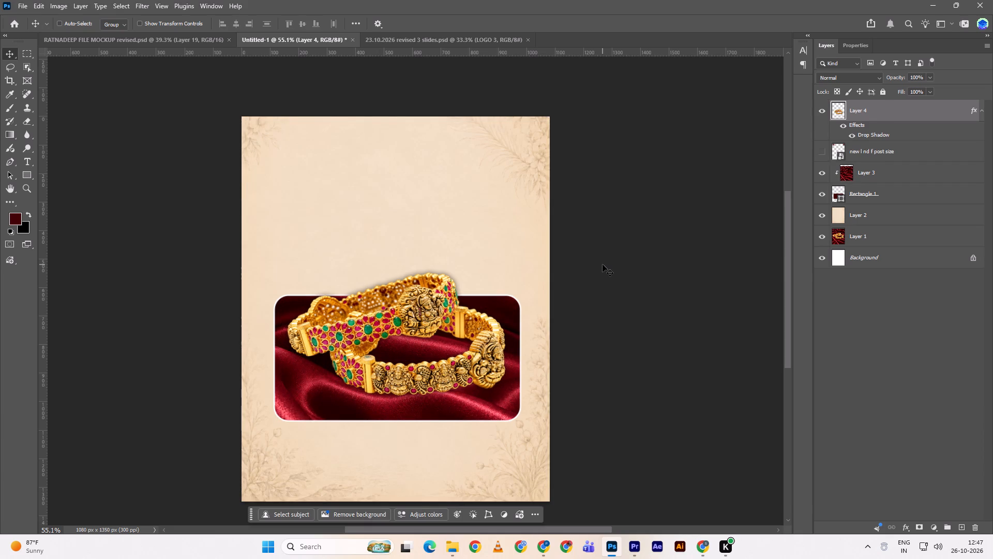
key("ctrl+shift+z")
key("ctrl+shift+z")
left_click(602, 264)
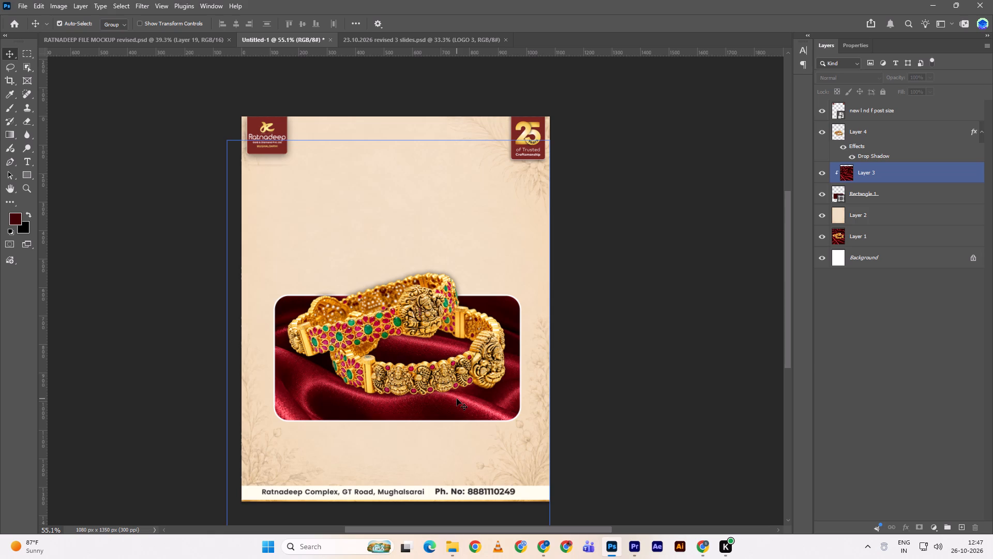
Nudge the bangles about 9 px down within the wider satin frame.
left_click(443, 364)
key("Down")
key("Down")
key("Down")
key("Down")
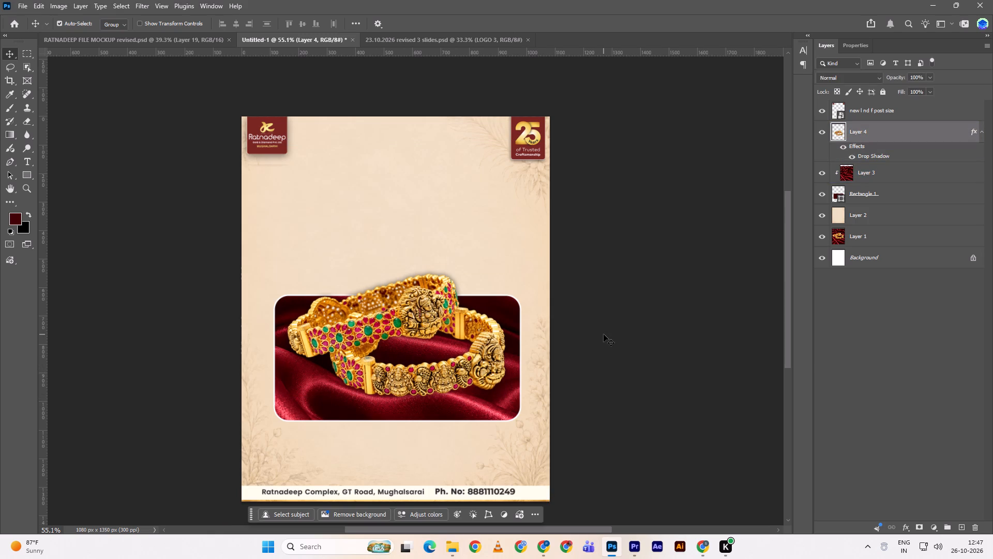
key("Down")
key("Down")
key("Down")
key("Down")
key("Down")
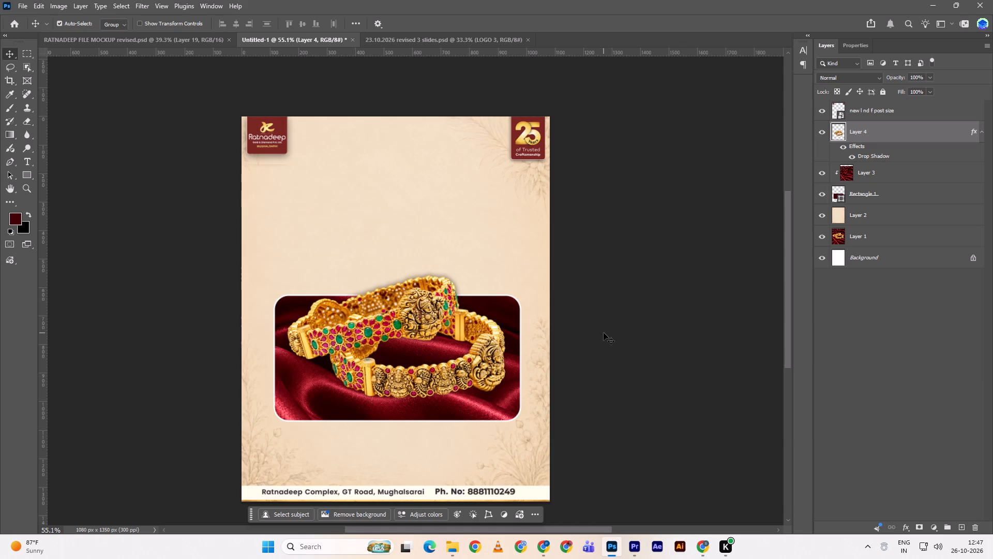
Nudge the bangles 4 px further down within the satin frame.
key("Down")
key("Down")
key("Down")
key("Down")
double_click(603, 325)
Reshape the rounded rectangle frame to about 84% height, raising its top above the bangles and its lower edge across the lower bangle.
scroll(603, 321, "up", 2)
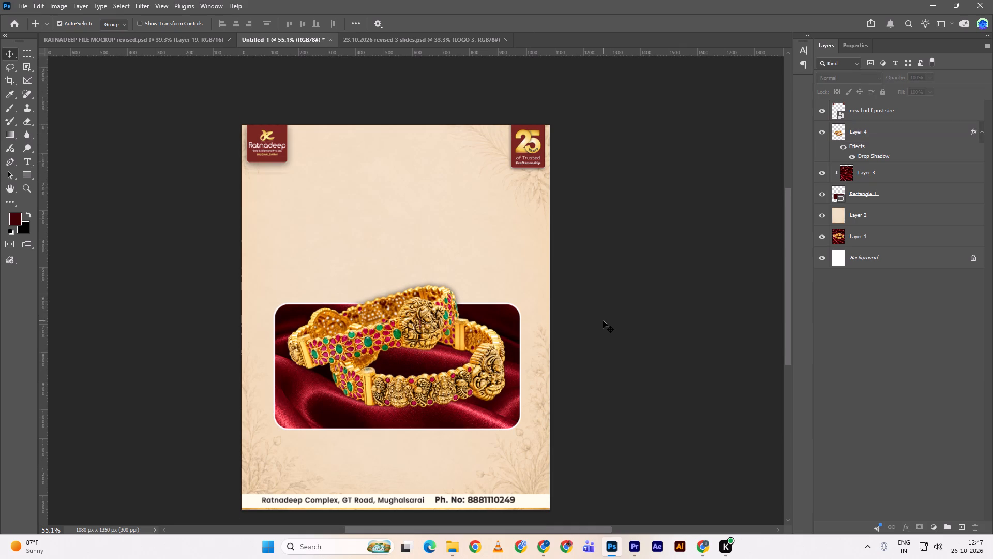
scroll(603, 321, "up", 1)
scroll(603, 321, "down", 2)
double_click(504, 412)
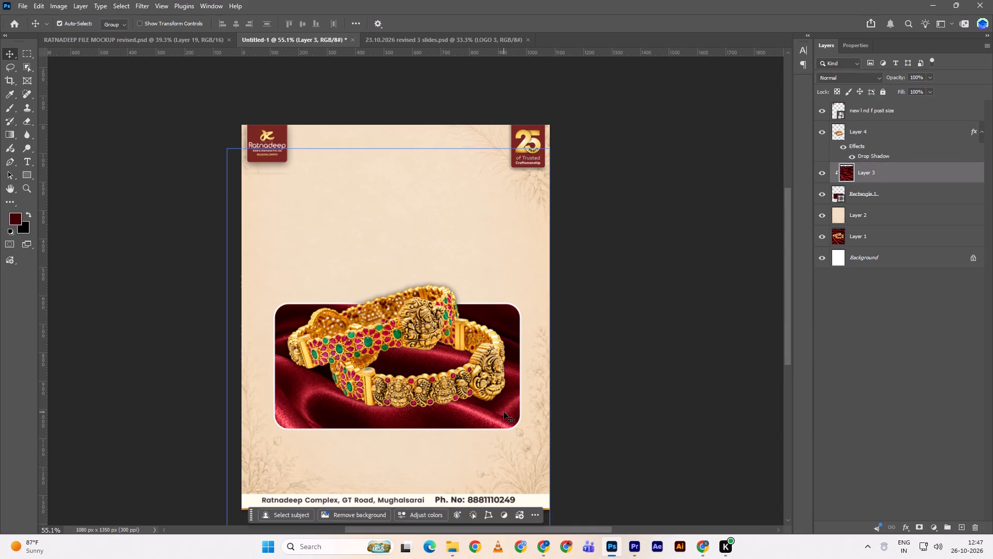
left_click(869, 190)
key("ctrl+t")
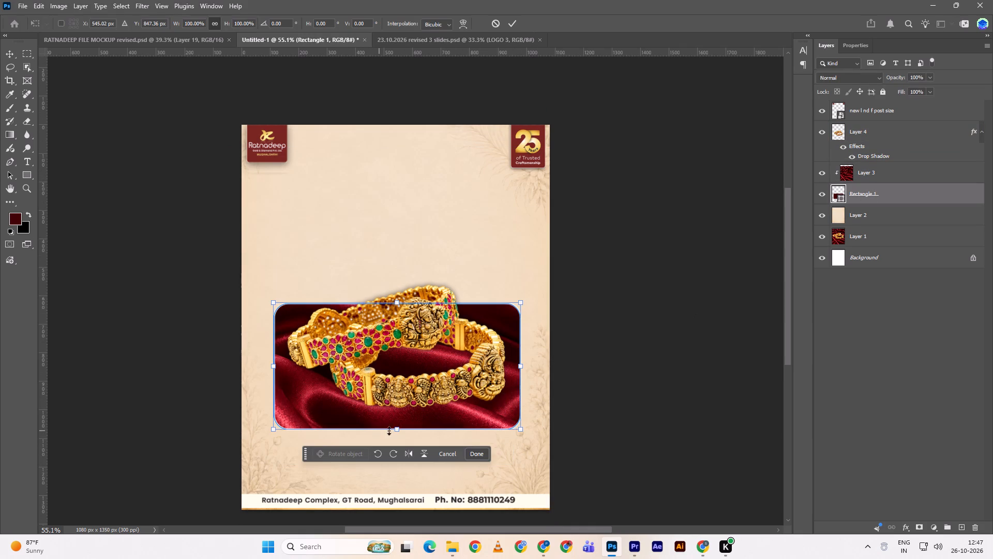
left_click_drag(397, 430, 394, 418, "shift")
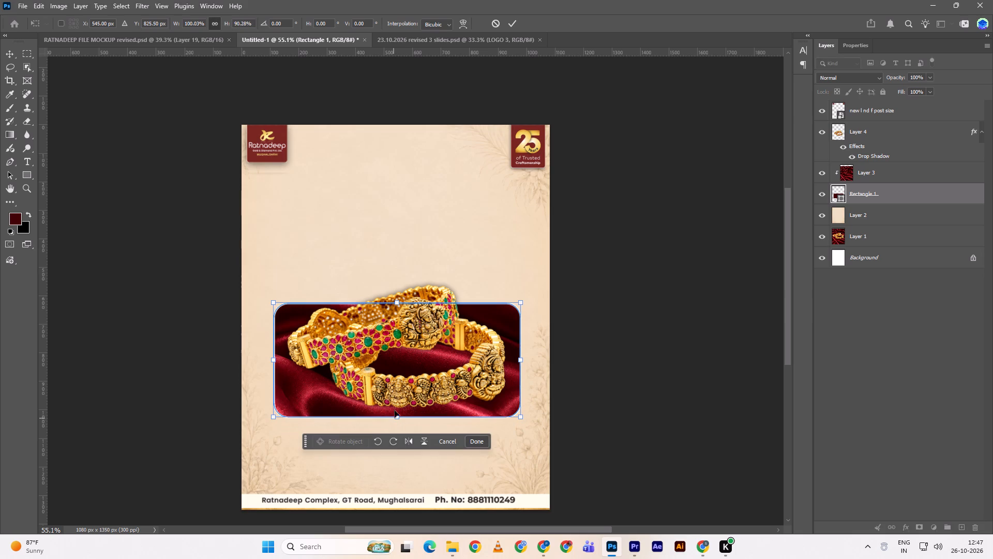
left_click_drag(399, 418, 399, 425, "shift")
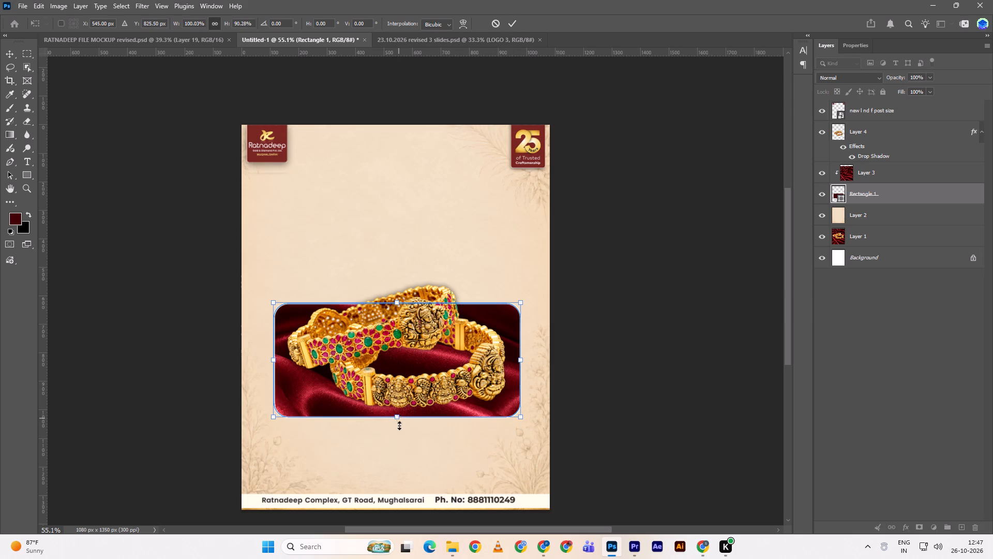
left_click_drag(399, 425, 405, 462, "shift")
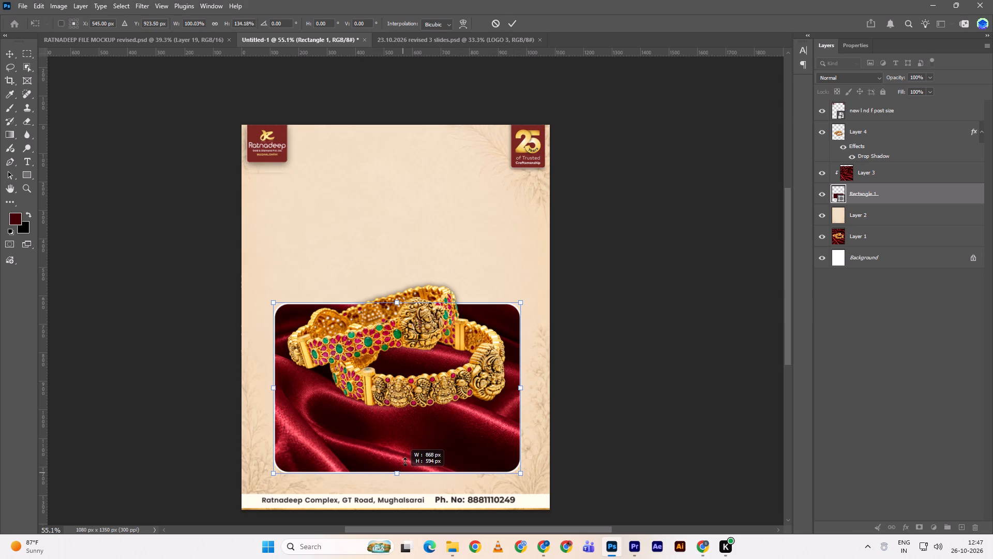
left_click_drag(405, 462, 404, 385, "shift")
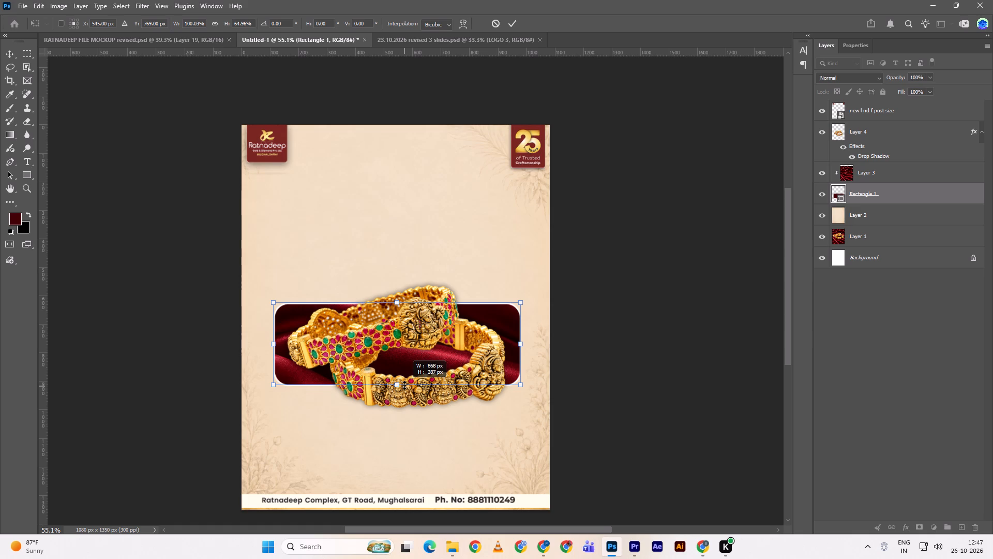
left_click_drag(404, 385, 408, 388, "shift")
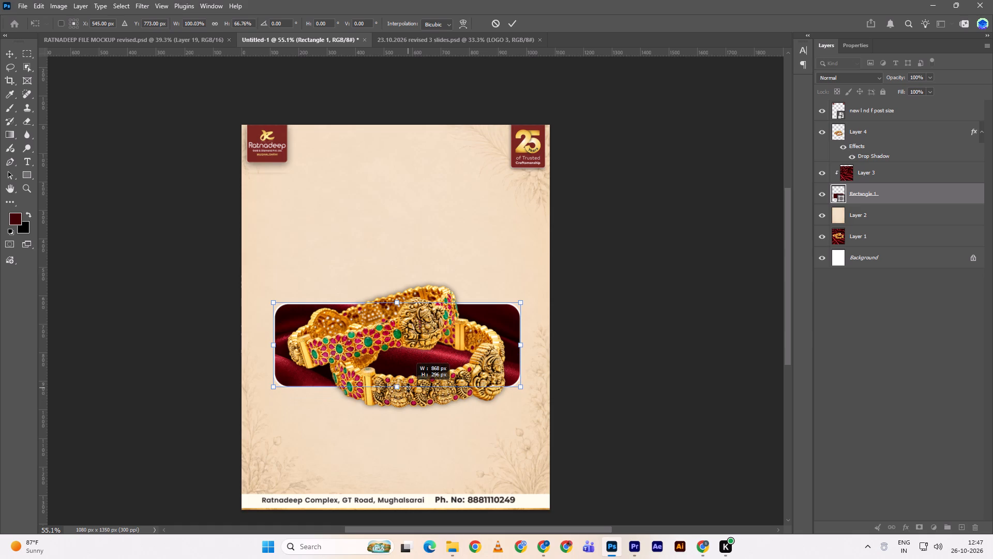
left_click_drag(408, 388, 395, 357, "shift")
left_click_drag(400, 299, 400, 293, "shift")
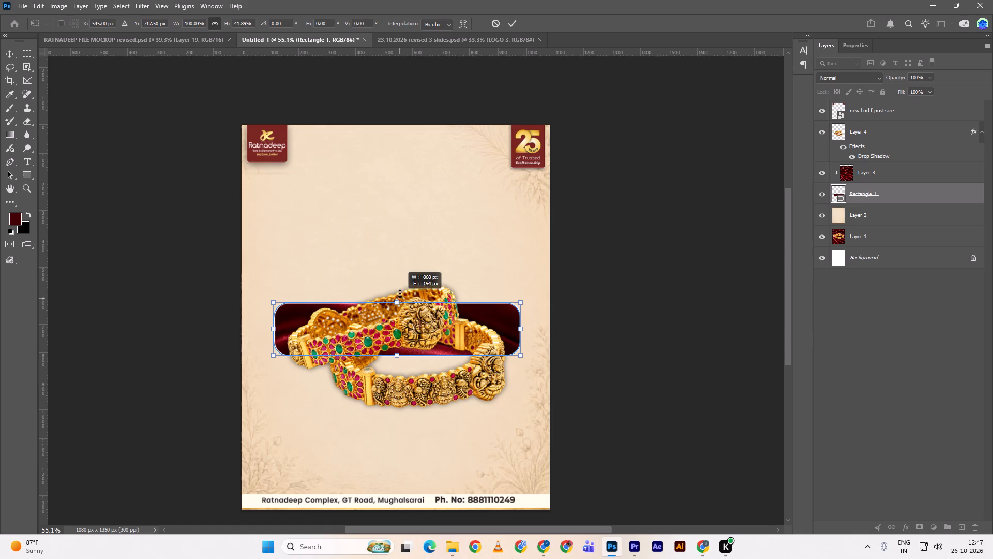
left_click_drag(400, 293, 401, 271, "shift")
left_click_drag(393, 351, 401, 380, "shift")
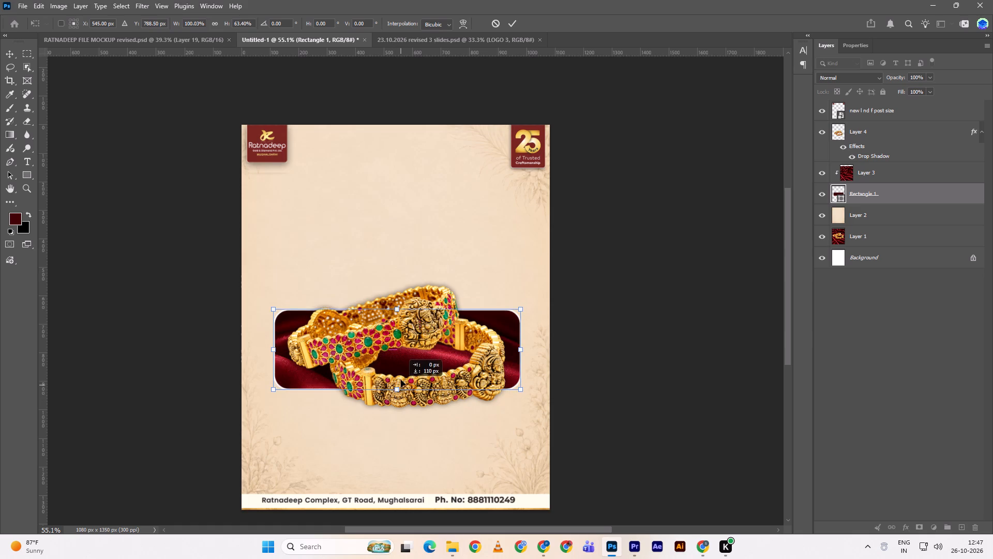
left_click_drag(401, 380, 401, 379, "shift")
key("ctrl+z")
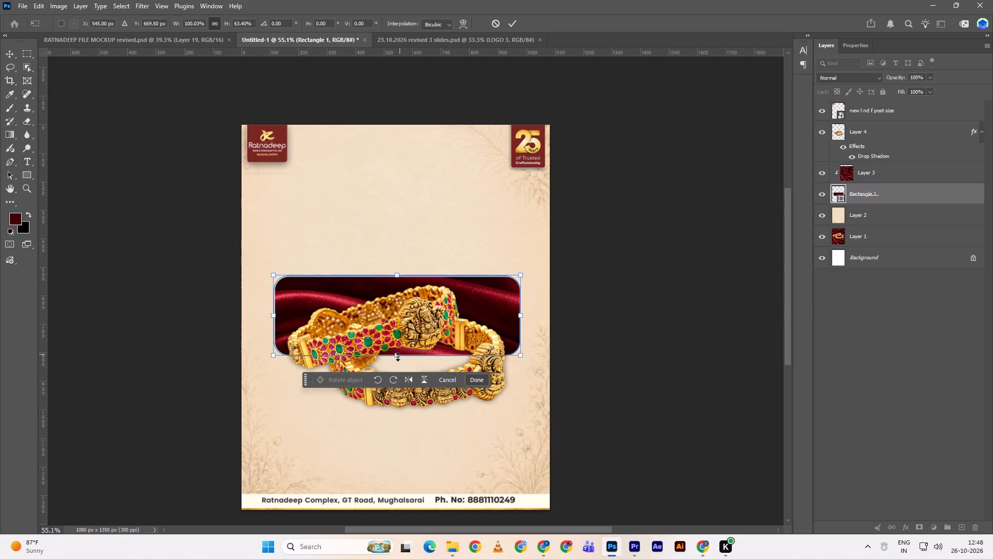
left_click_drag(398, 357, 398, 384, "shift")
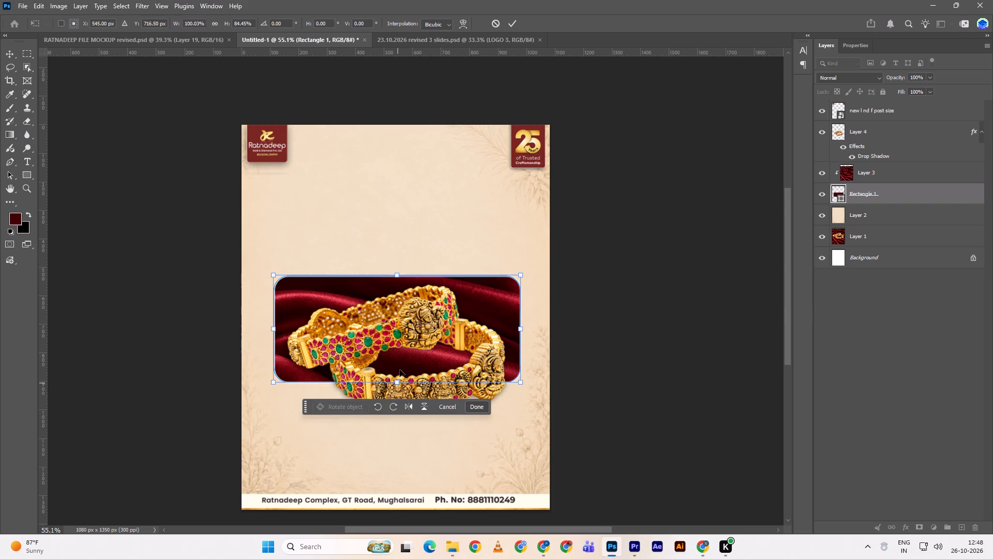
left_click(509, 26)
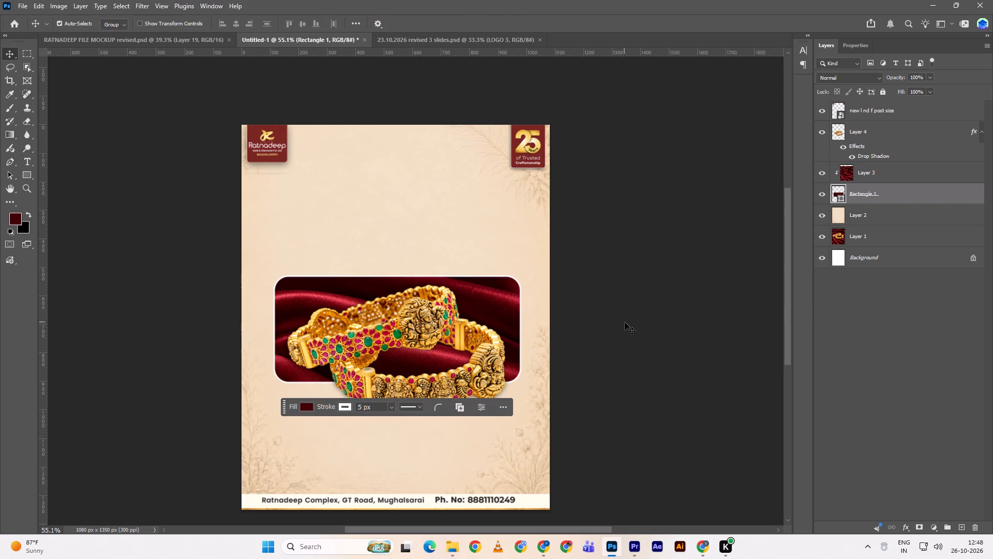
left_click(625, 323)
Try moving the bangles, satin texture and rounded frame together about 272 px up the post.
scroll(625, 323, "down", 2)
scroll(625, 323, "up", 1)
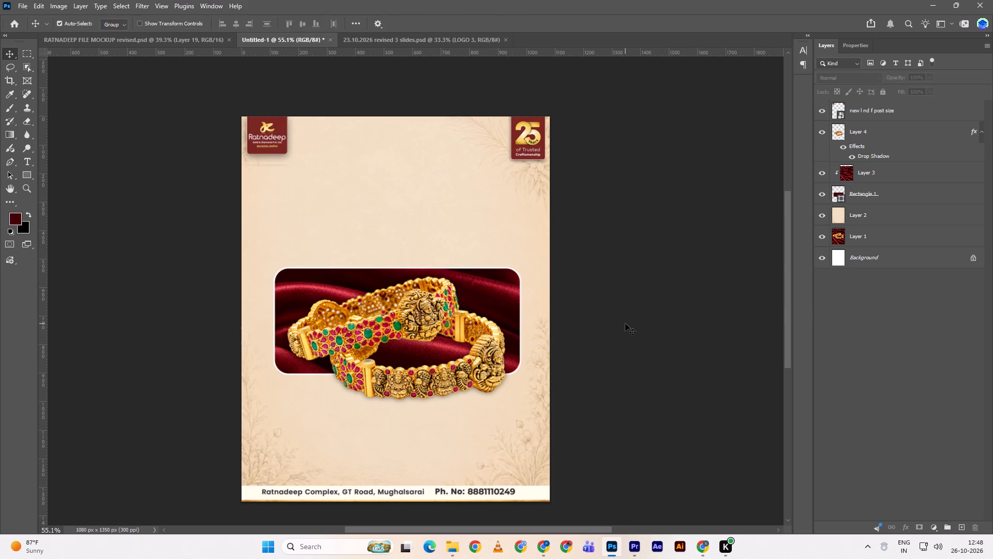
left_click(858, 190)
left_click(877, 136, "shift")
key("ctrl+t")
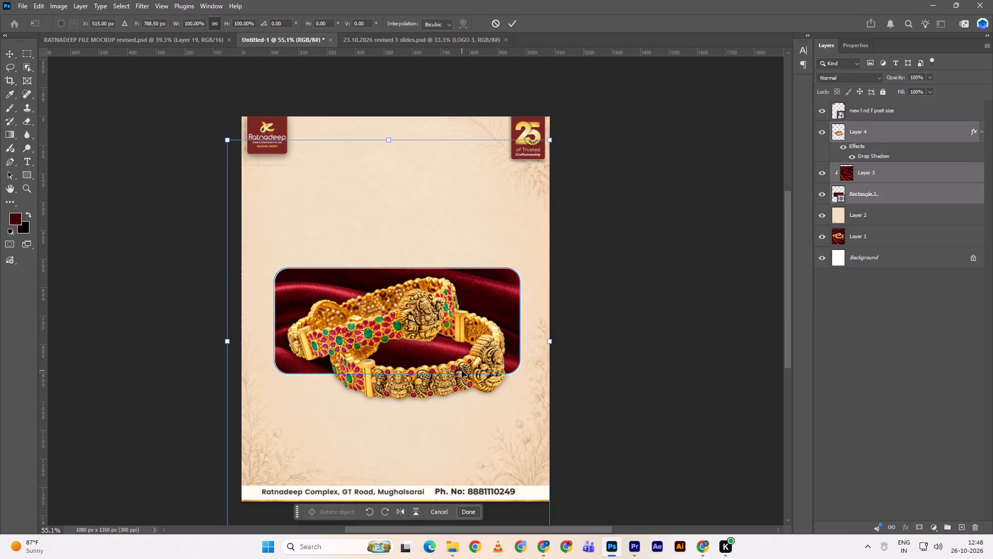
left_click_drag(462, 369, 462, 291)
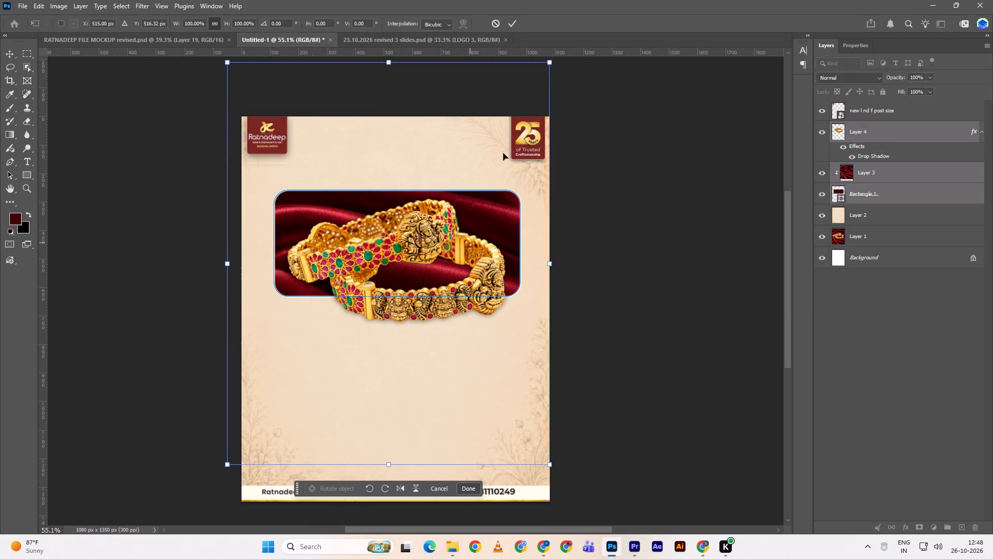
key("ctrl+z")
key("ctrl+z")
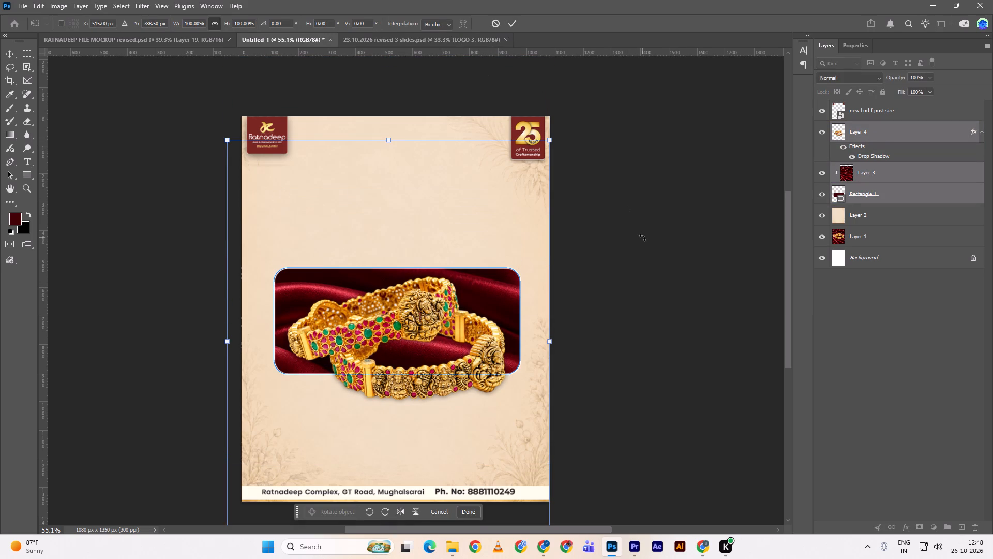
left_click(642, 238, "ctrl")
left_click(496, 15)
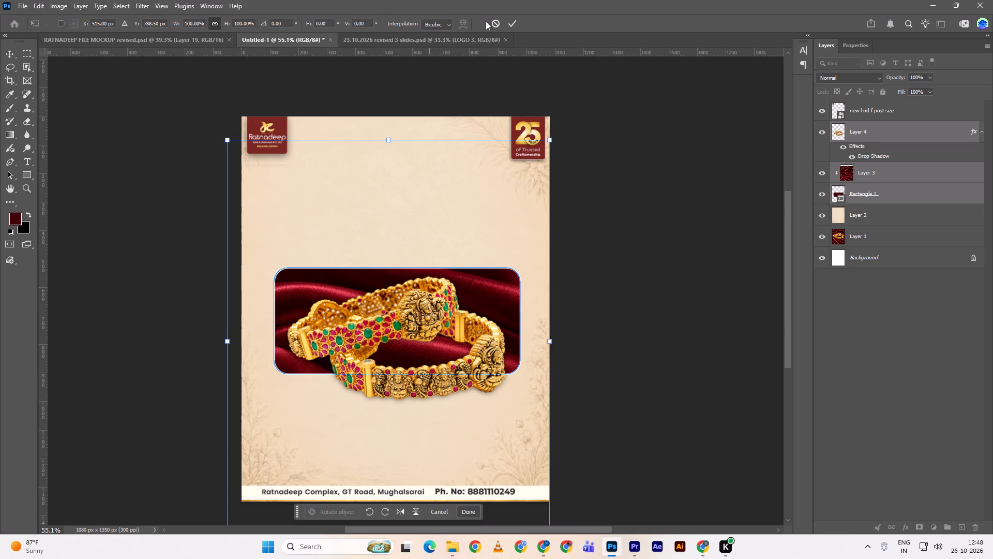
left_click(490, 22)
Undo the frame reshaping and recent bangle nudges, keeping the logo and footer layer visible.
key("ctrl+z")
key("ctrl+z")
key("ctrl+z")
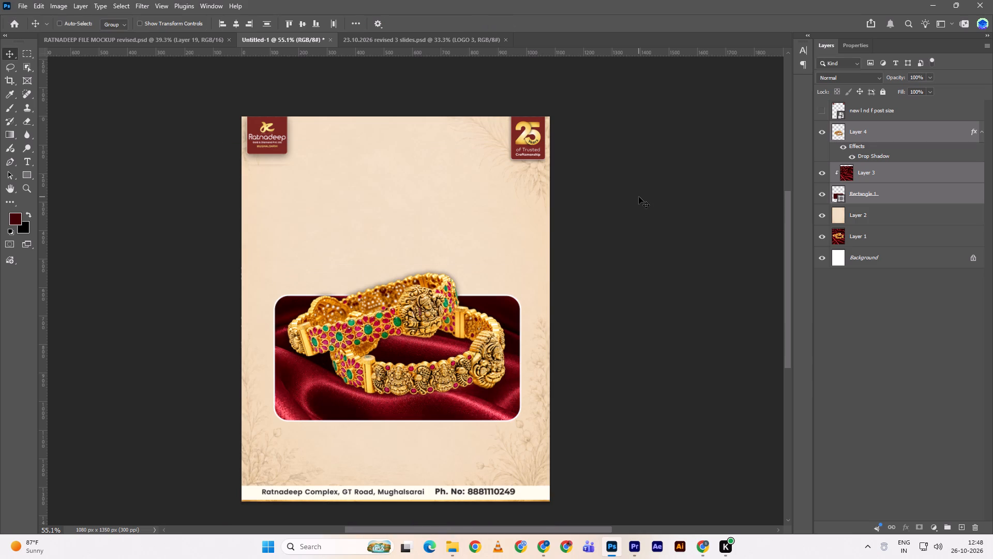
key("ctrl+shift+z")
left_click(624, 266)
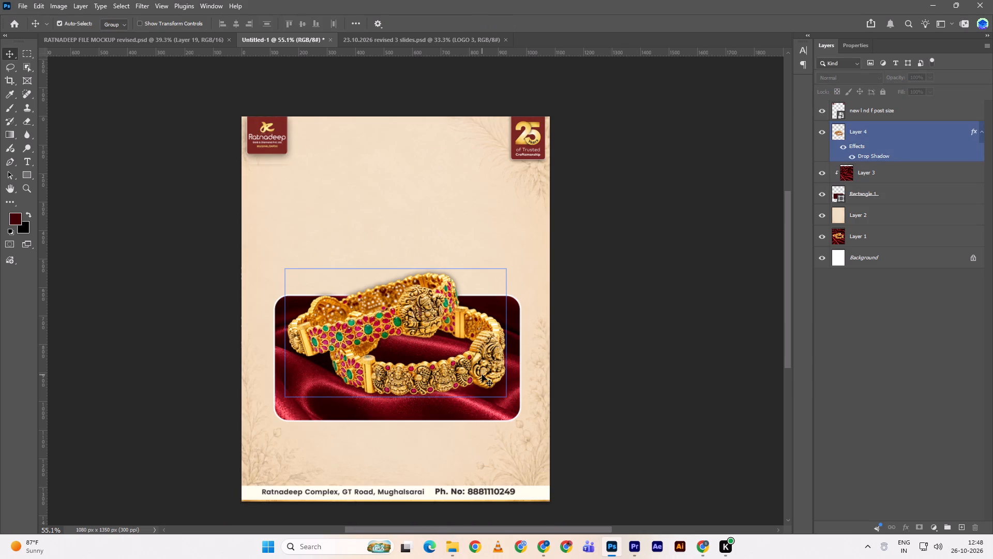
Nudge the bangles 20 px down within the satin frame.
left_click(482, 375)
key("Down")
key("Down")
key("Down")
key("Down")
key("Down")
key("Down")
key("Down")
key("Down")
key("Down")
key("Down")
key("Down")
key("Down")
key("Down")
key("Down")
key("Down")
key("Down")
key("Down")
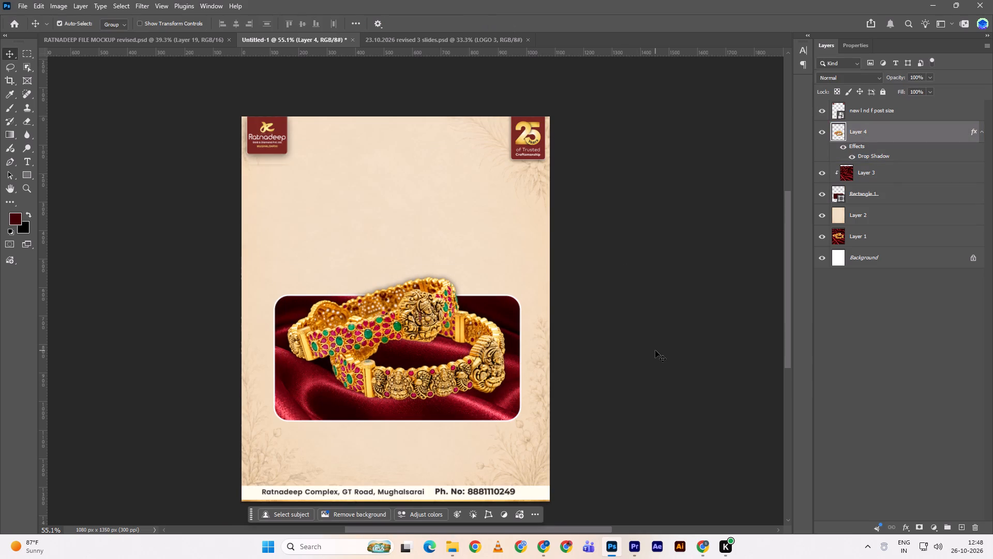
key("Down")
key("Down")
key("Down")
left_click(656, 349)
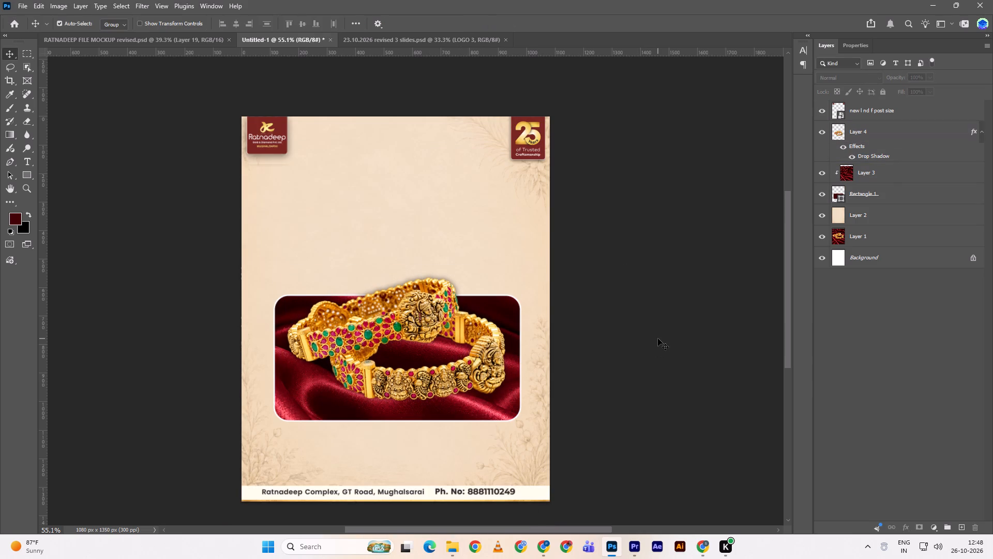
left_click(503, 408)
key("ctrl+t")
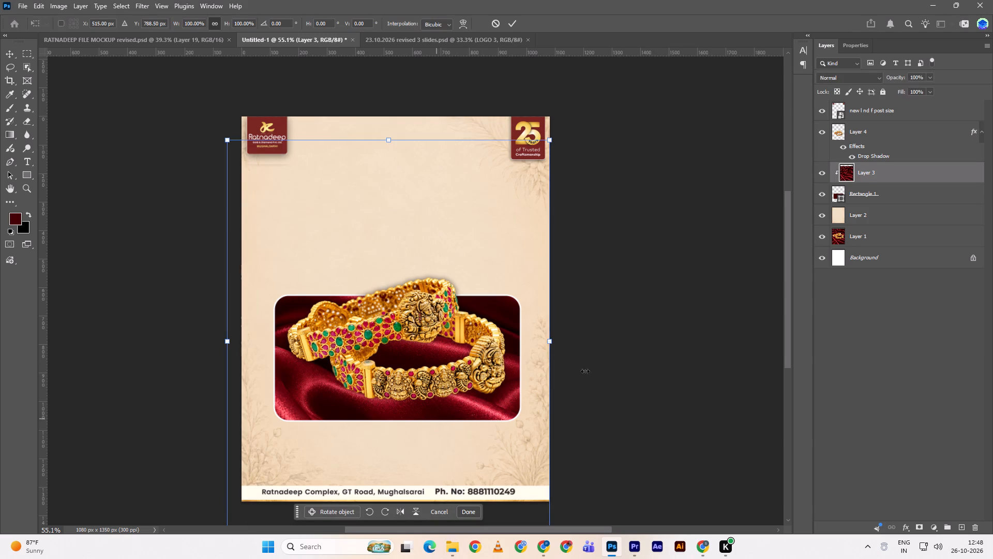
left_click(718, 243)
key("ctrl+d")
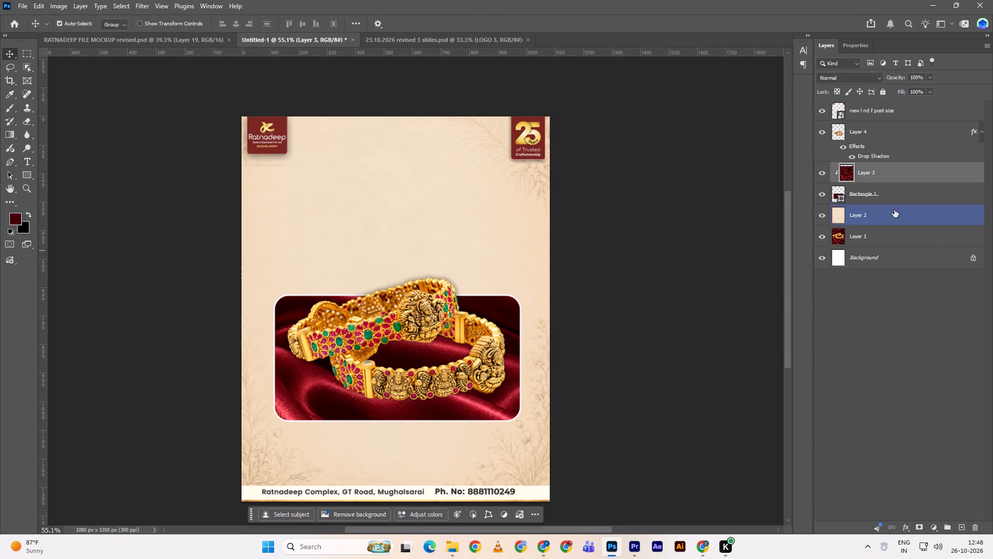
Shorten the rounded rectangle frame from its lower edge to about 92% of its height.
left_click(887, 195)
key("ctrl+t")
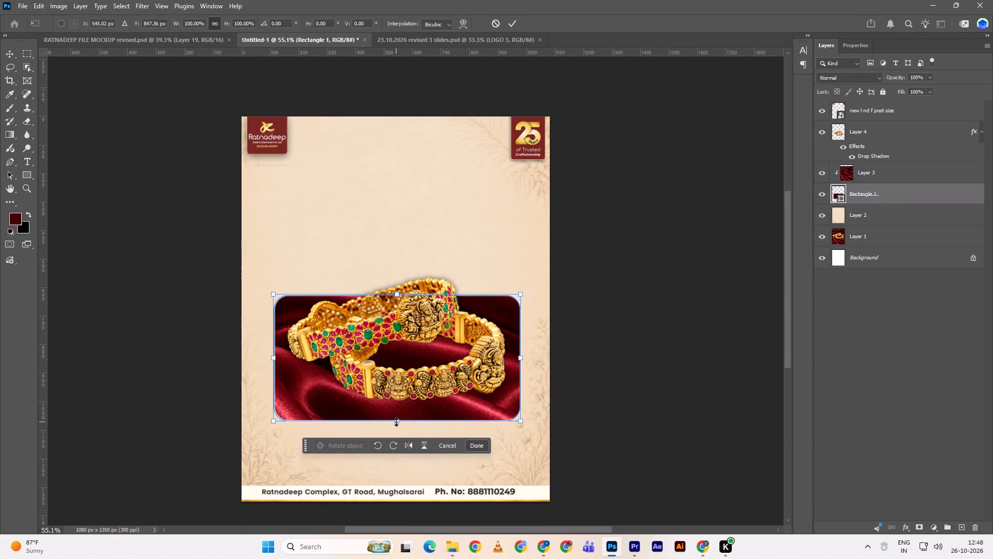
left_click_drag(396, 422, 396, 412, "shift")
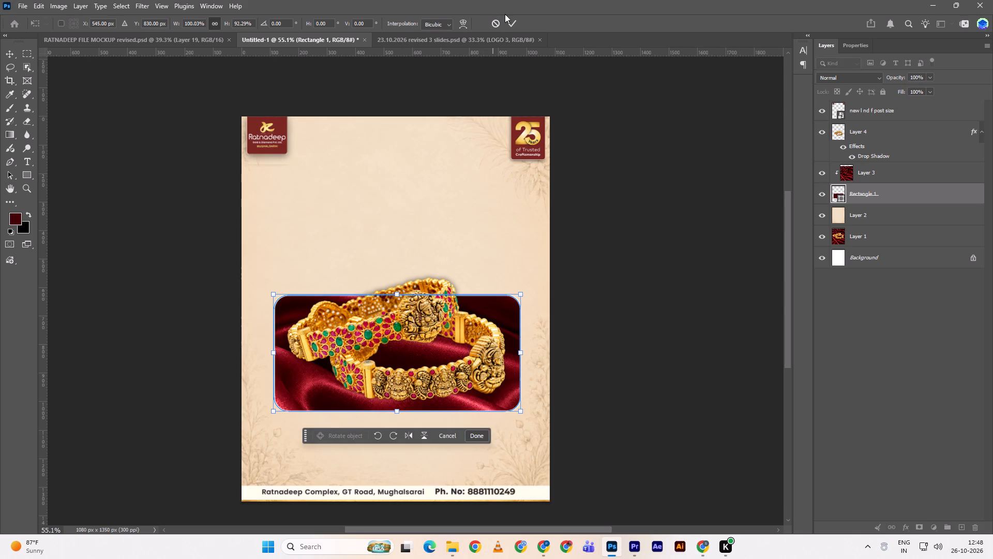
double_click(507, 21)
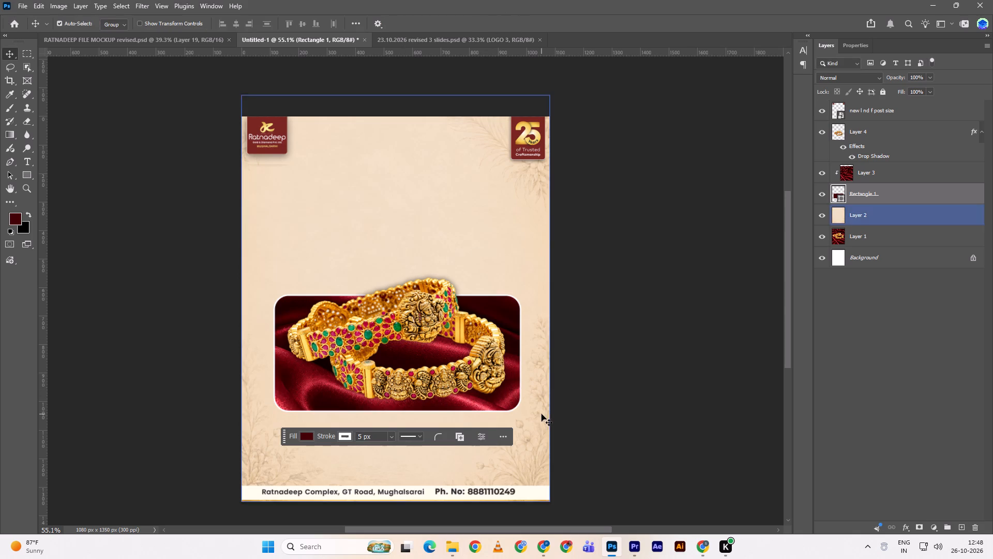
left_click(514, 403)
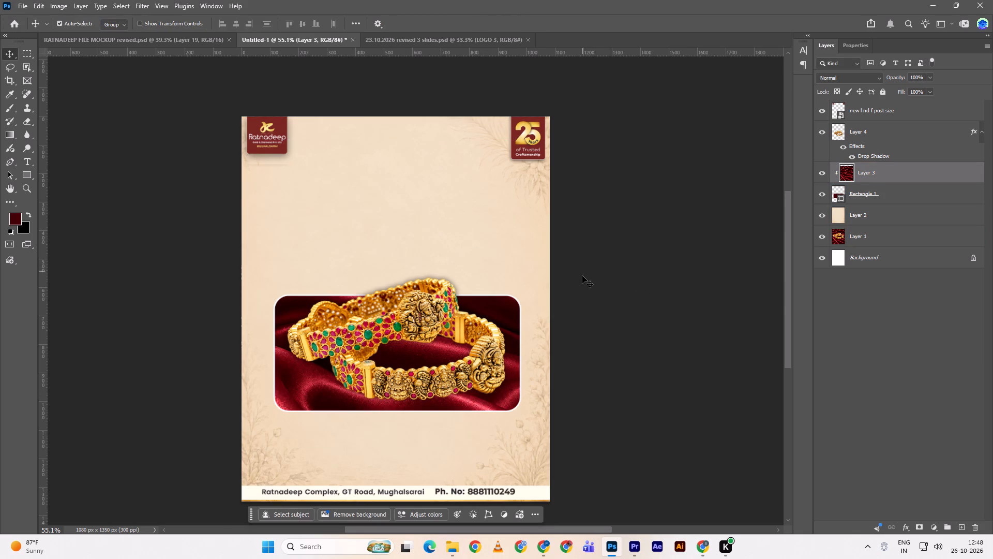
Move the bangles, satin texture and rounded rectangle frame together 70 px down the post.
scroll(581, 322, "up", 1)
scroll(581, 322, "down", 1)
left_click(878, 193)
left_click(872, 128, "shift")
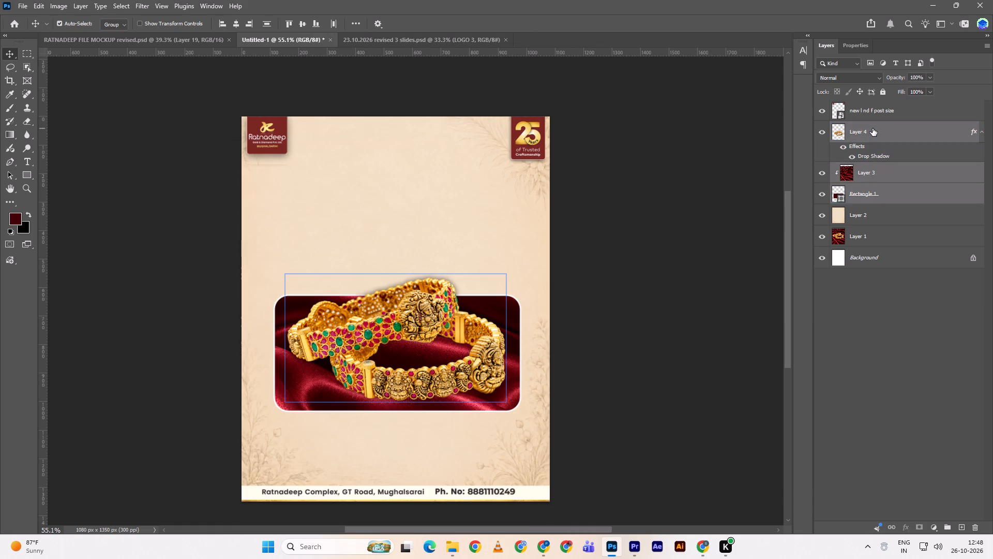
key("ctrl+t")
key("shift+Down")
key("shift+Down")
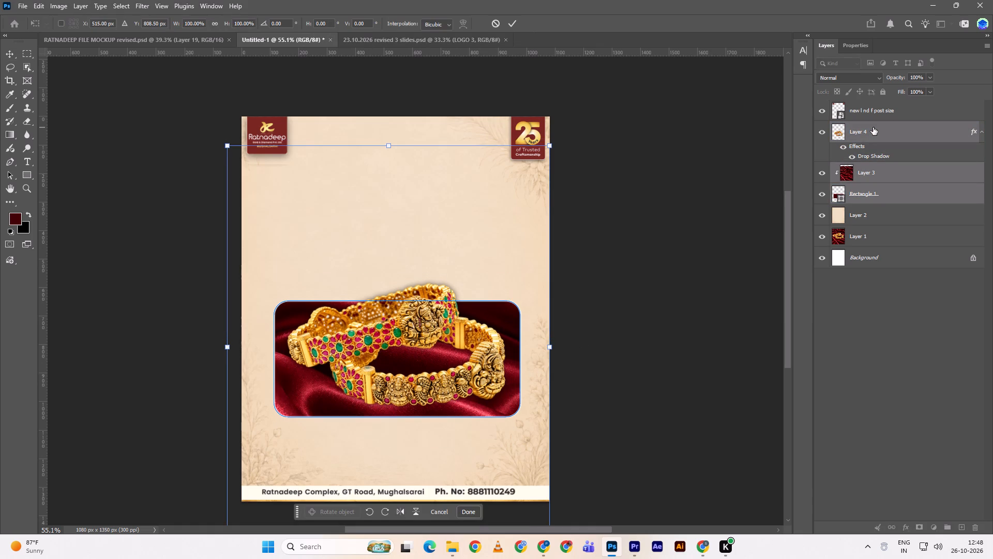
key("shift+Down")
key("shift+Down")
key("shift+Down")
key("shift+Down")
key("shift+Down")
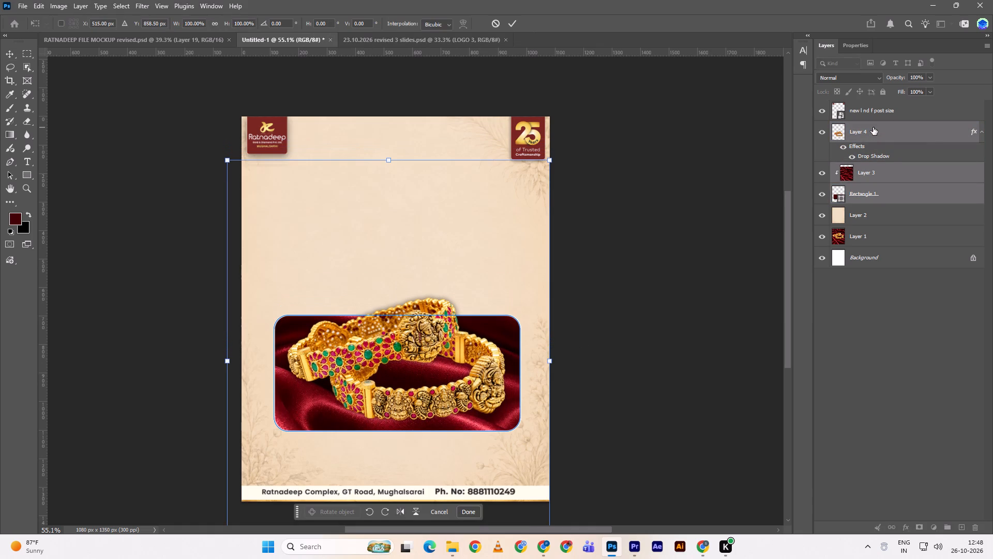
key("shift+Down")
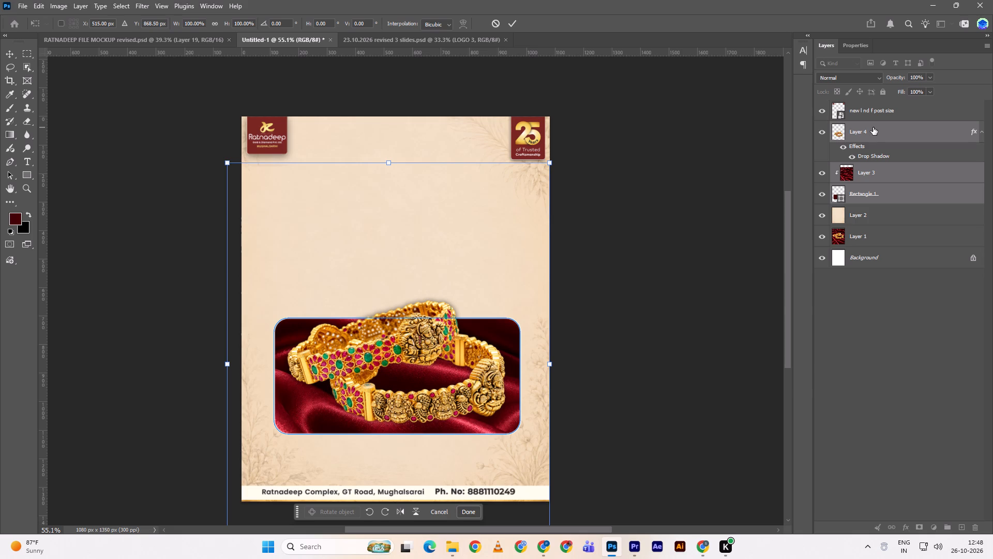
key("shift+Up")
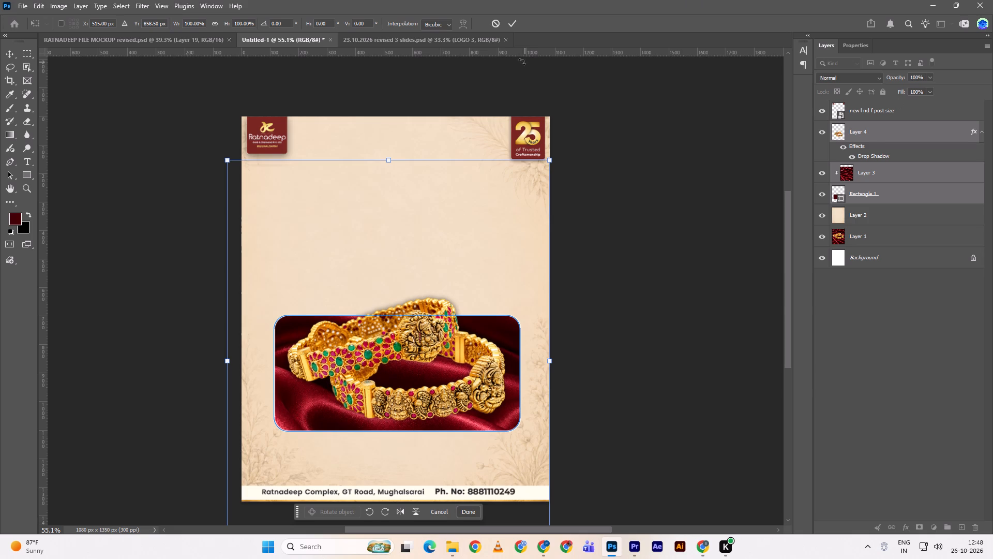
left_click(511, 27)
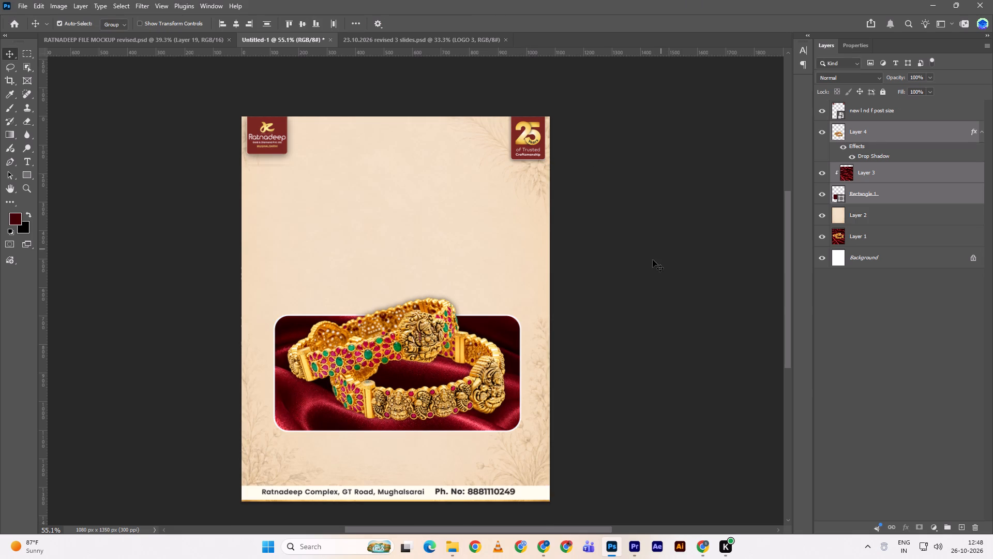
Check the reference layout image in ChatGPT, close its preview and return to the Photoshop post.
key("alt+Tab")
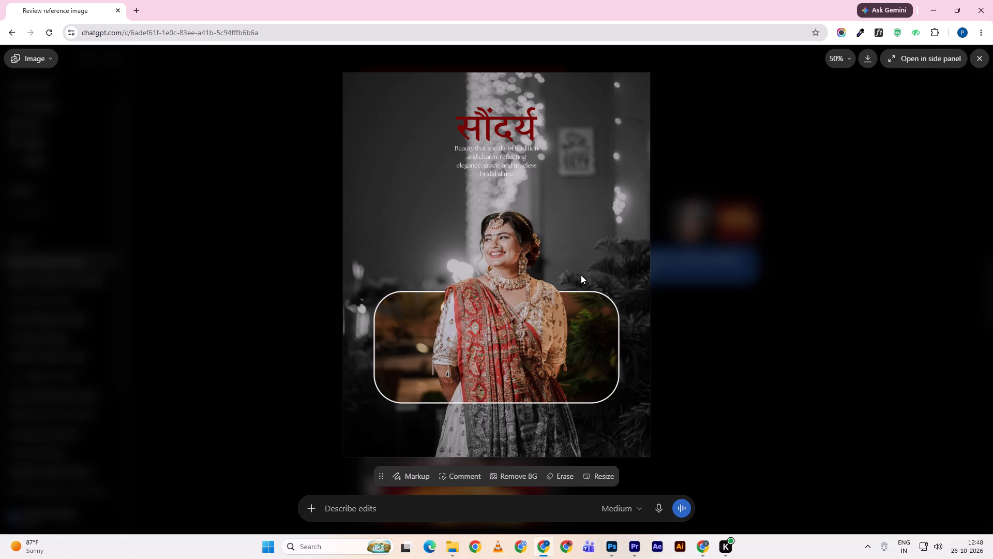
left_click(724, 364)
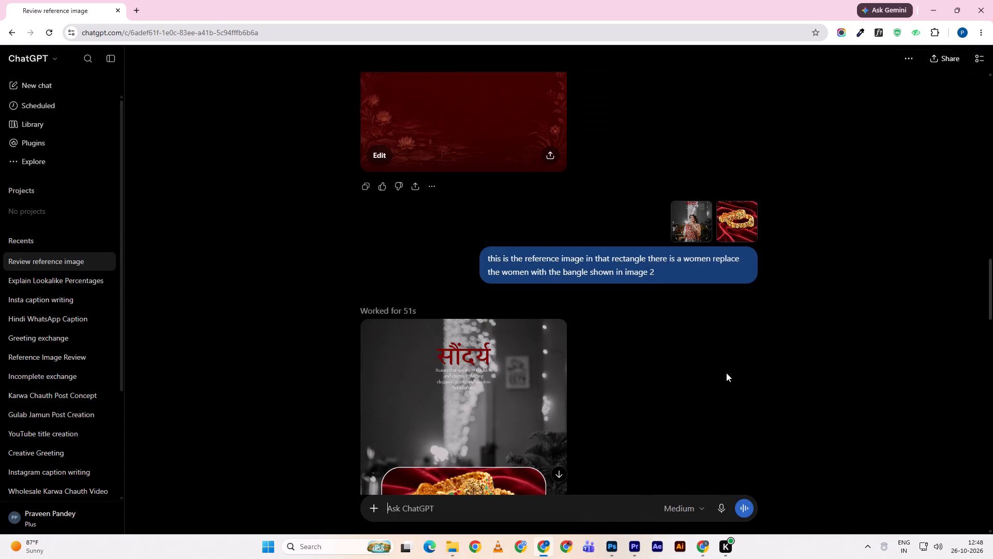
key("alt+Tab")
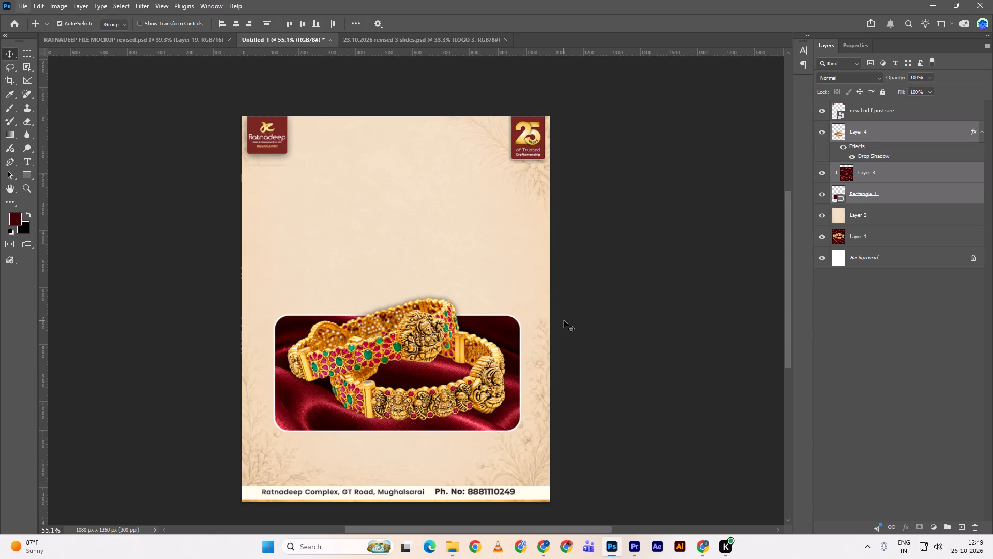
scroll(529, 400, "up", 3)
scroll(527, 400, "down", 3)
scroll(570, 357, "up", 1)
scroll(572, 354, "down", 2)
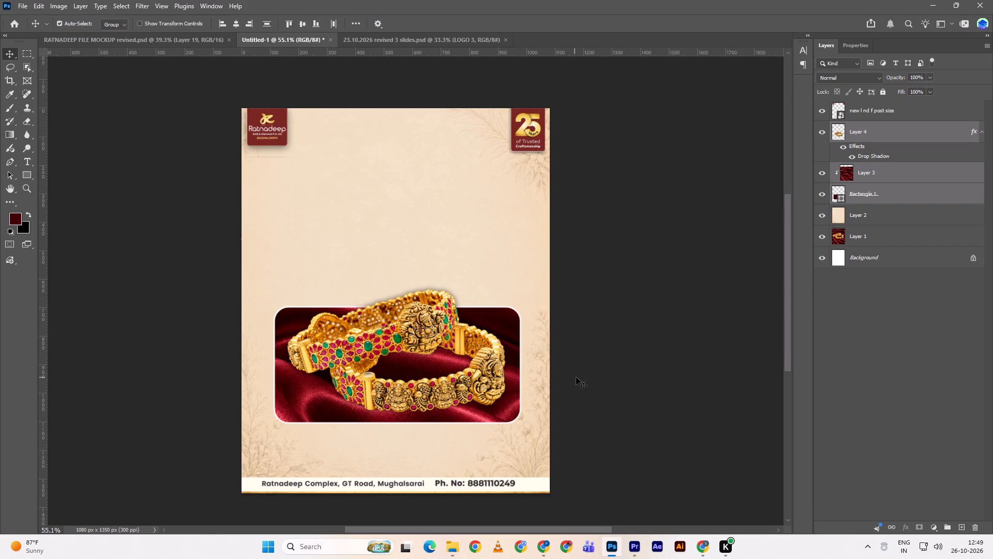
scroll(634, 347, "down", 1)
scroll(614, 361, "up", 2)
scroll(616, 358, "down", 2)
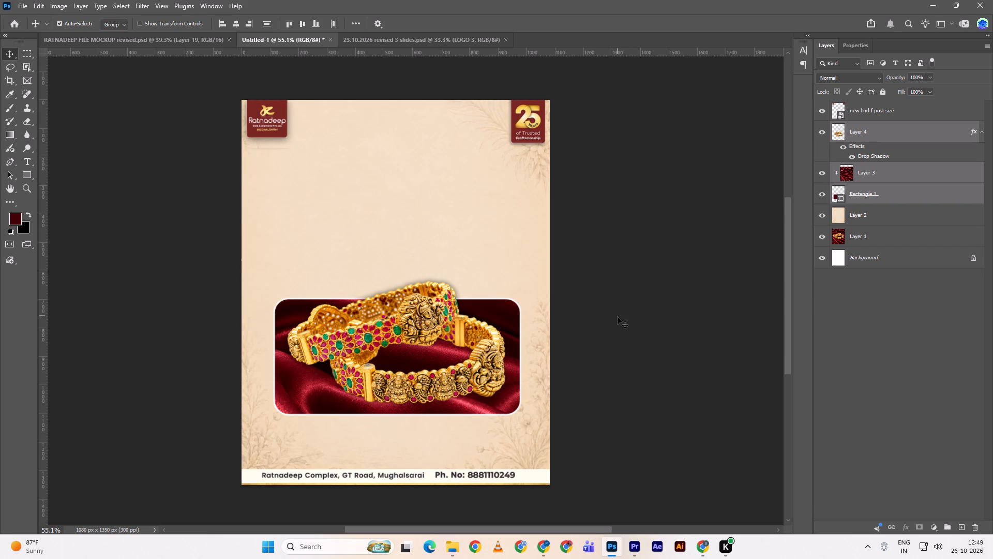
Switch to Pinterest in Chrome and browse the related pins for beige and gold background ideas, going back through the earlier pins.
key("alt+Tab")
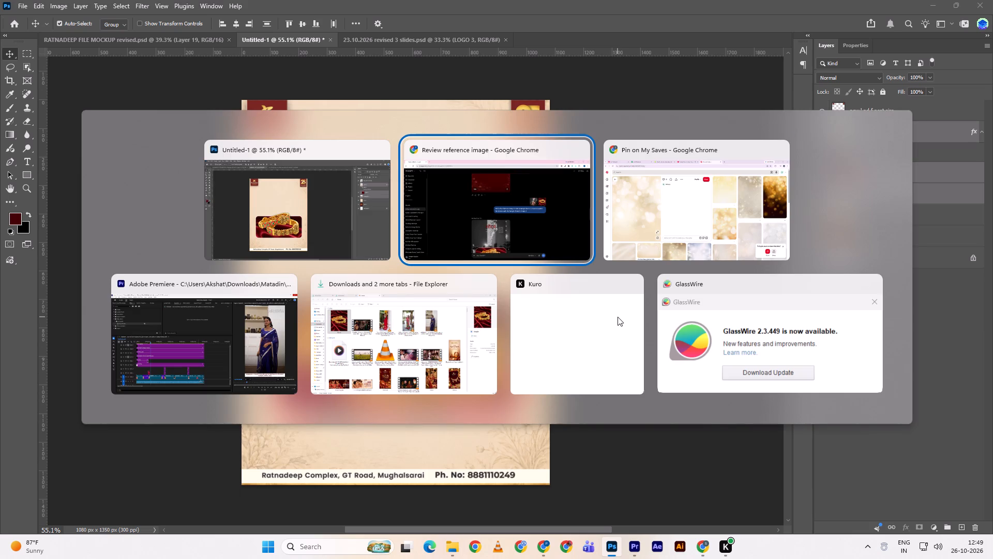
key("alt+Tab")
scroll(618, 317, "down", 10)
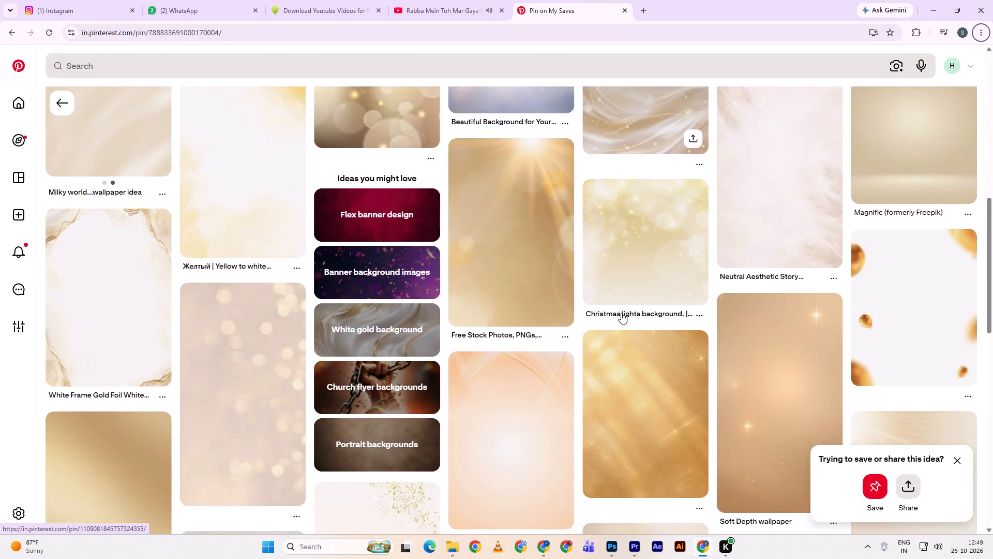
scroll(621, 313, "down", 2)
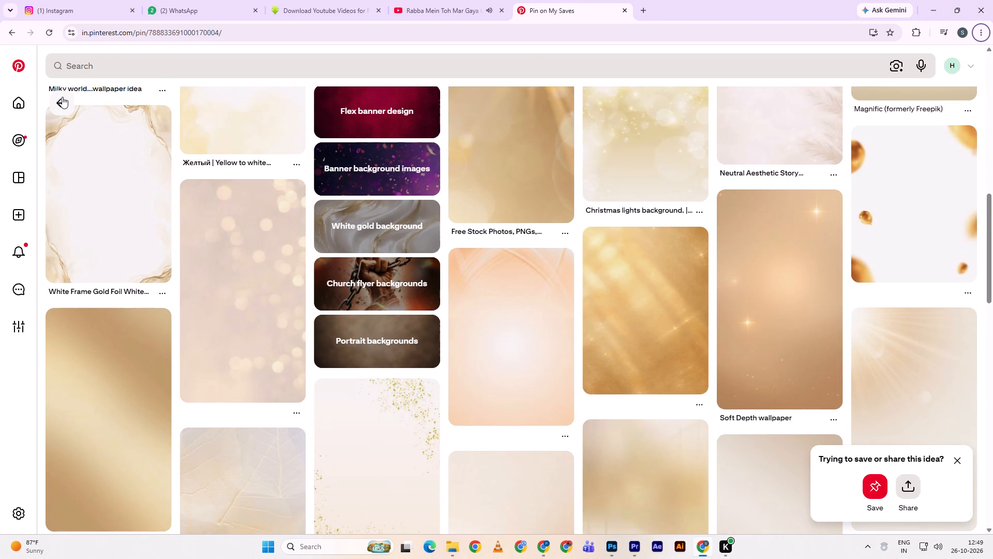
left_click(62, 97)
scroll(312, 311, "down", 8)
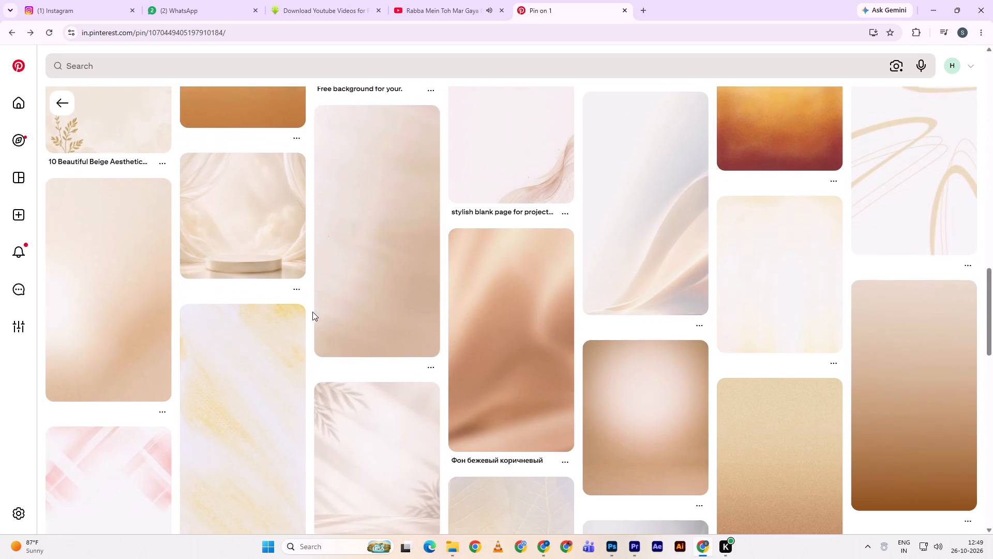
scroll(312, 312, "down", 6)
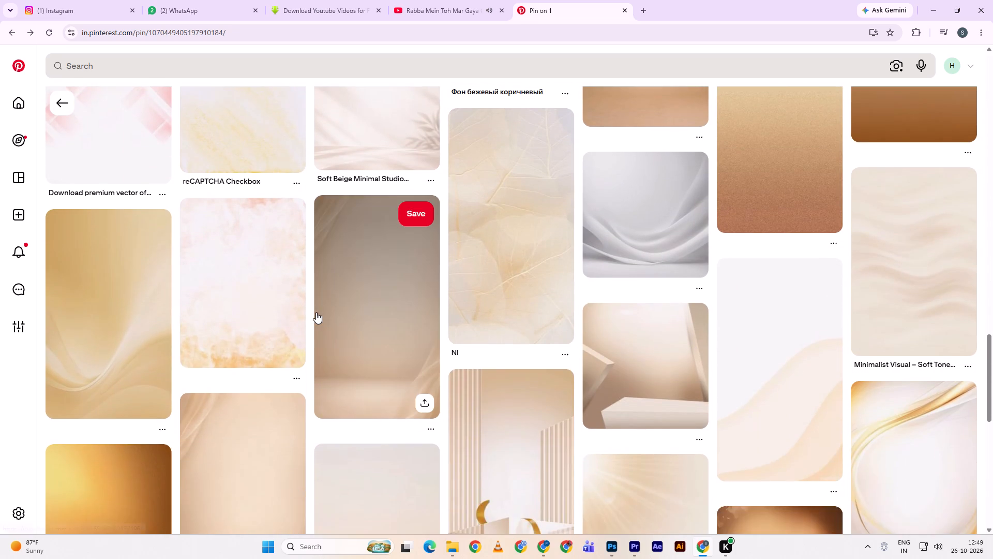
scroll(317, 310, "up", 1)
scroll(318, 310, "down", 8)
scroll(423, 306, "down", 3)
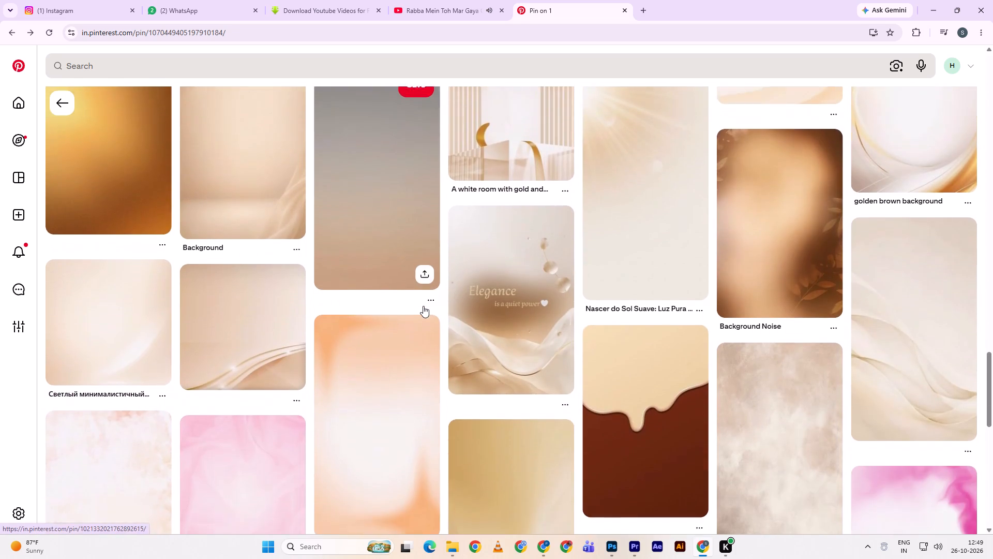
scroll(493, 315, "up", 3)
scroll(513, 308, "down", 2)
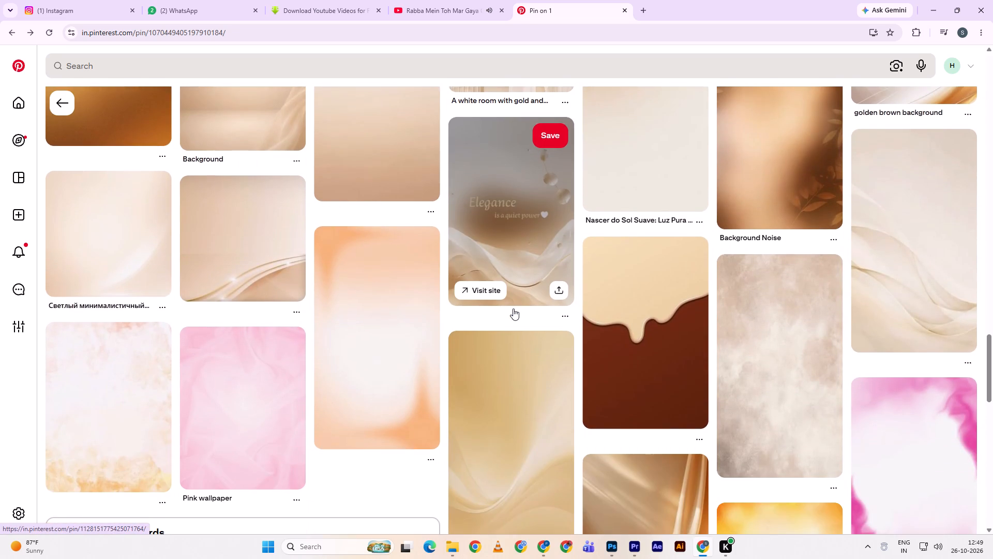
scroll(513, 307, "down", 10)
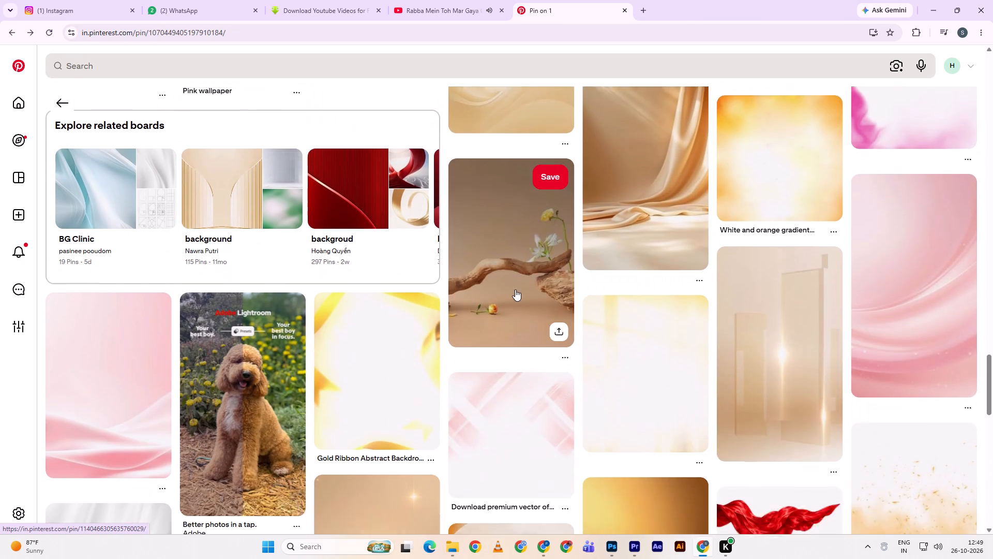
scroll(515, 289, "down", 5)
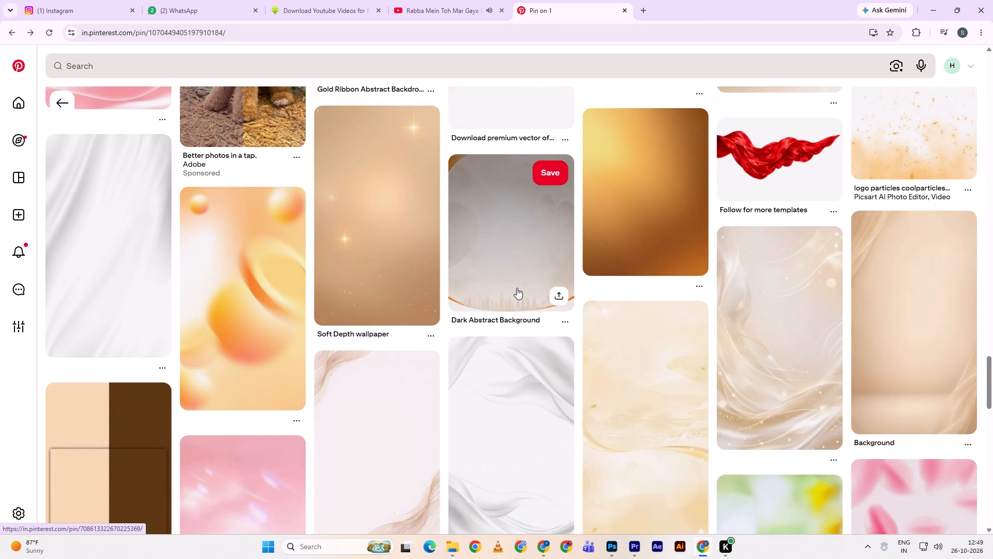
scroll(517, 288, "down", 5)
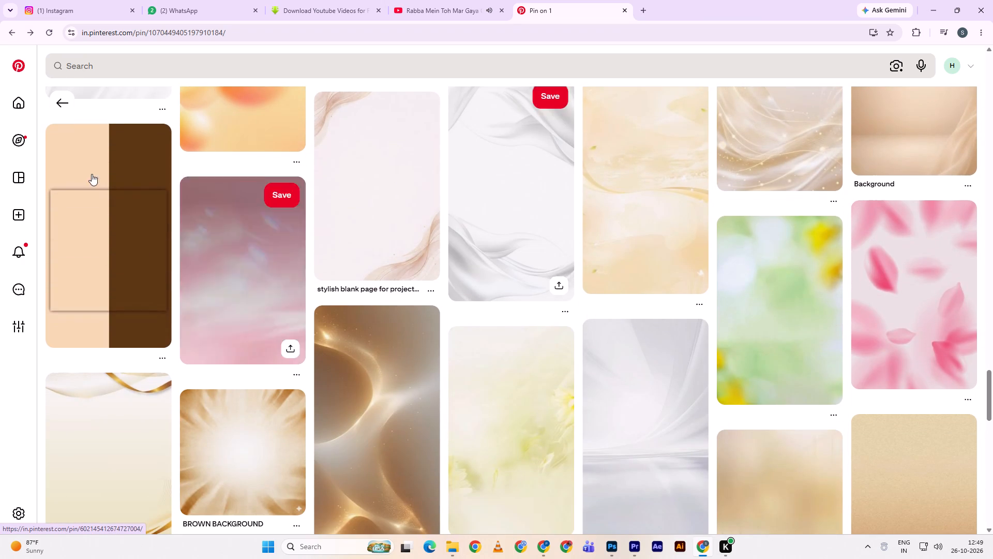
left_click(61, 98)
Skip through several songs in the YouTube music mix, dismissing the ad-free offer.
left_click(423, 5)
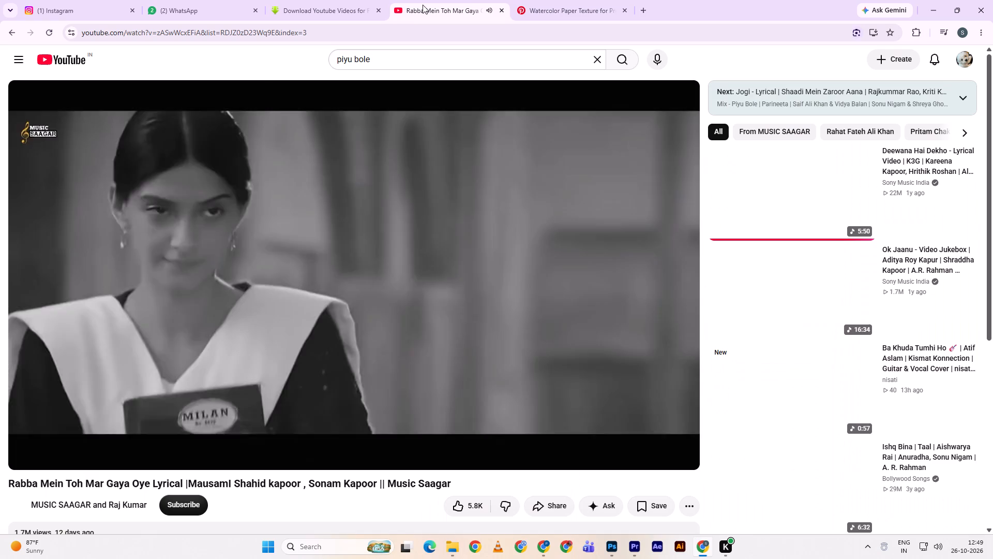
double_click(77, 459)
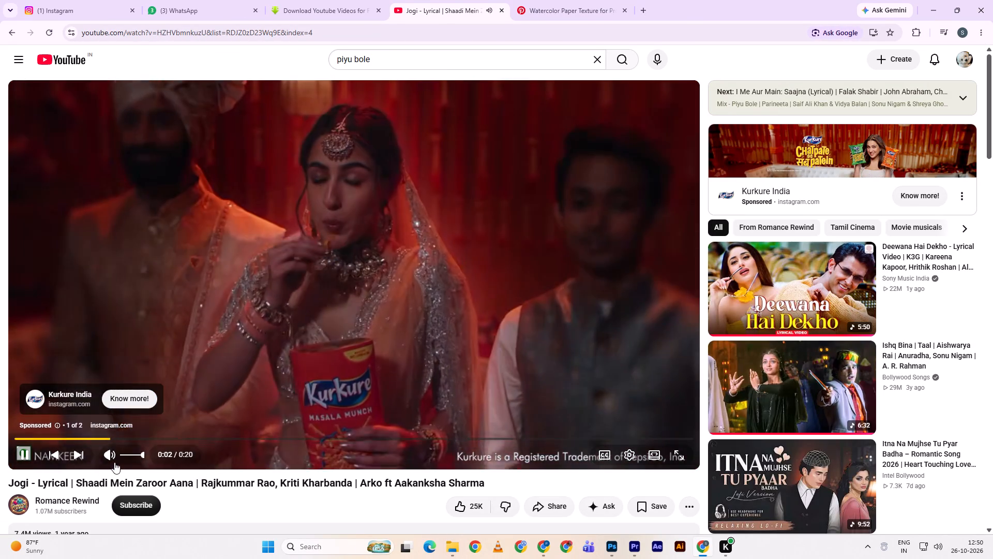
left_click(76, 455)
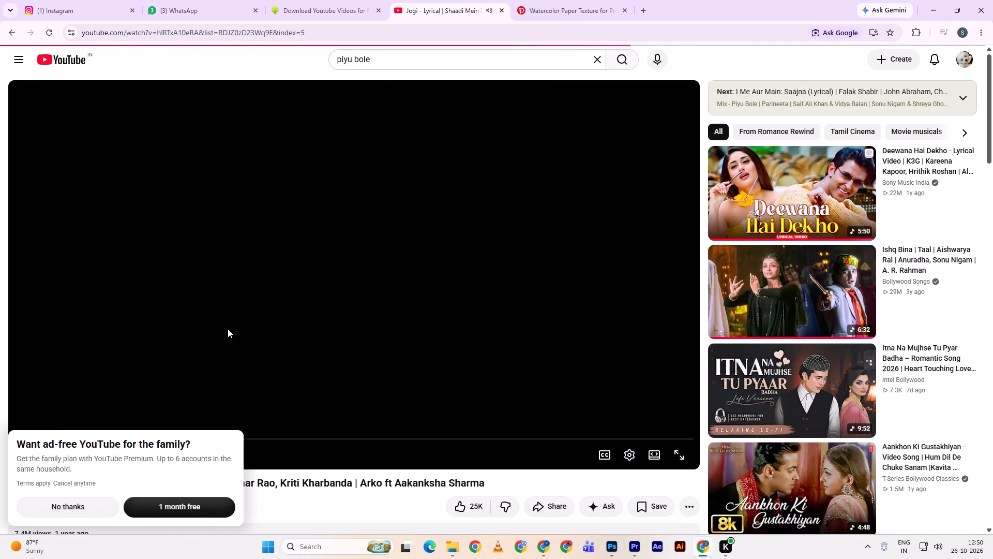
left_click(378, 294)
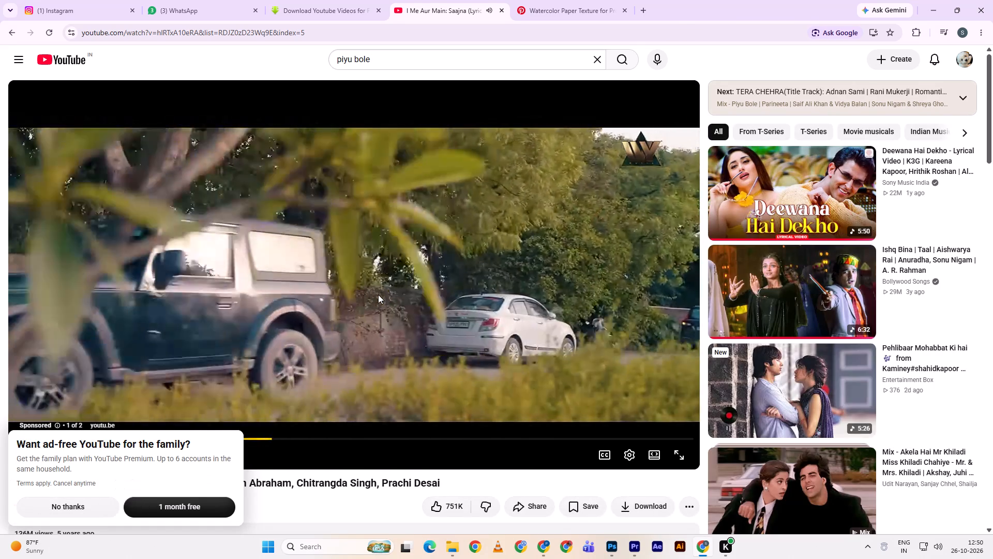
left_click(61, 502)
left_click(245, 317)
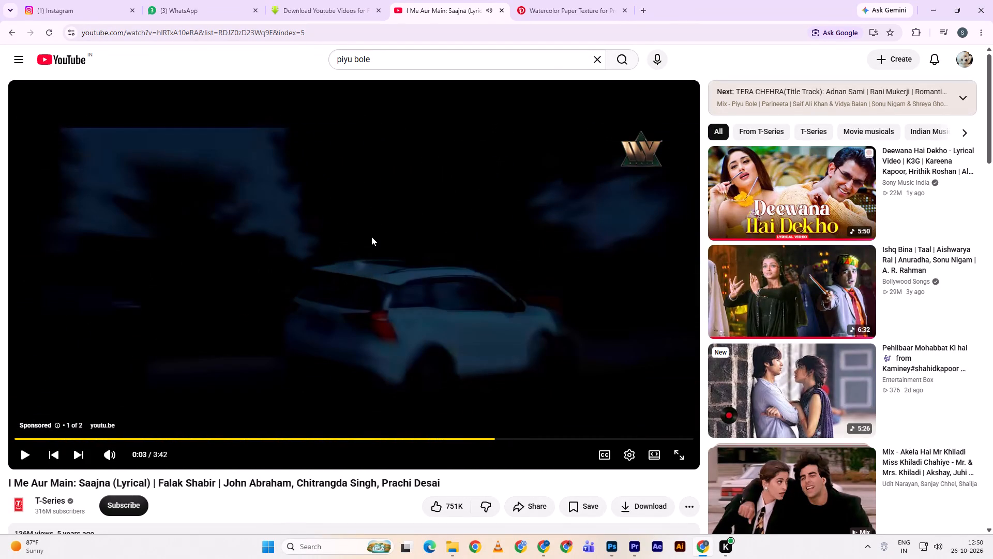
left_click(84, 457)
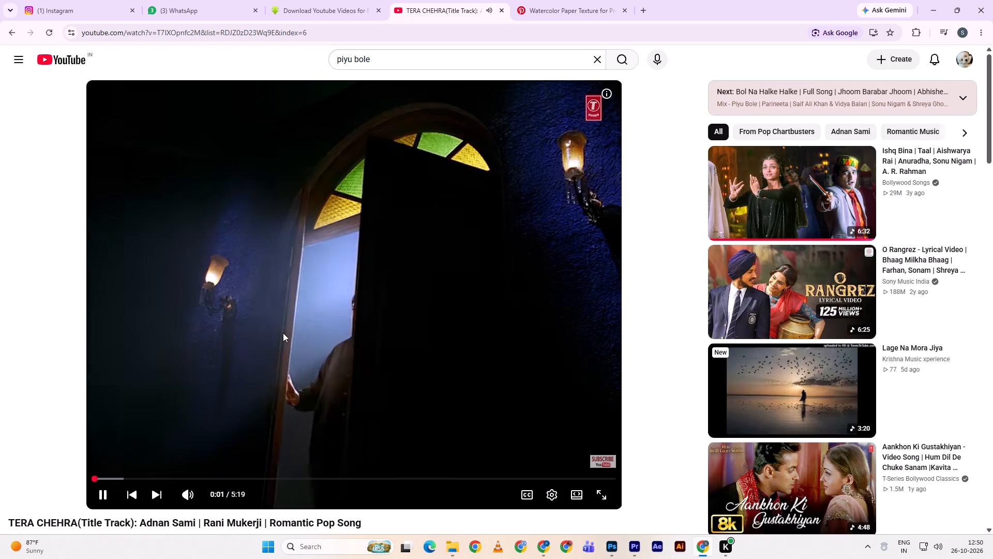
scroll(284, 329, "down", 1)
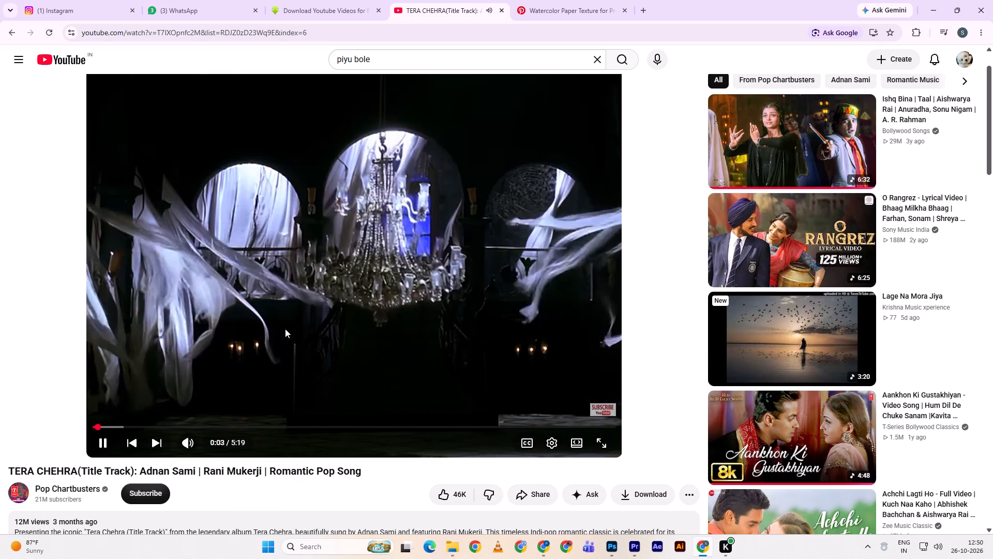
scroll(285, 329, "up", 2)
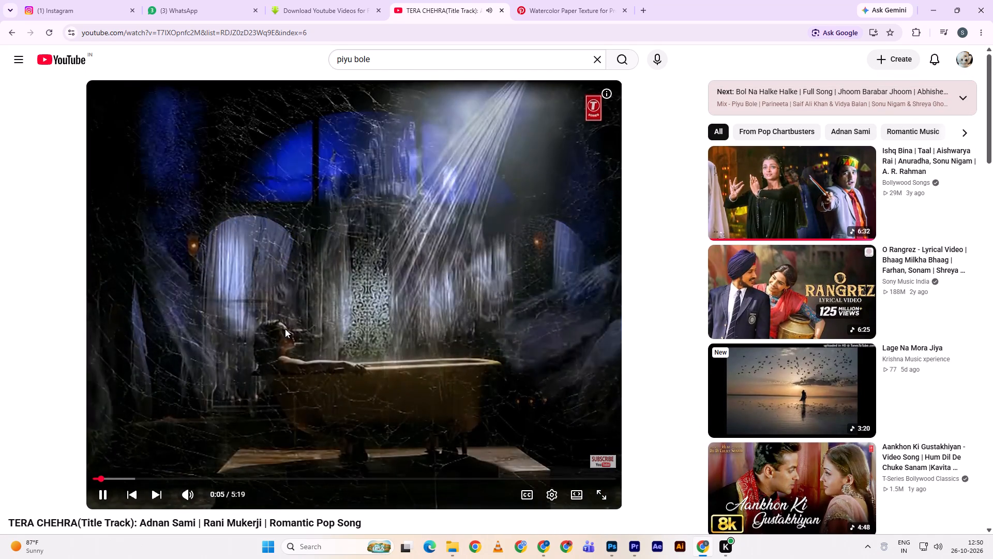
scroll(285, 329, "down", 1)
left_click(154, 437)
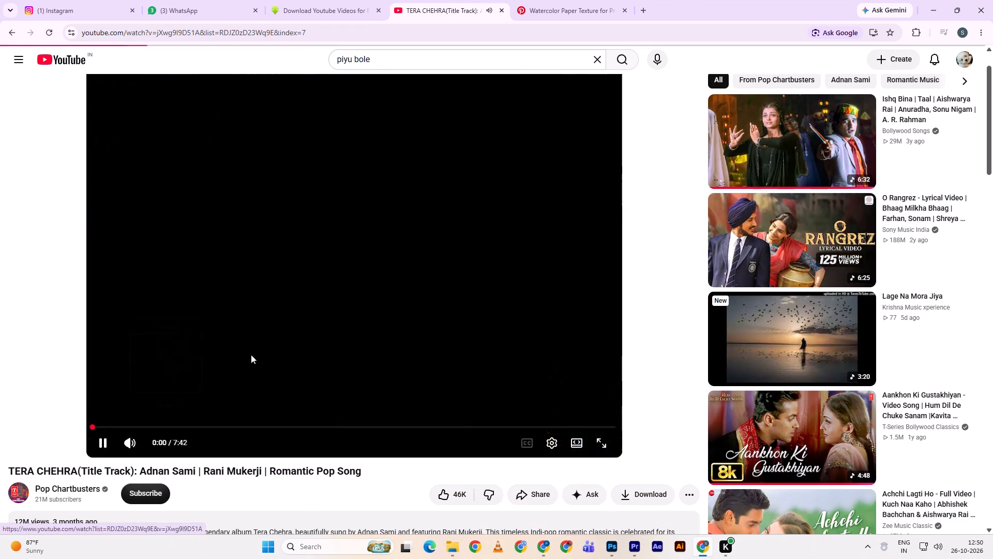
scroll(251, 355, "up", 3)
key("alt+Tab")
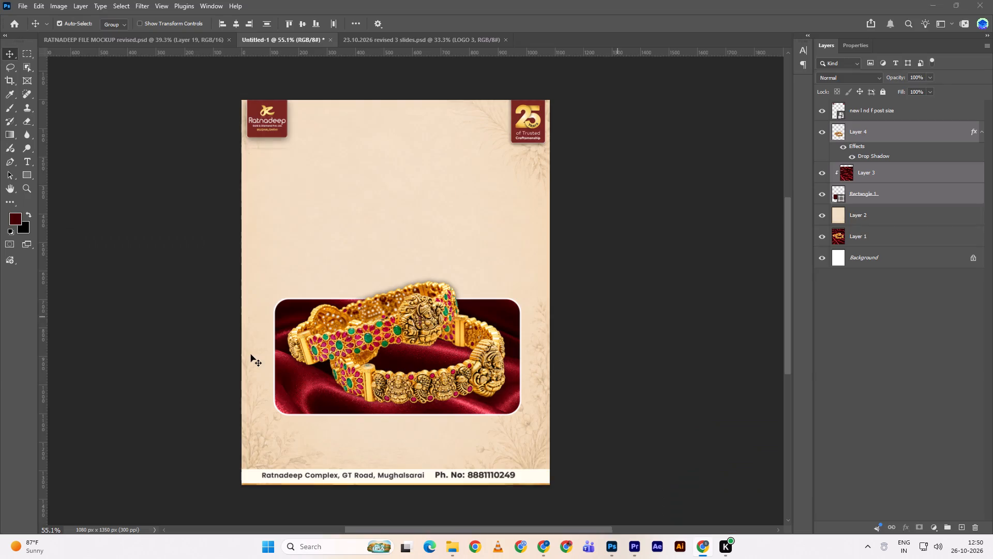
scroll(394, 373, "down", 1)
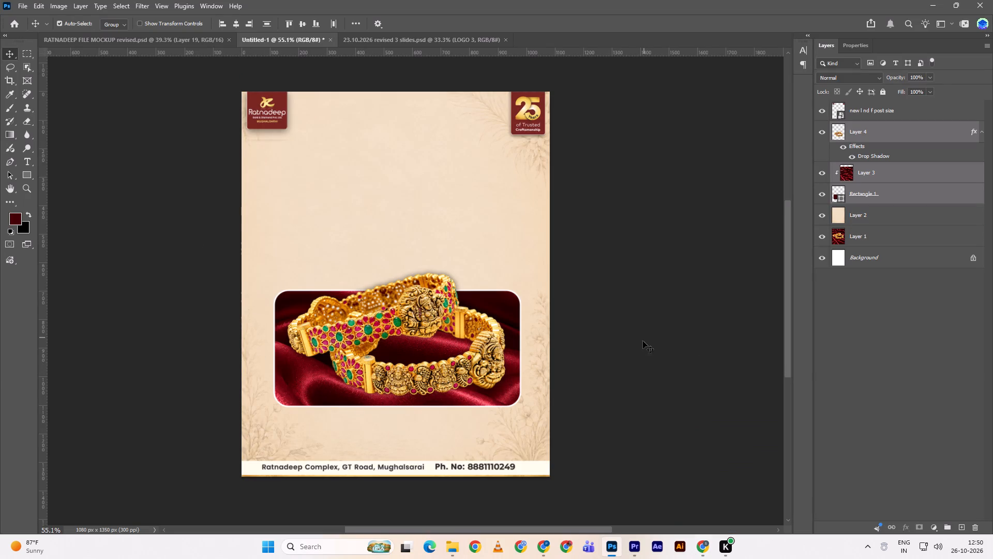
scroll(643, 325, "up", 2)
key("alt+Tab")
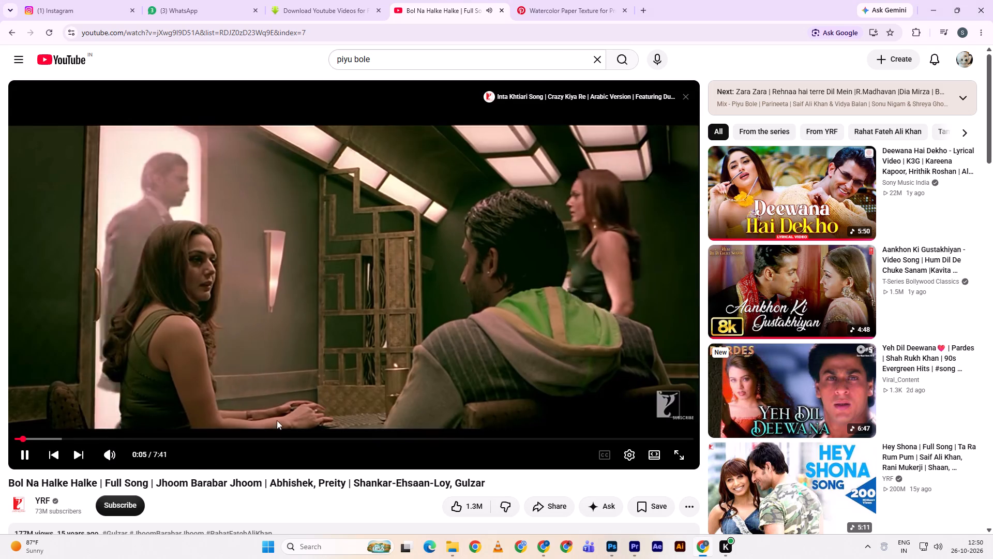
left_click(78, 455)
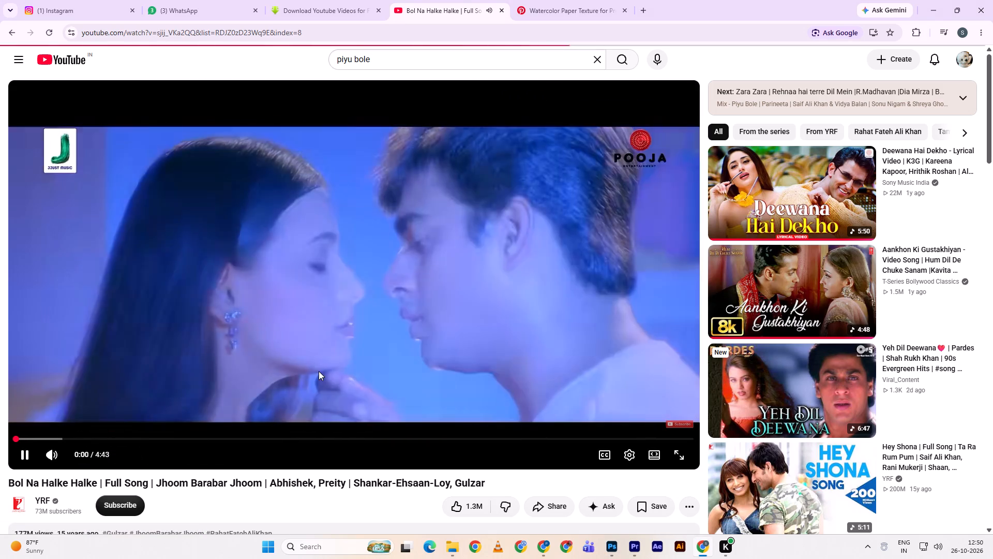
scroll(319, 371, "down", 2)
Return to the Photoshop post and add a layer mask to the logo and footer layer "new l nd f post size".
key("alt+Tab")
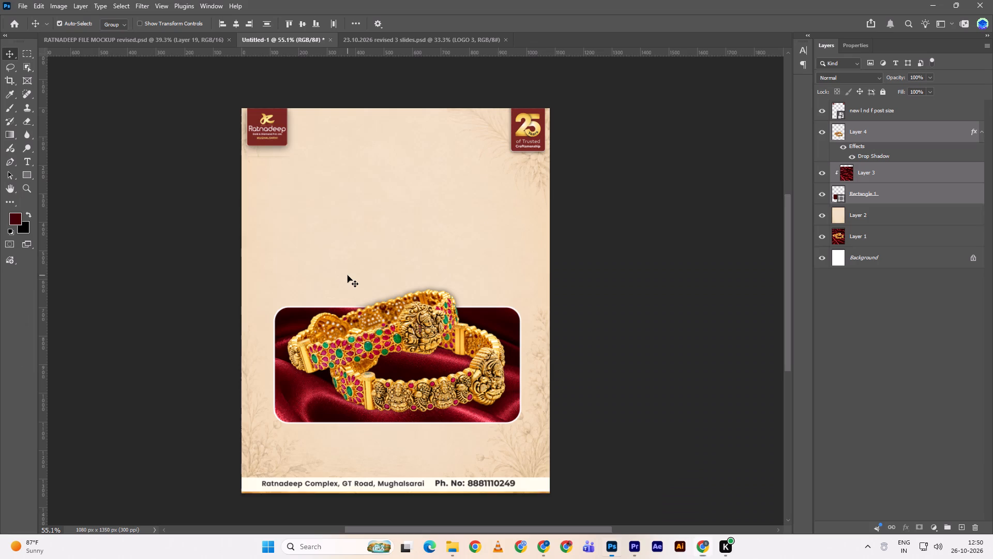
scroll(348, 275, "down", 2)
scroll(348, 275, "up", 2)
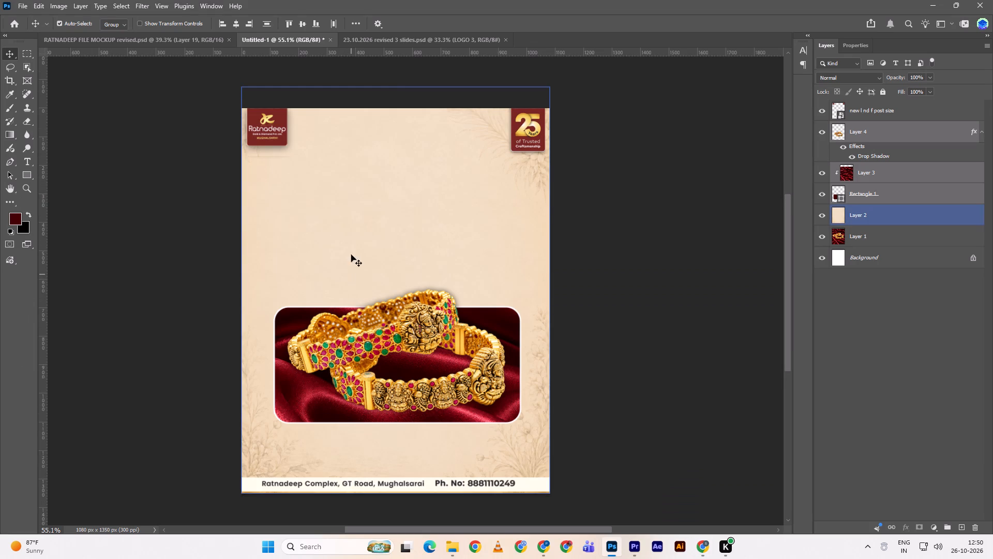
left_click(876, 111)
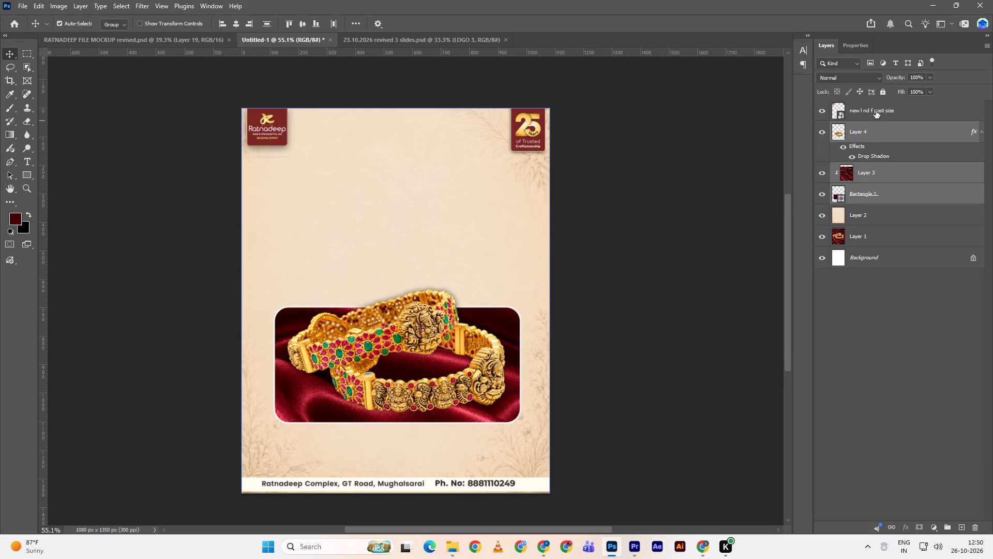
left_click(923, 528)
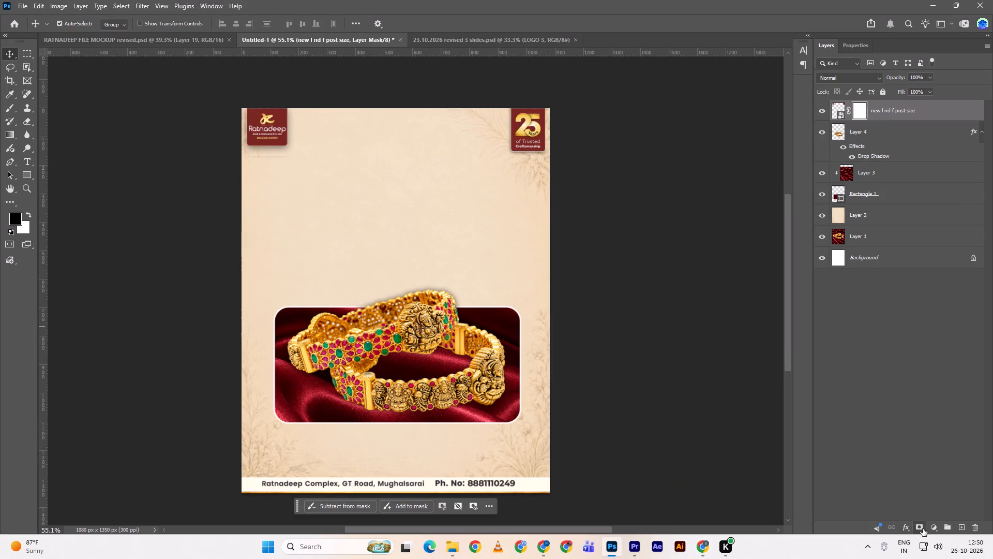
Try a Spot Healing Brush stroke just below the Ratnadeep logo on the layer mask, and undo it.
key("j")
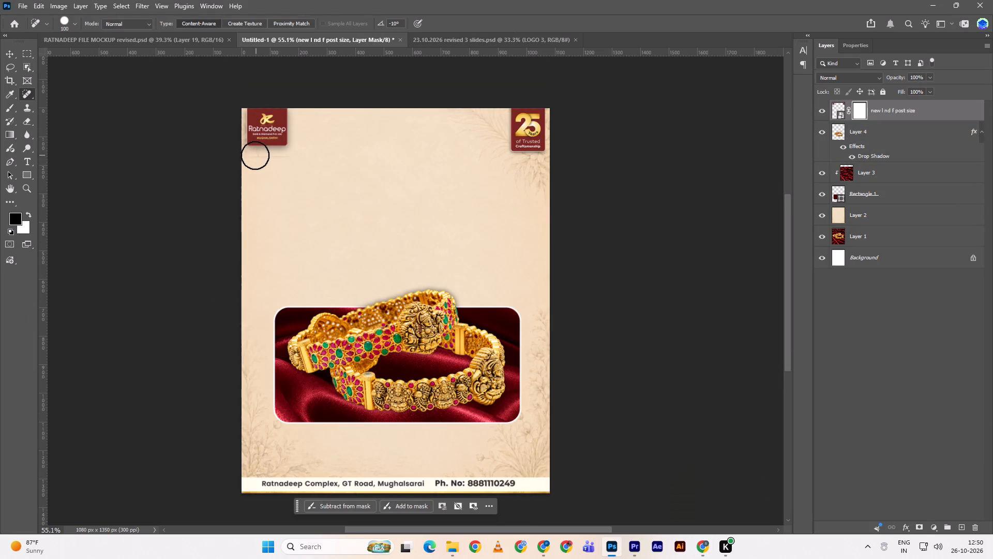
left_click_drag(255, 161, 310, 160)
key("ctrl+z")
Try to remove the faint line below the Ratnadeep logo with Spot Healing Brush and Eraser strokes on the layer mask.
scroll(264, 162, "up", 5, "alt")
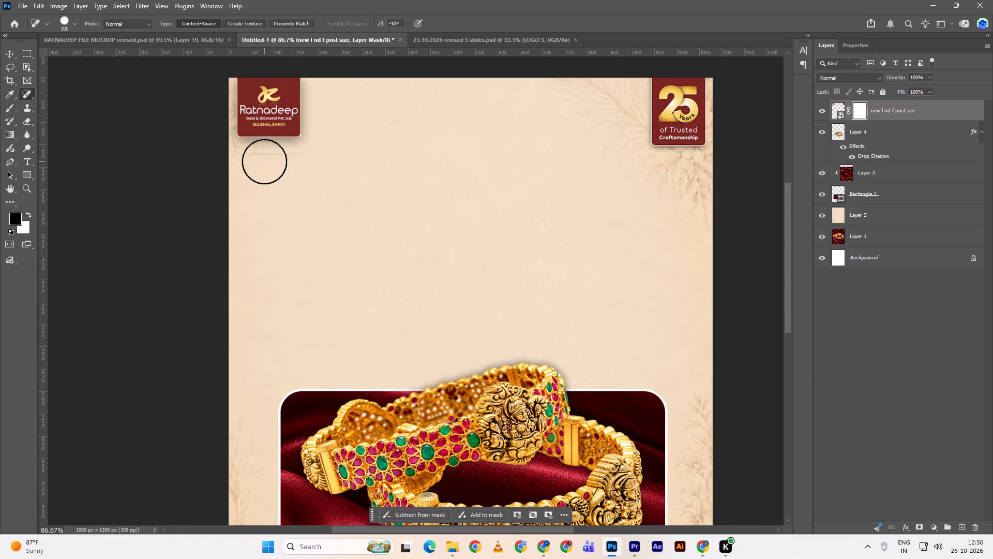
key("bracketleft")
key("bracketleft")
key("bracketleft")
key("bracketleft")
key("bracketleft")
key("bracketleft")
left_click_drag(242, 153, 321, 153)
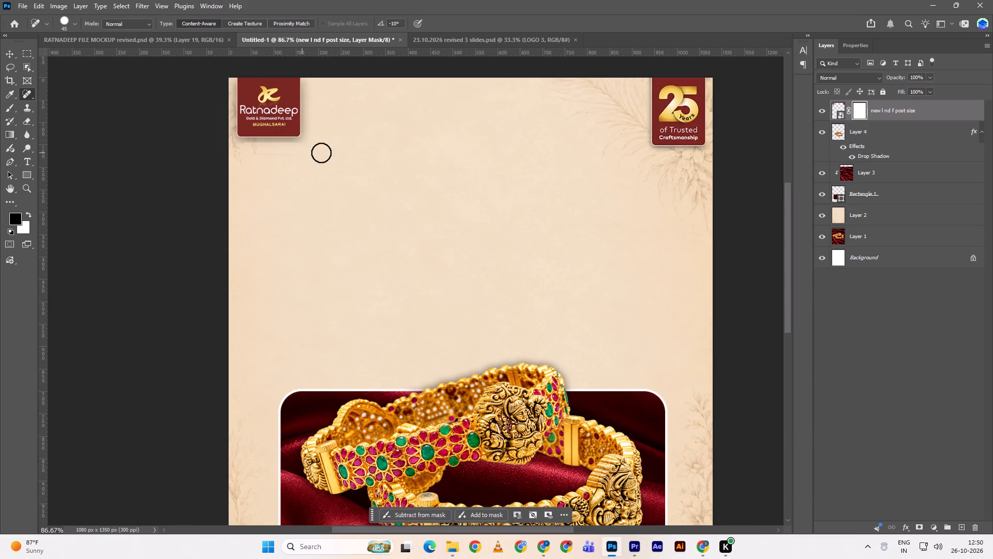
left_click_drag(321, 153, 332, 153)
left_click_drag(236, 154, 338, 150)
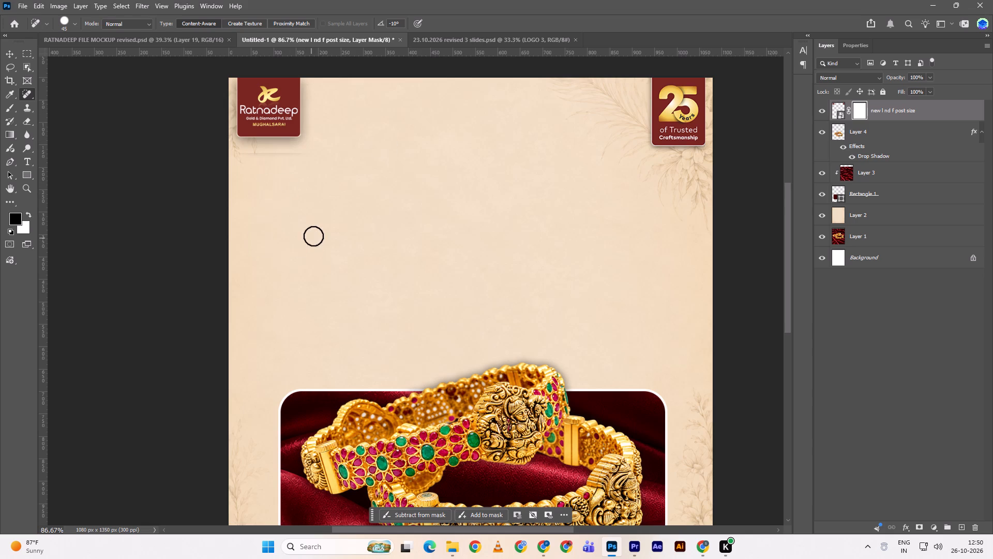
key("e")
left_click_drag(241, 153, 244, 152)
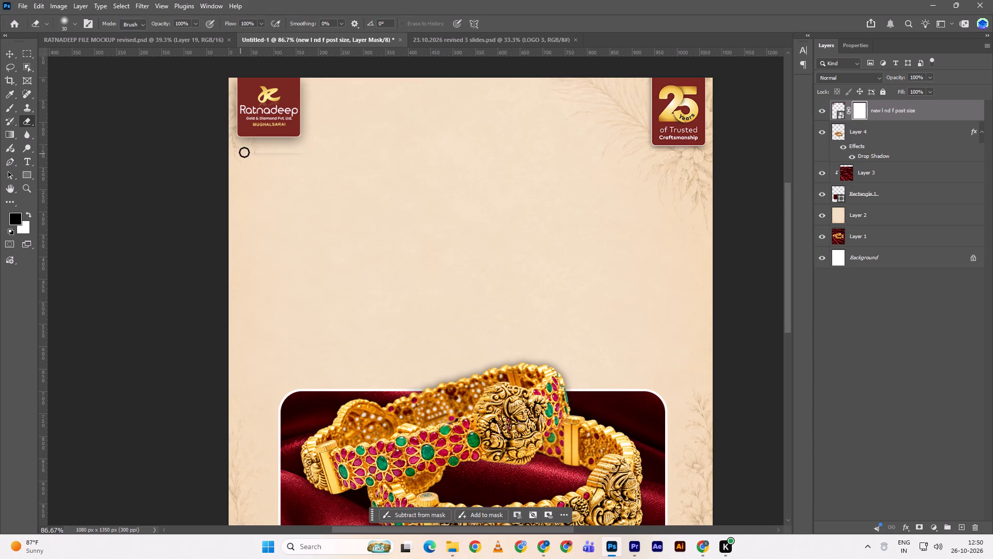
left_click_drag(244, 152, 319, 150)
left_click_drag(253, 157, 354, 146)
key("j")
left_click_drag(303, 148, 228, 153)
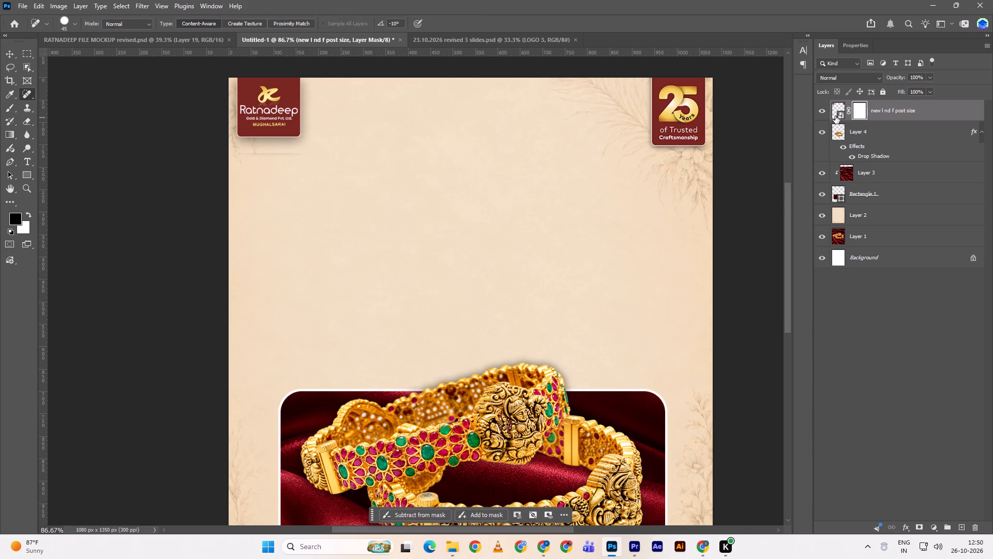
Rasterize the "new l nd f post size" smart object and erase the faint line just below the Ratnadeep logo.
left_click(837, 111)
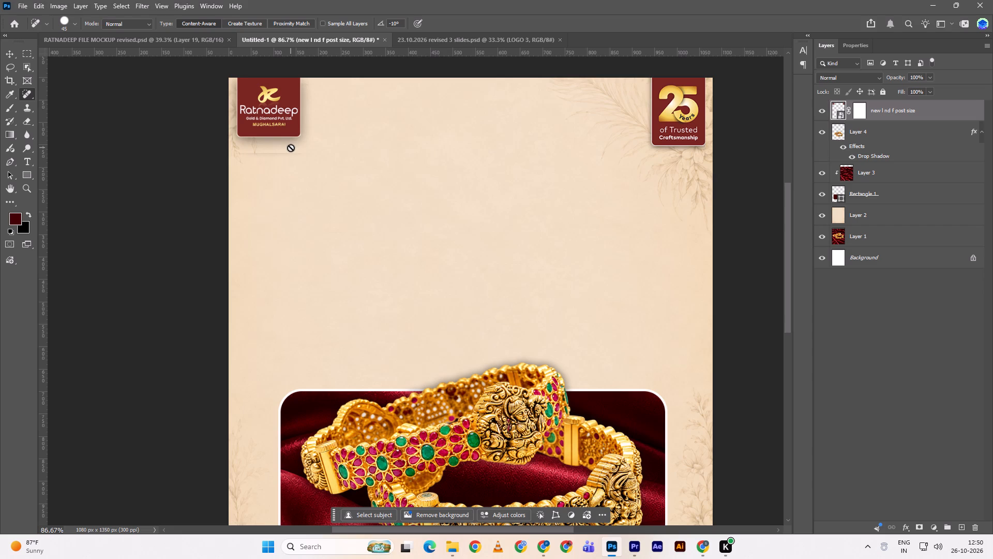
key("b")
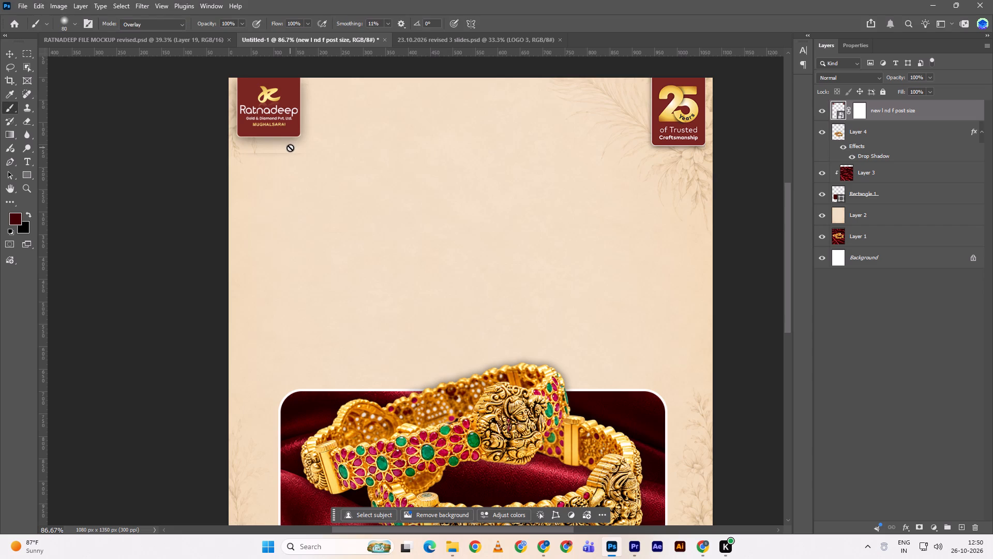
key("e")
left_click_drag(304, 148, 279, 155)
left_click(450, 204)
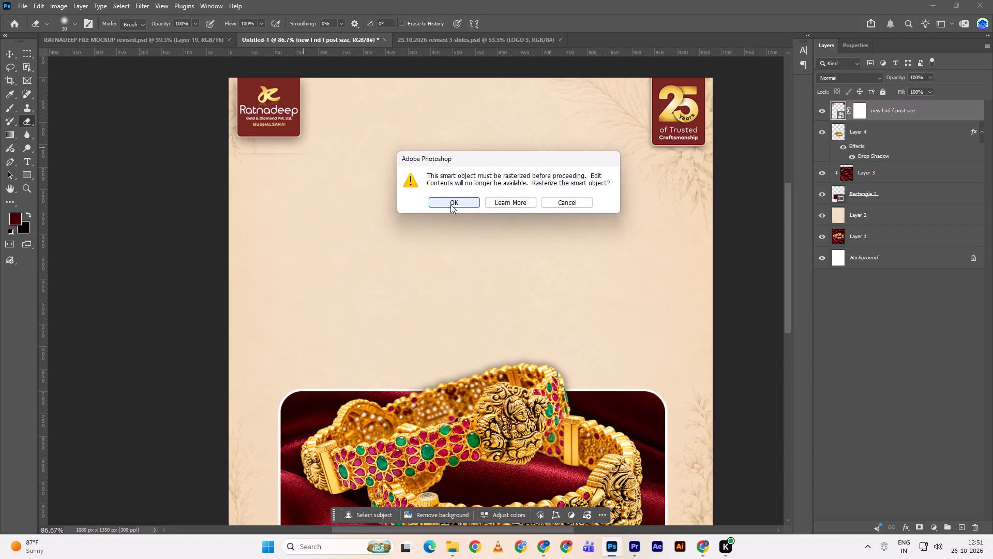
left_click_drag(314, 150, 216, 154)
left_click(216, 154)
left_click_drag(261, 155, 364, 155)
left_click(364, 155)
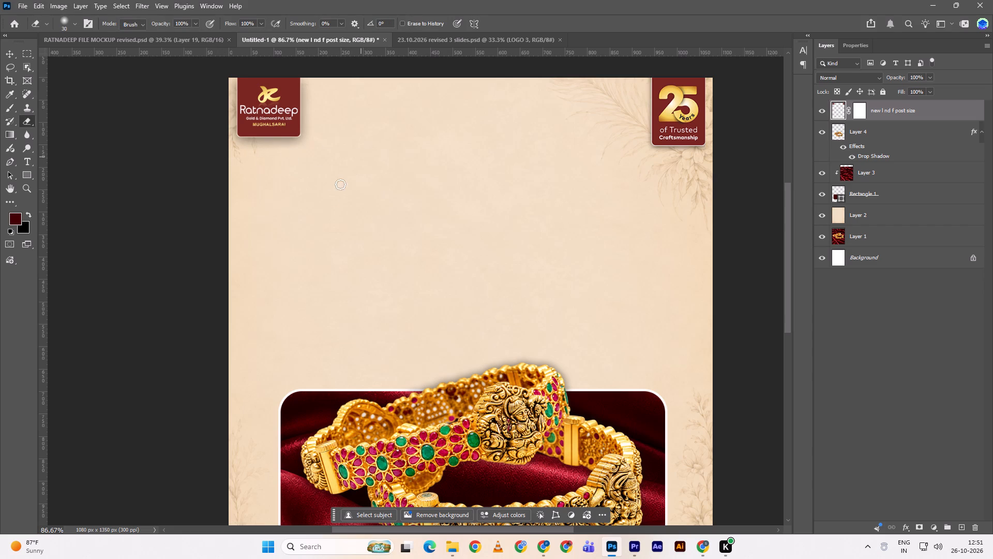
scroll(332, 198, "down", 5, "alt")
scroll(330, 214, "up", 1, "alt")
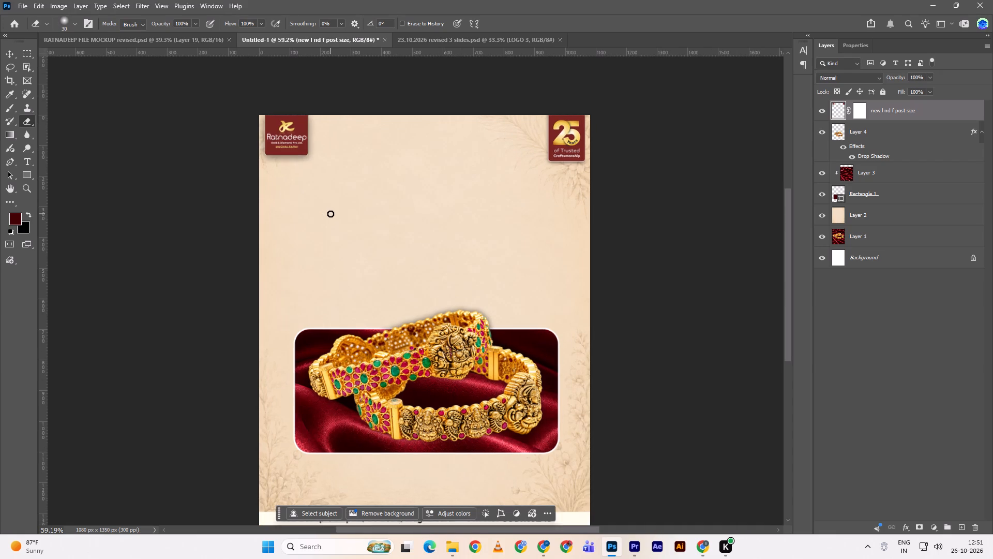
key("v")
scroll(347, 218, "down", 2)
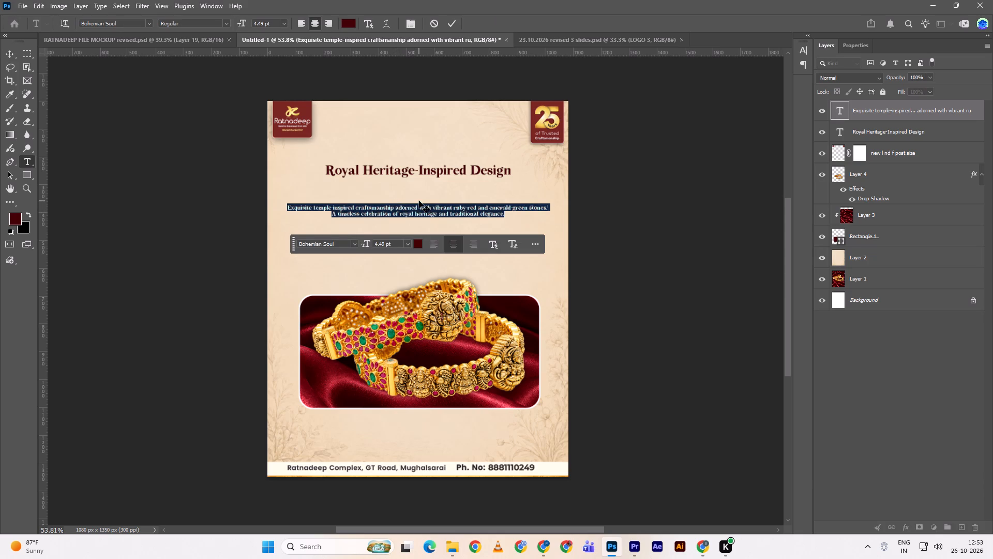
double_click(418, 207)
left_click(419, 207)
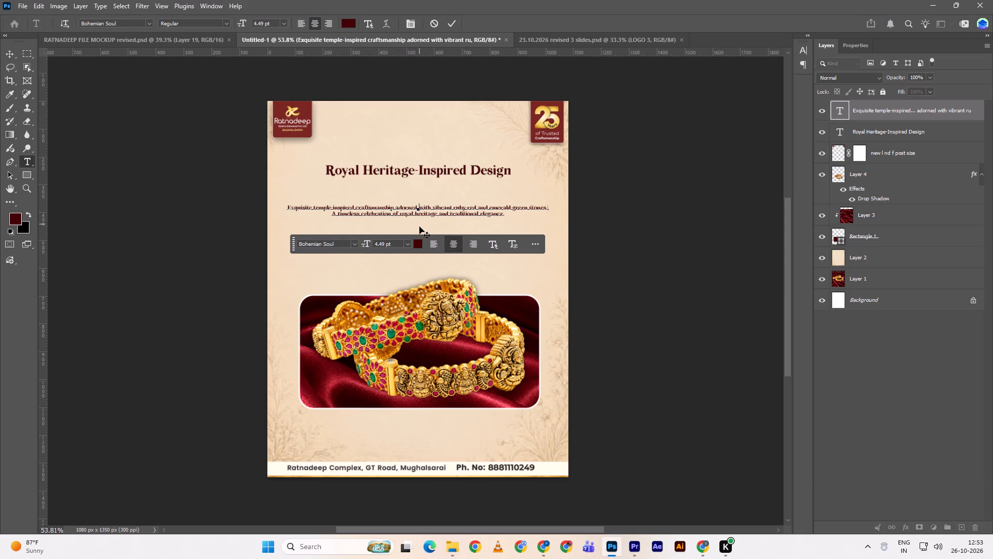
key("Return")
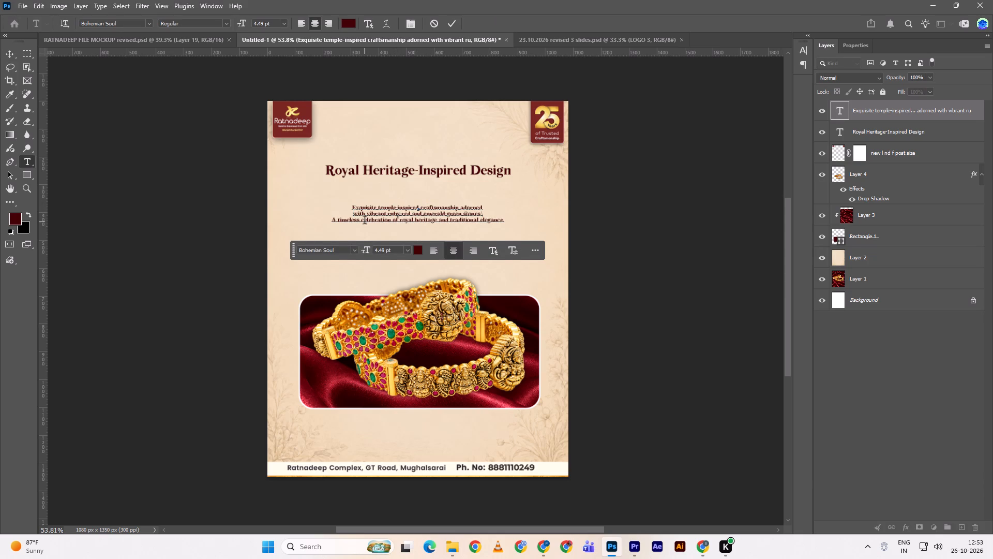
scroll(457, 133, "up", 1)
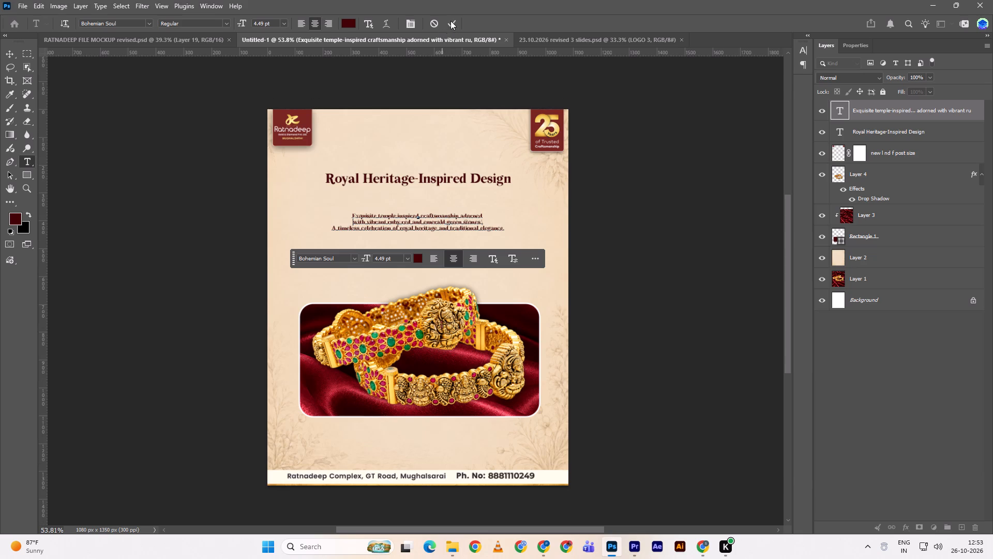
left_click(454, 21)
Enlarge the three-line product description to about 6.32 pt, keeping it centred under the heading.
key("ctrl+t")
left_click_drag(507, 223, 545, 219, "alt")
left_click(545, 219, "alt")
left_click(506, 21)
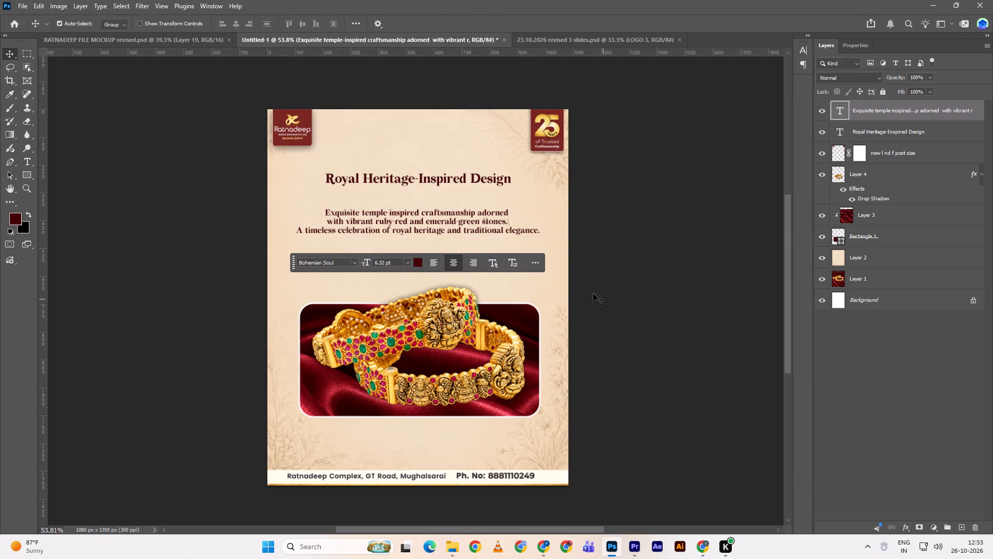
Delete the line "A timeless celebration of royal heritage and traditional elegance." from the product description.
triple_click(453, 227)
left_click(453, 227)
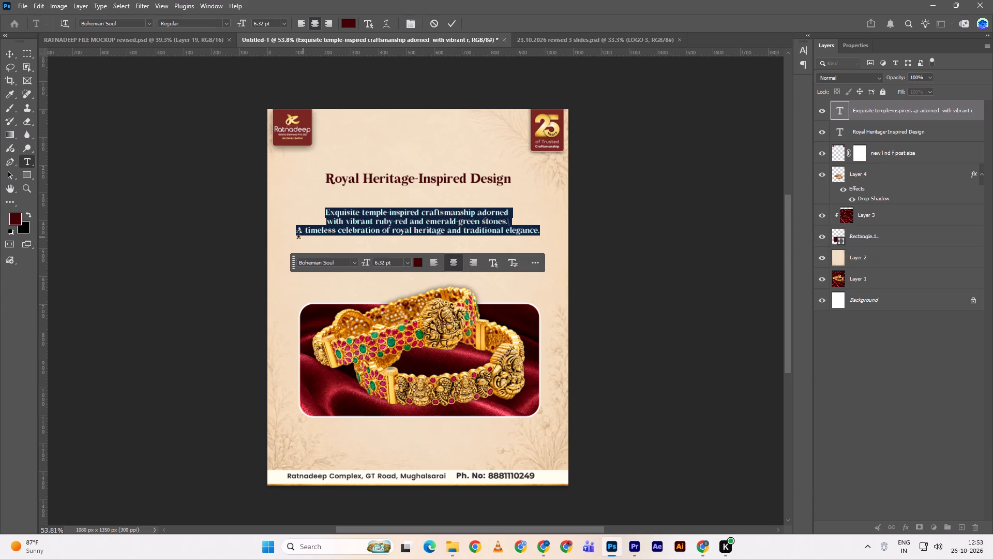
left_click_drag(295, 233, 550, 237)
left_click(550, 237)
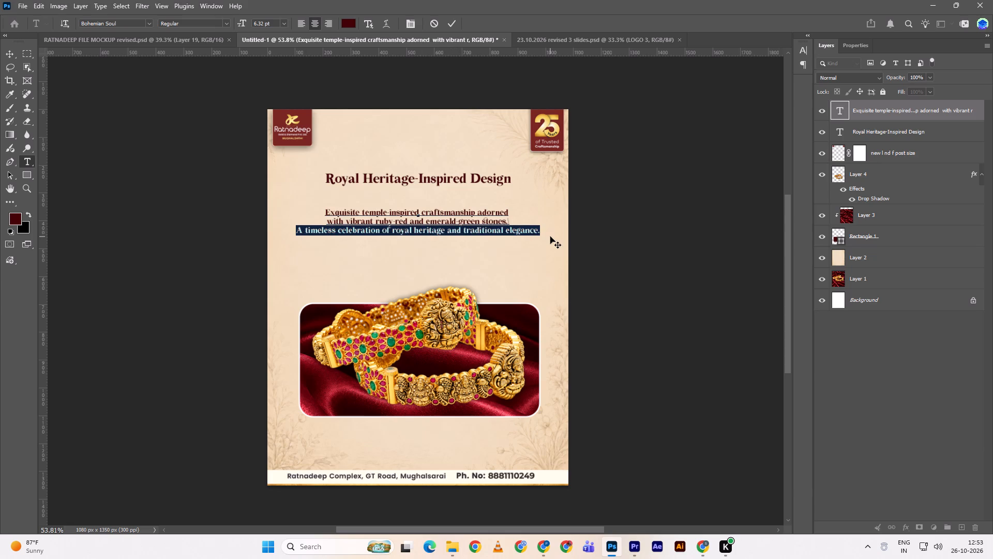
key("BackSpace")
left_click(452, 25)
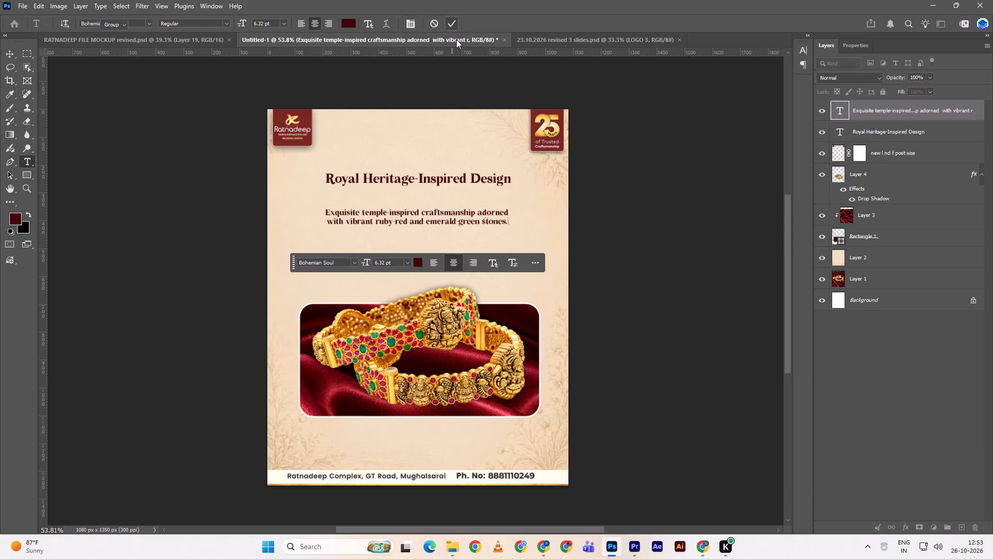
Scale the remaining two-line description up to about 142%, or 9 pt, and shift it slightly down below the heading.
key("ctrl+t")
left_click_drag(514, 224, 553, 216, "alt")
left_click(553, 216, "alt")
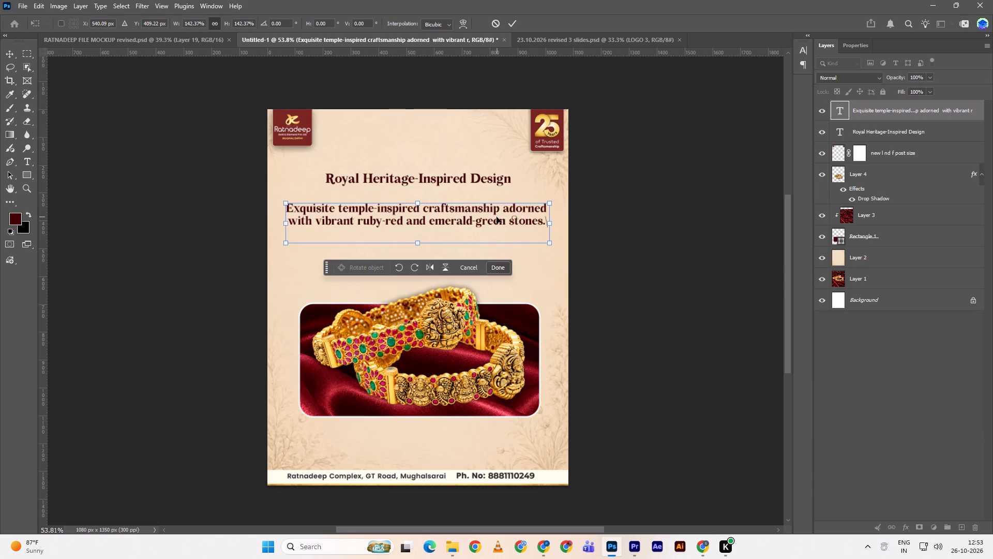
left_click(497, 217)
left_click(500, 221)
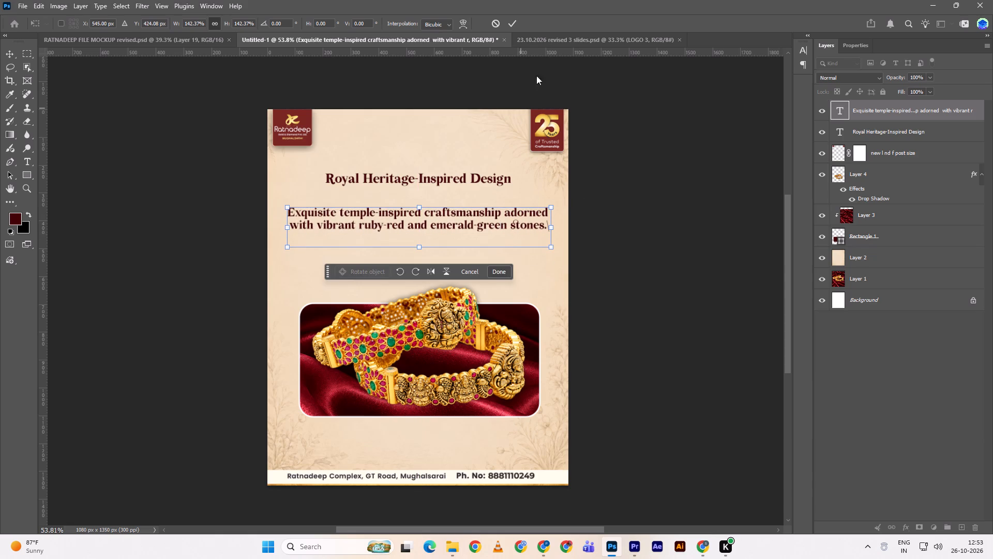
left_click(512, 20)
Insert a line break after "temple-inspired" in the product description, moving "craftsmanship adorned" onto its own line.
triple_click(455, 219)
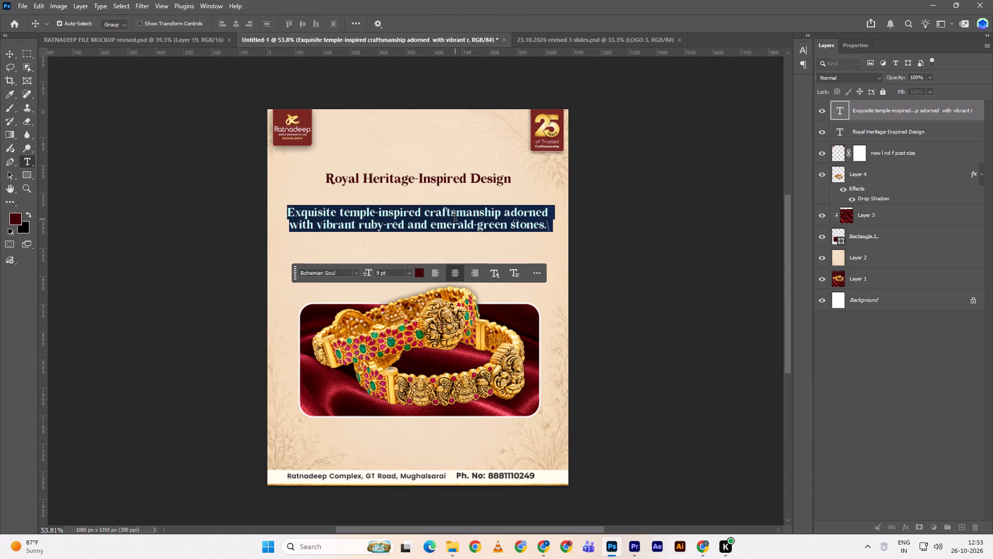
double_click(423, 212)
double_click(425, 212)
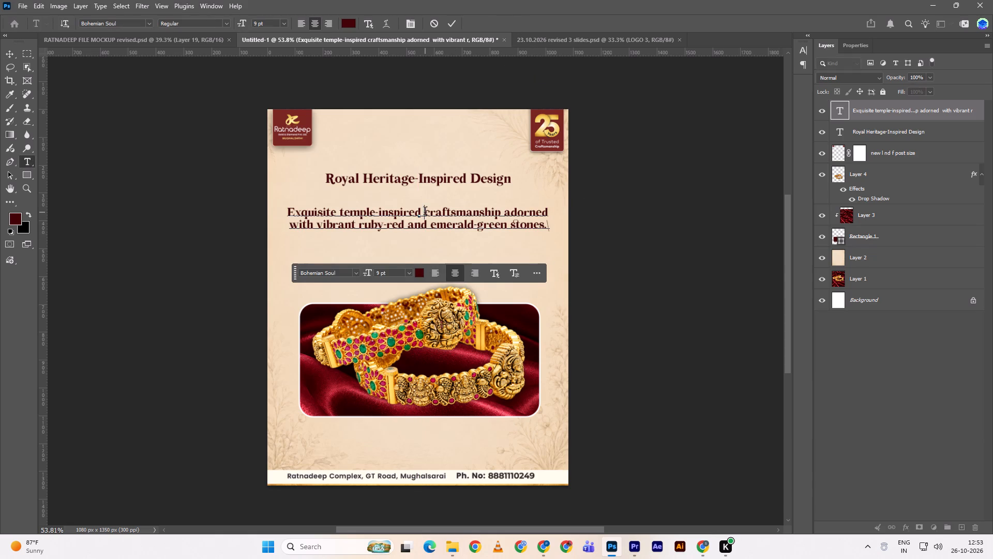
double_click(425, 212)
triple_click(425, 212)
double_click(425, 212)
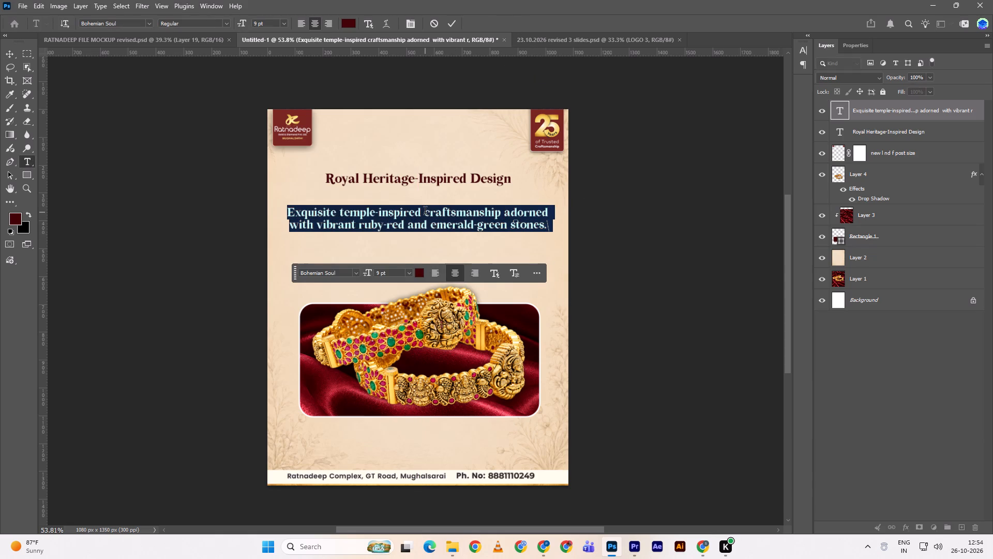
left_click(425, 215)
key("Return")
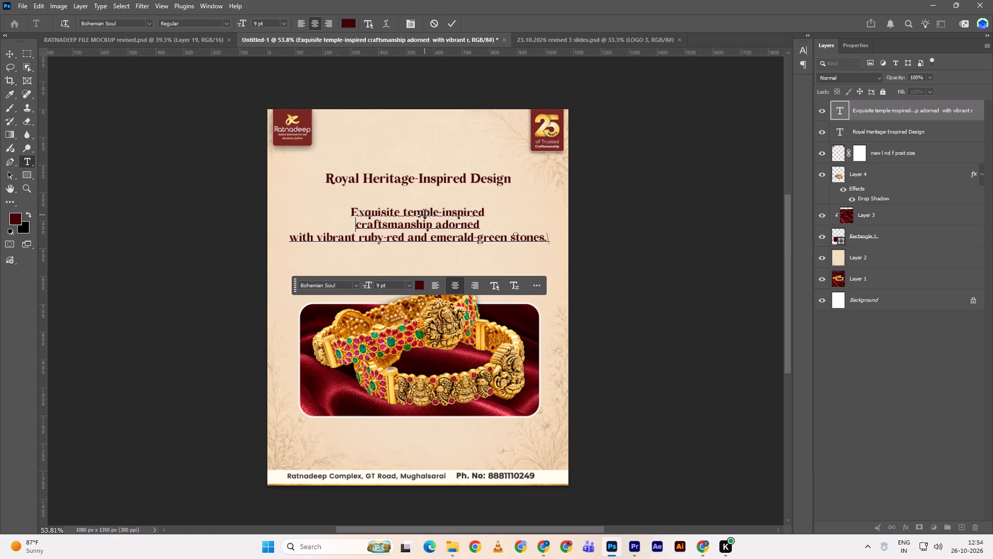
Join "with vibrant" to the "craftsmanship adorned" line and break the description before "ruby-red" so it runs over three lines.
left_click(287, 237)
double_click(290, 239)
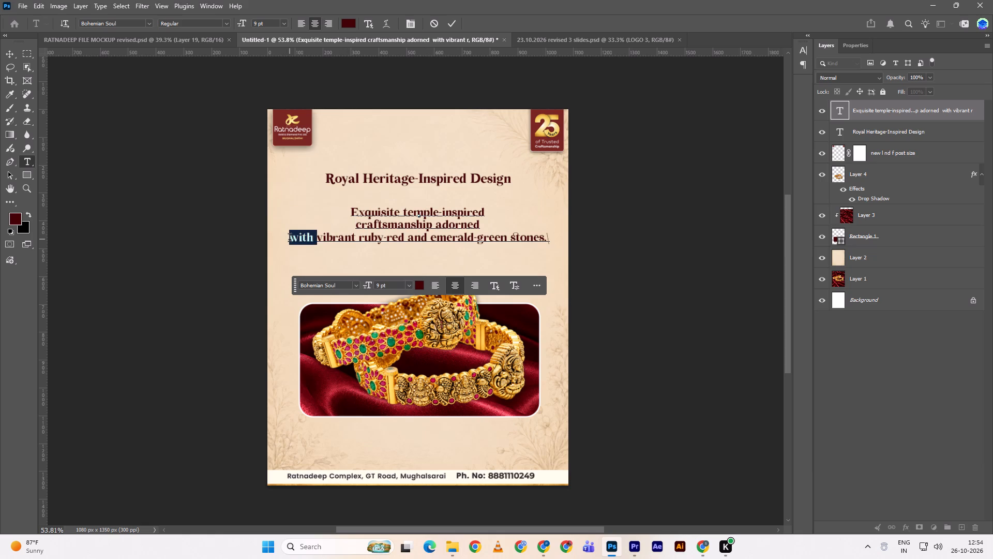
triple_click(290, 239)
double_click(290, 239)
double_click(289, 244)
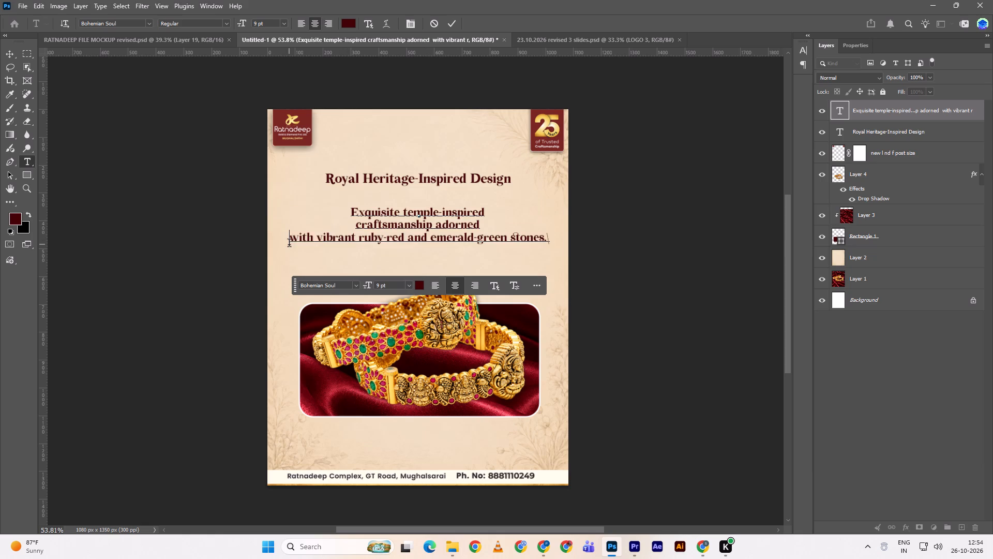
left_click(290, 244)
double_click(291, 239)
triple_click(291, 239)
triple_click(291, 239)
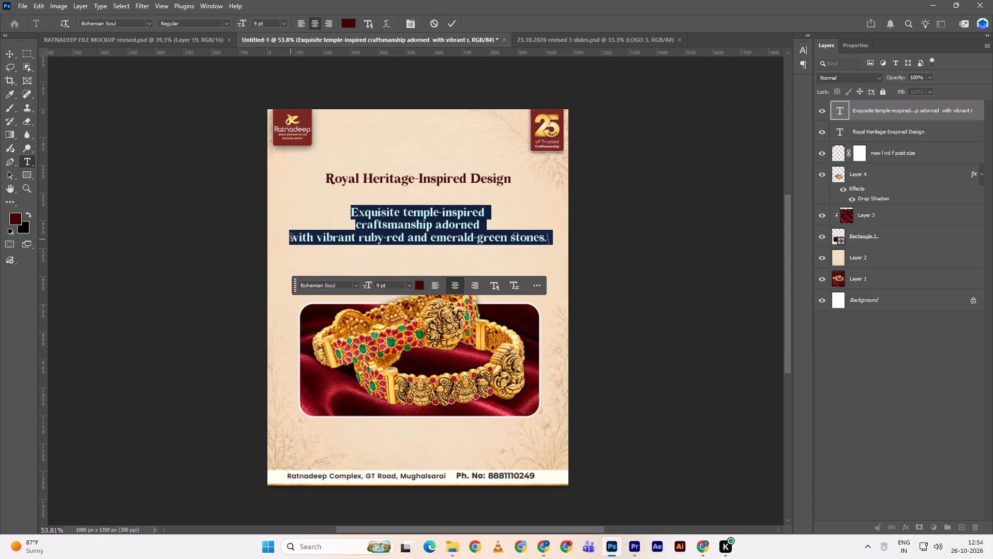
left_click(293, 228)
left_click(290, 238)
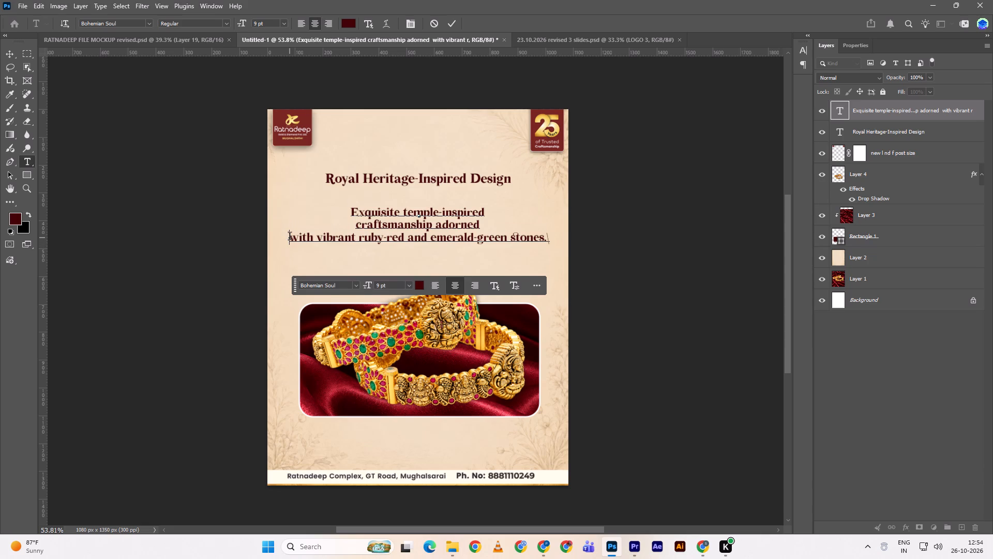
key("BackSpace")
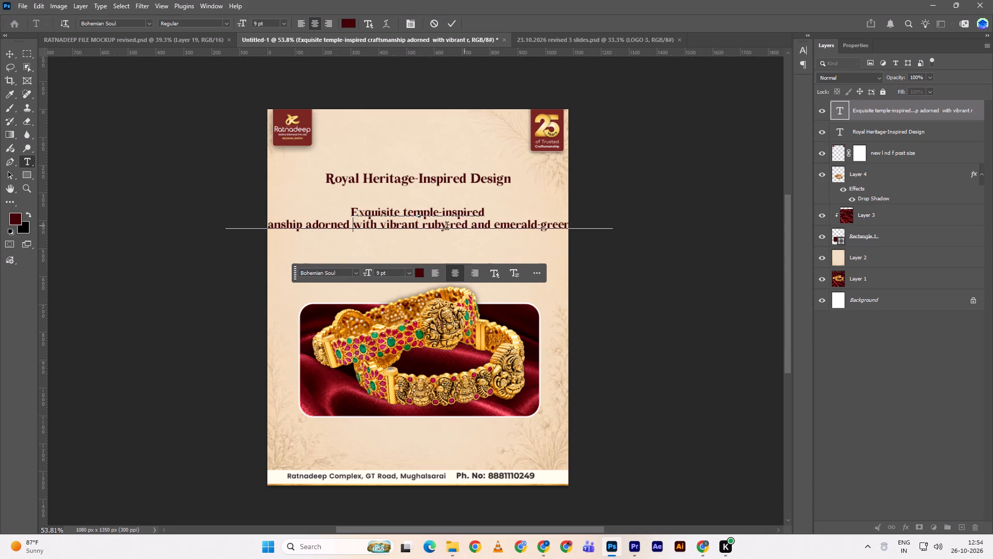
left_click(422, 226)
key("Return")
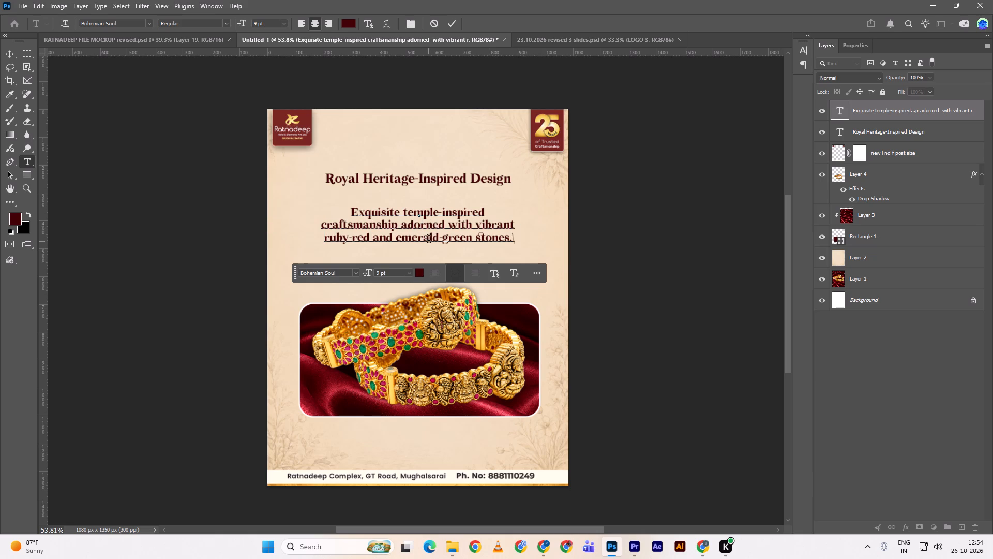
Commit the text edit and scale the three-line product description up to about 108.5%, or 9.77 pt.
double_click(457, 20)
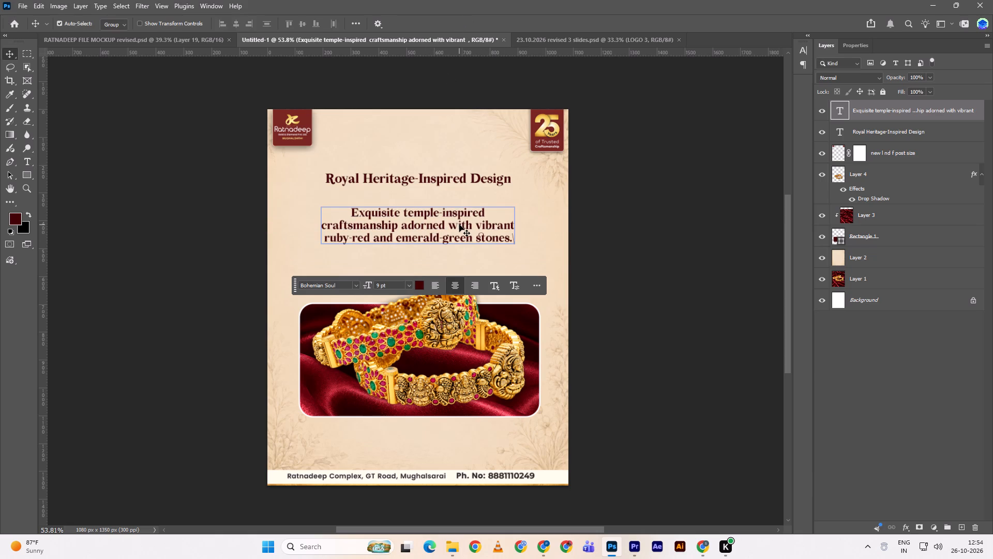
key("ctrl+t")
left_click_drag(517, 233, 527, 232, "alt")
left_click(527, 232, "alt")
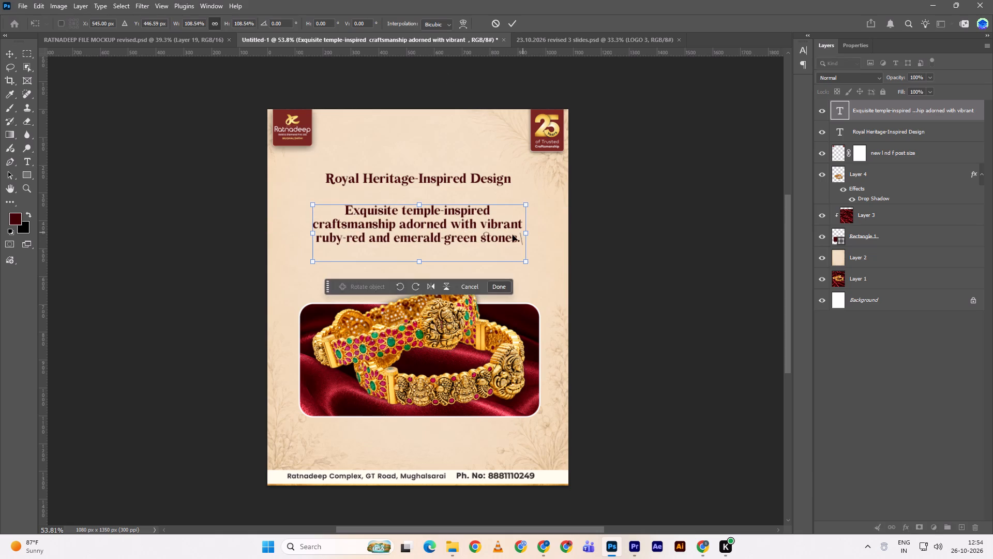
Delete the stray backslash after "stones." at the end of the product description.
triple_click(513, 235)
left_click(513, 235)
triple_click(521, 241)
left_click_drag(522, 241, 526, 242)
key("BackSpace")
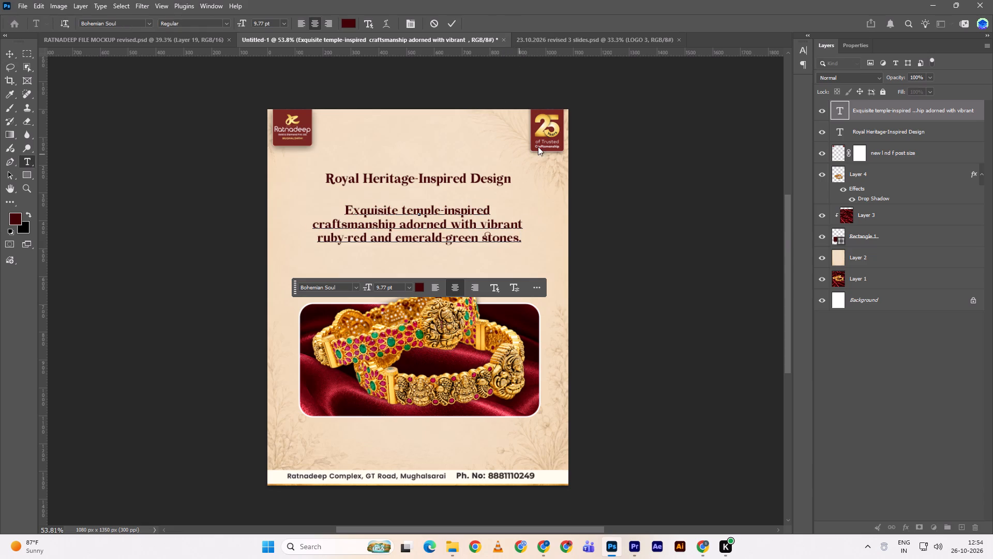
left_click(453, 22)
double_click(504, 237)
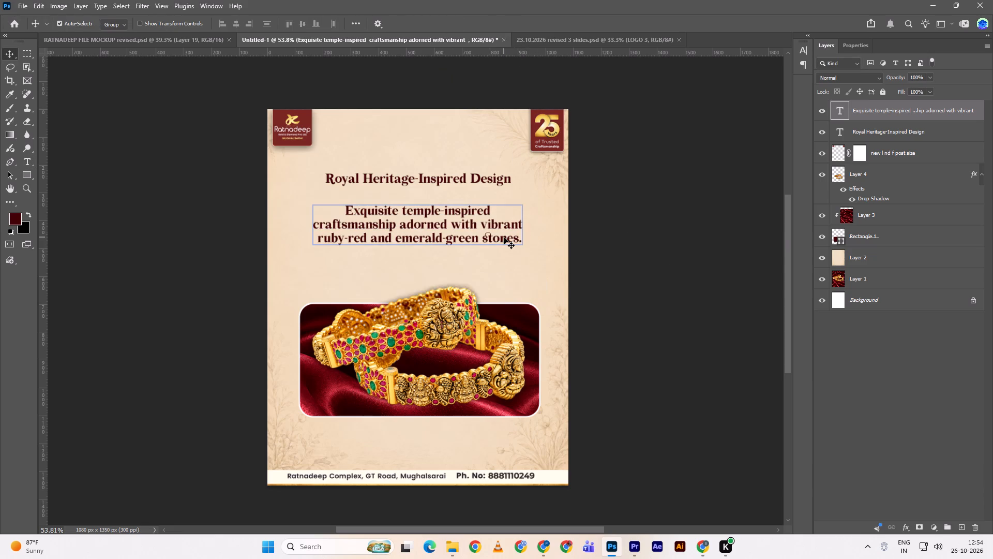
left_click(448, 26)
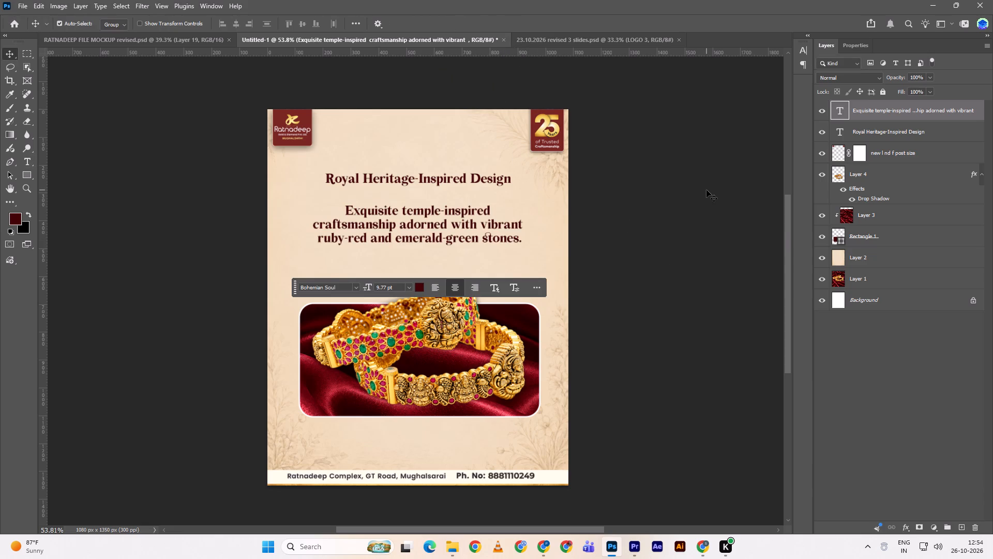
Switch to Chrome and examine the text styling of the RangRasiya post on Instagram, returning to Photoshop.
key("alt+Tab")
key("alt+Tab")
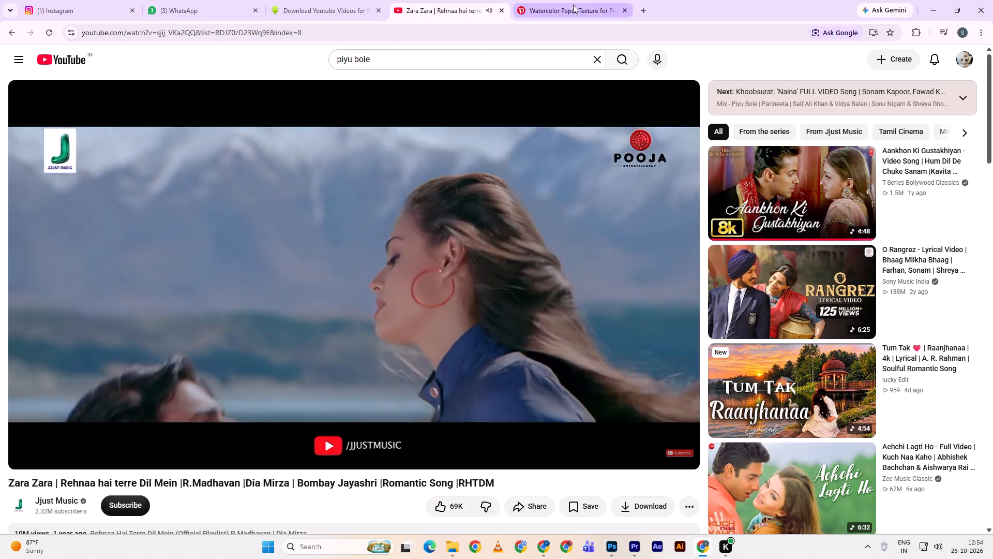
left_click(69, 0)
scroll(427, 236, "down", 1)
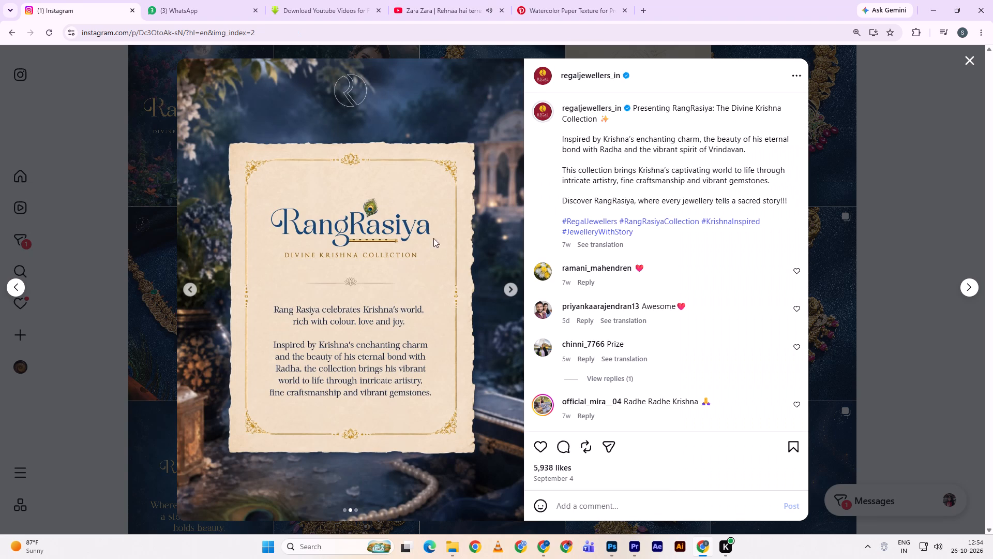
key("alt+Tab")
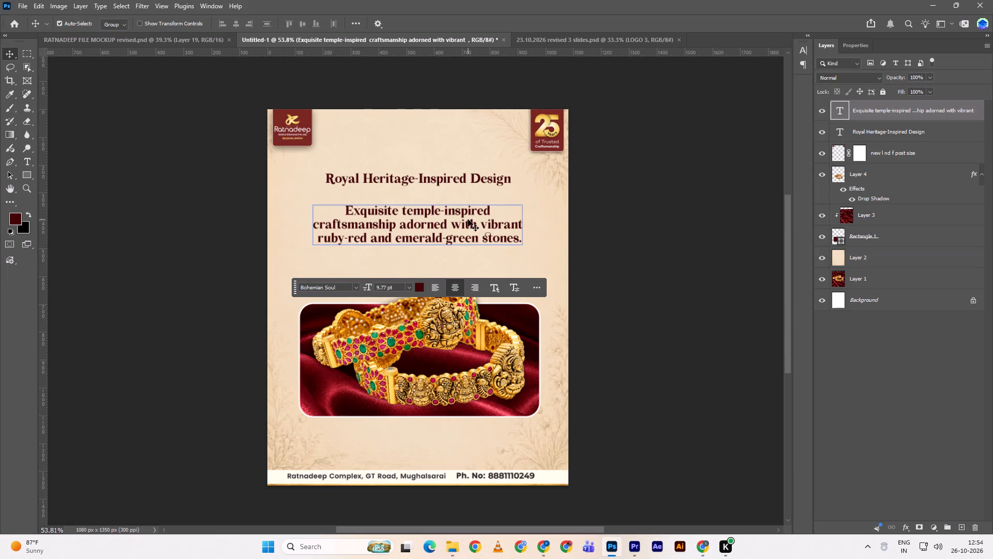
Select the product description text layer and open its font list to preview alternative typefaces.
left_click(593, 244)
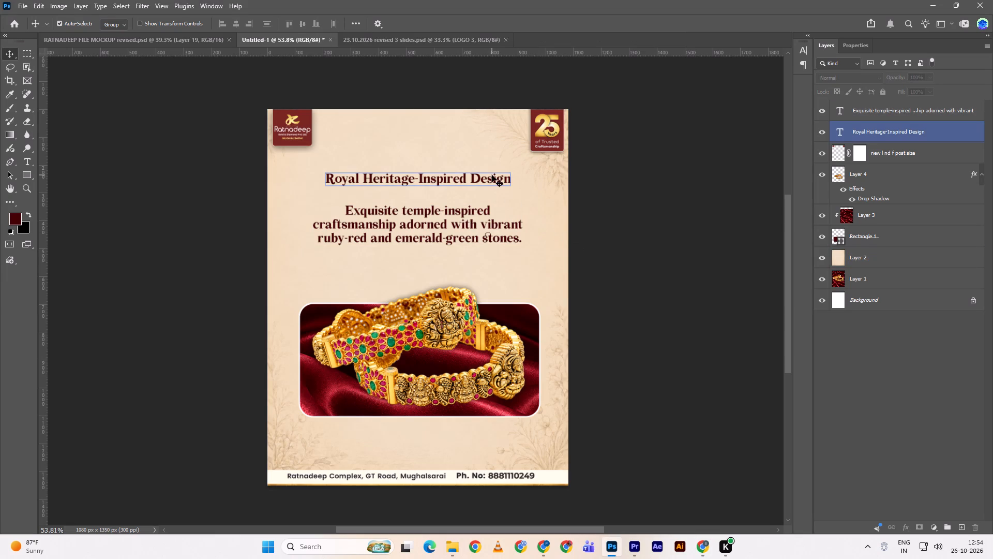
left_click(494, 237)
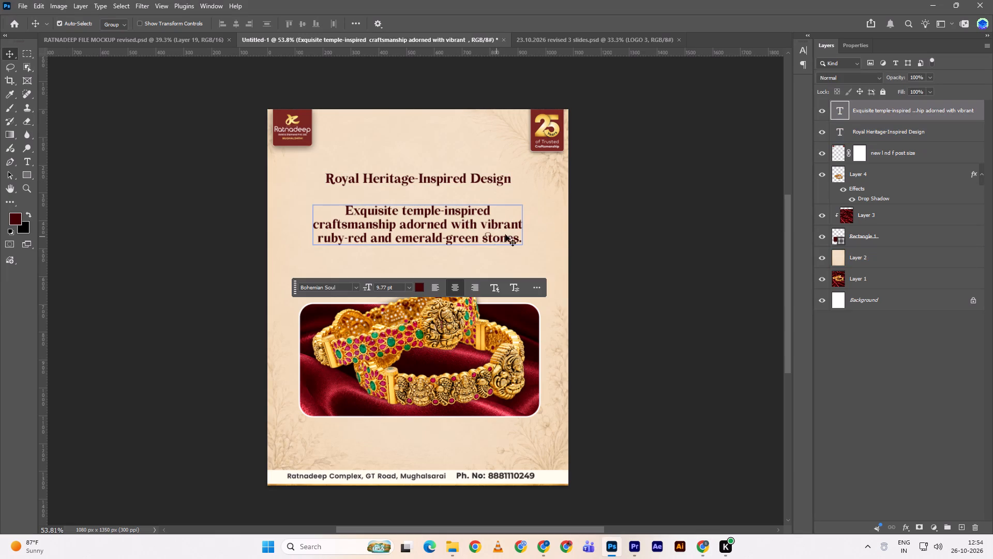
left_click(848, 40)
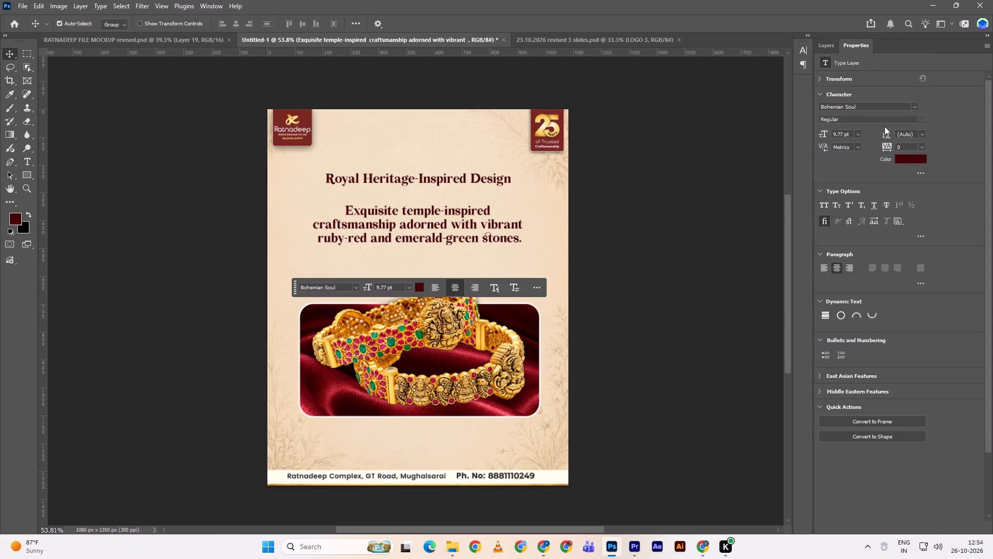
left_click(915, 107)
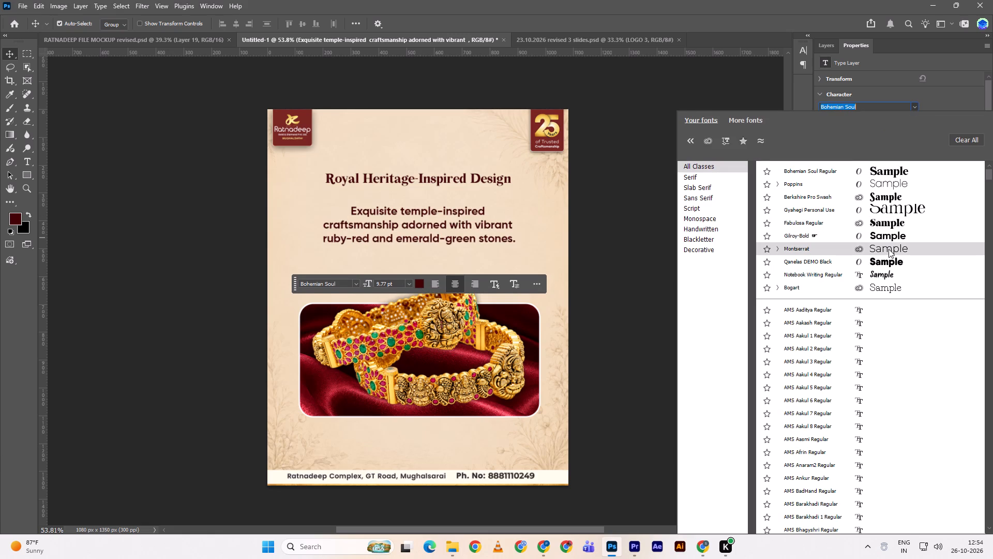
Preview different fonts on the three-line product description and set it to Calisto MT.
scroll(890, 263, "down", 4)
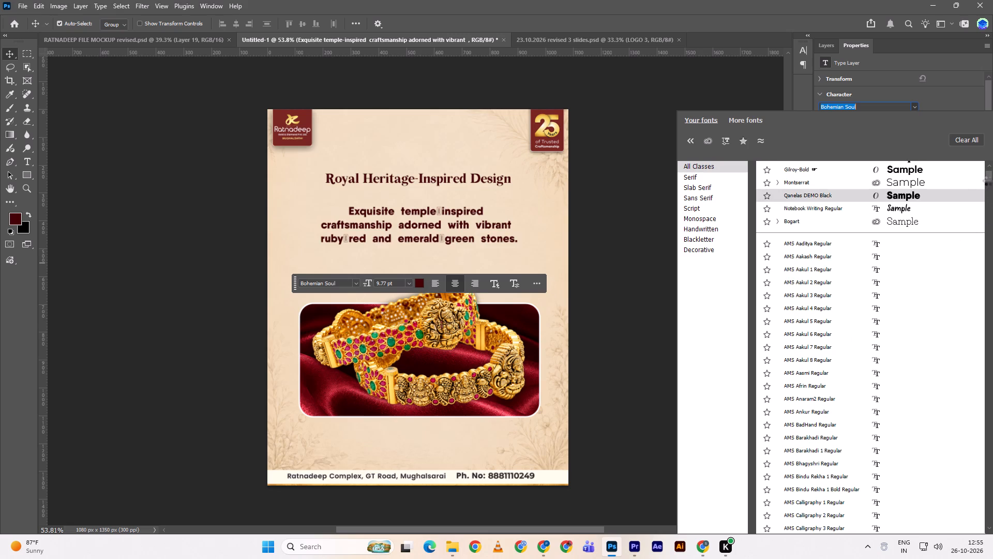
left_click_drag(991, 174, 989, 227)
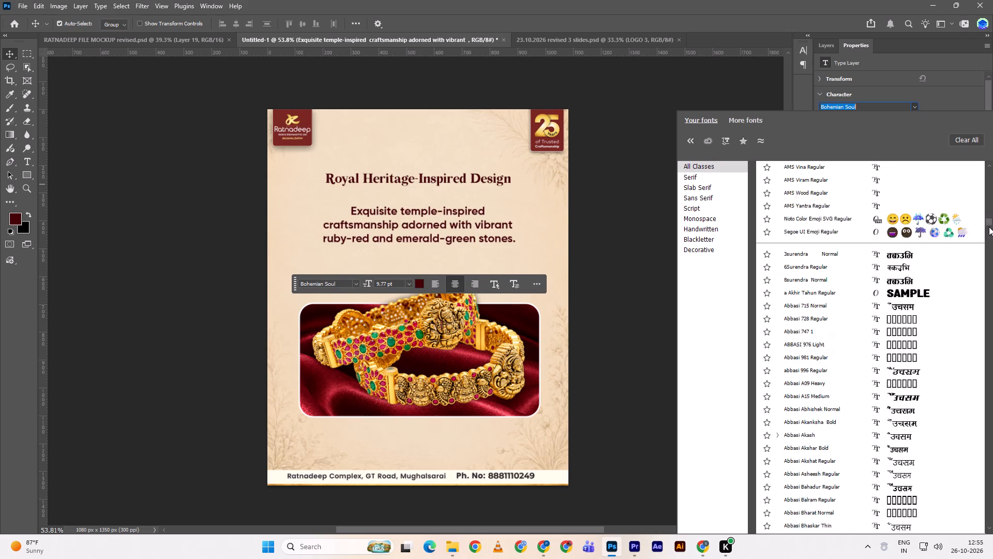
left_click_drag(989, 227, 991, 274)
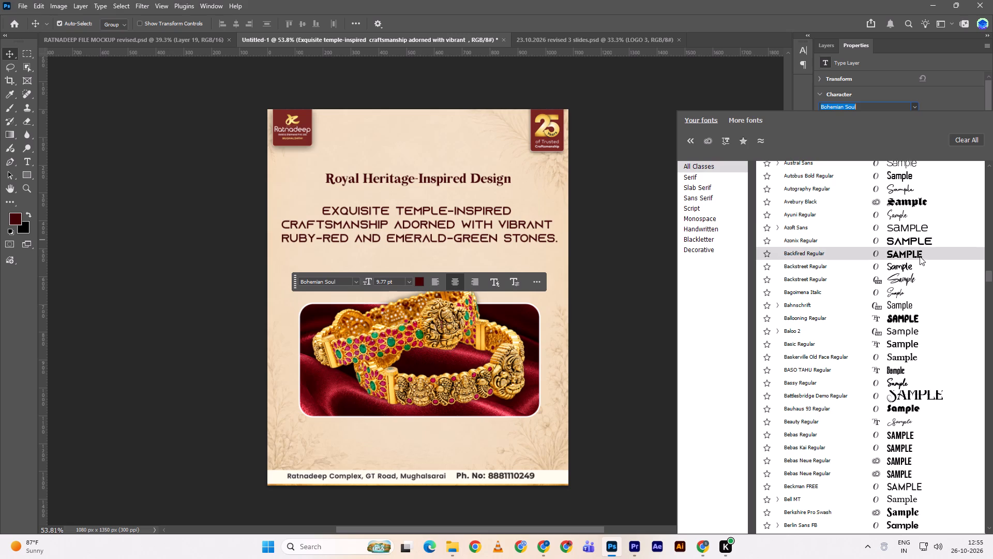
scroll(920, 256, "down", 5)
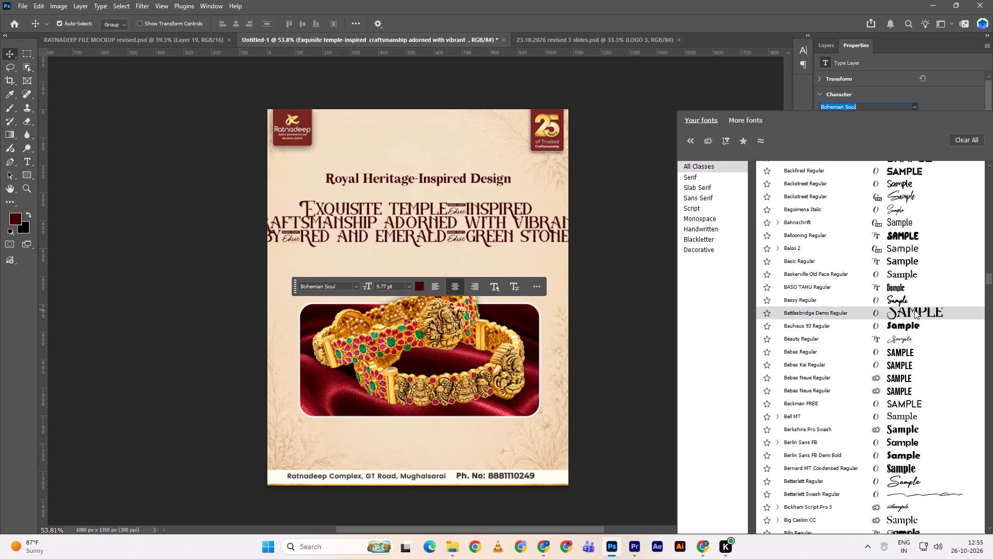
scroll(914, 297, "down", 5)
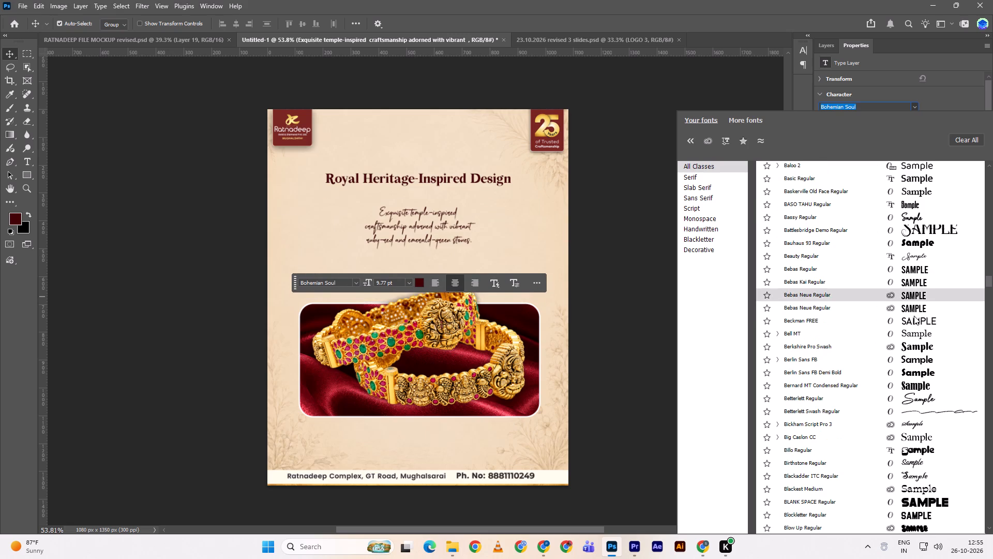
scroll(914, 316, "down", 5)
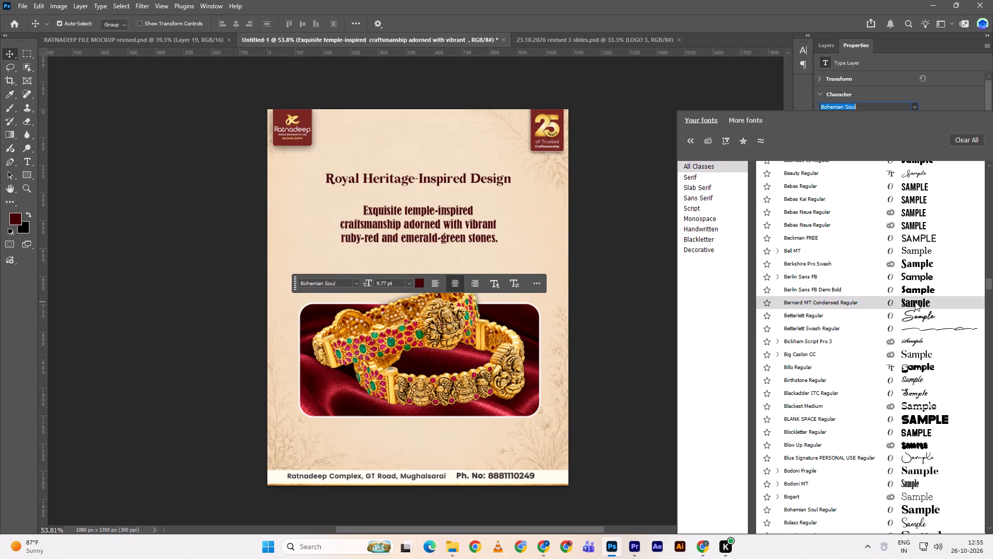
scroll(915, 302, "down", 4)
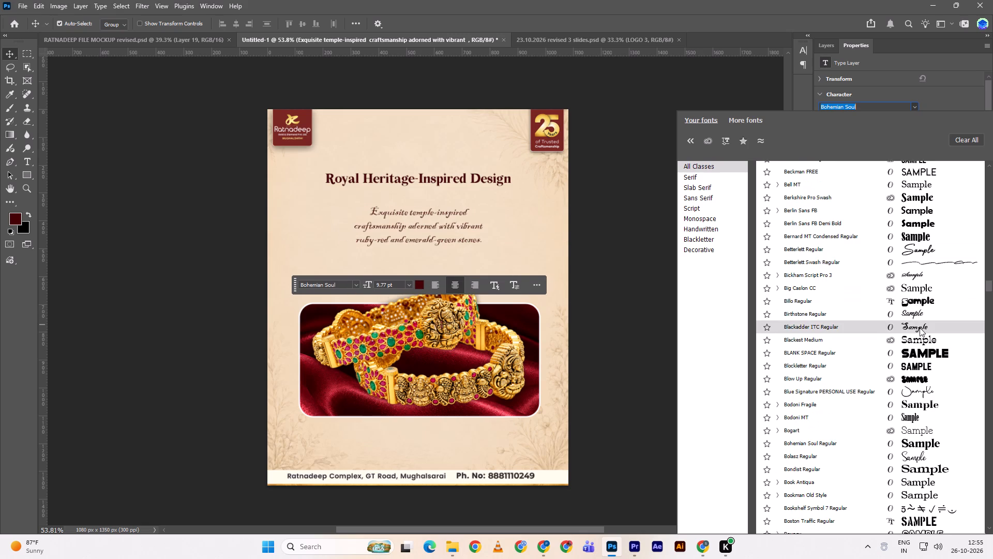
scroll(921, 333, "down", 1)
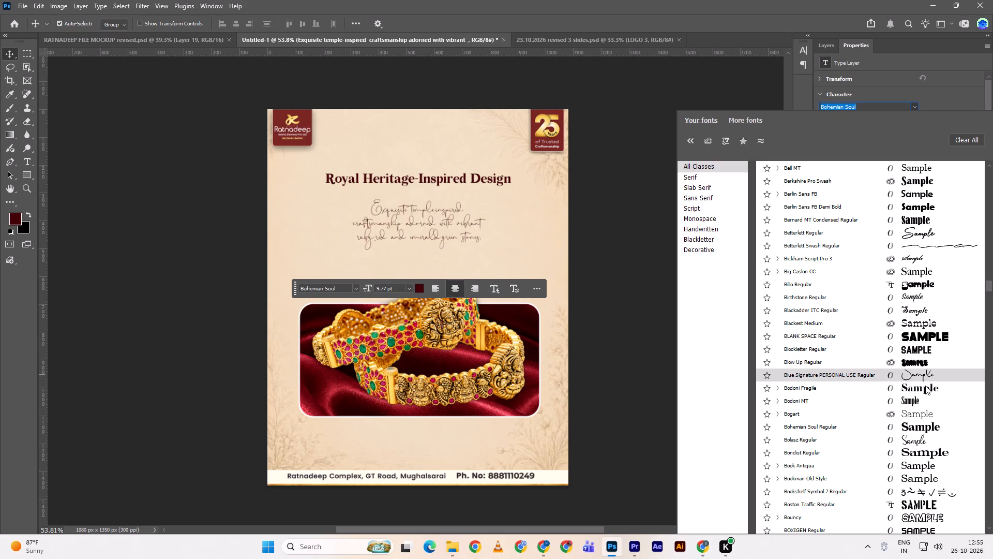
scroll(928, 421, "down", 3)
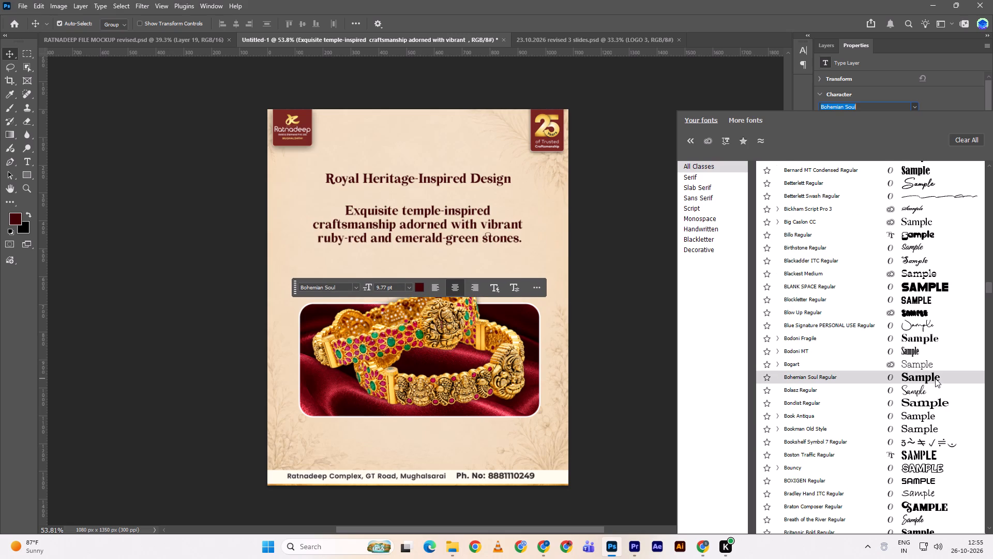
scroll(935, 378, "down", 9)
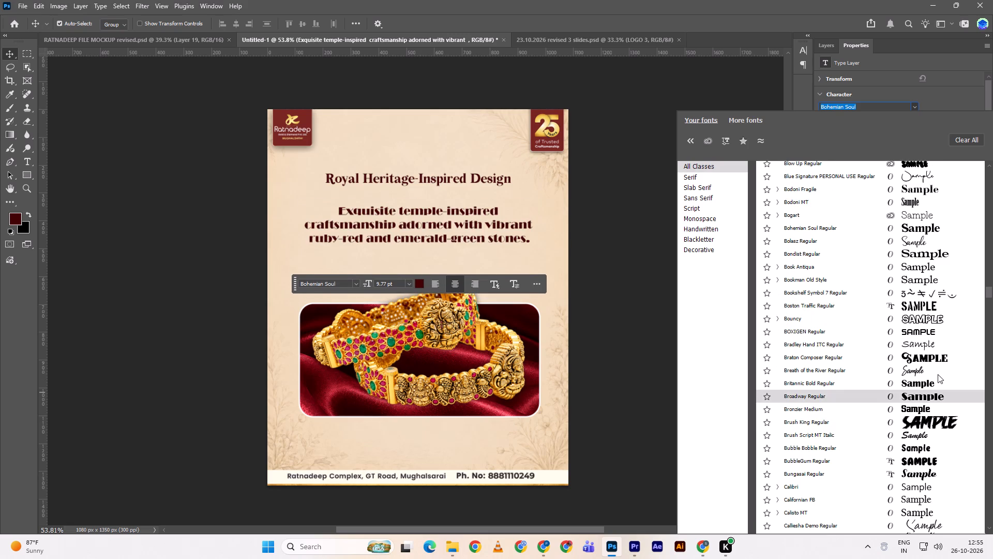
scroll(939, 365, "down", 6)
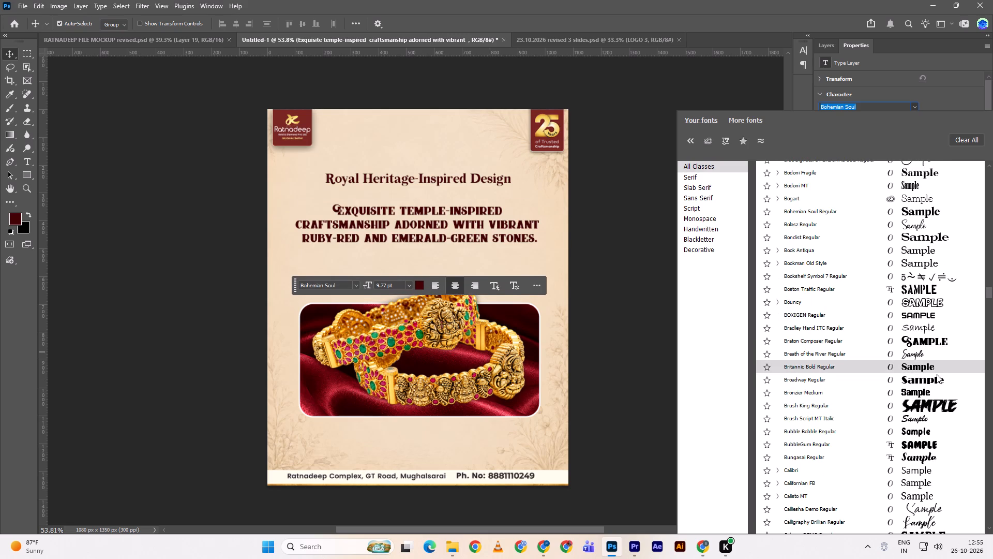
scroll(937, 374, "down", 3)
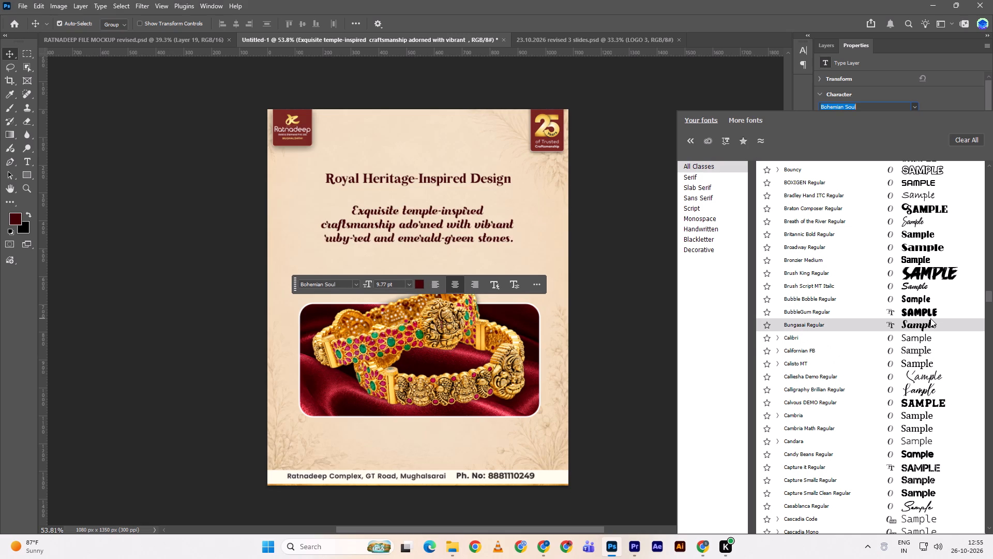
left_click(927, 358)
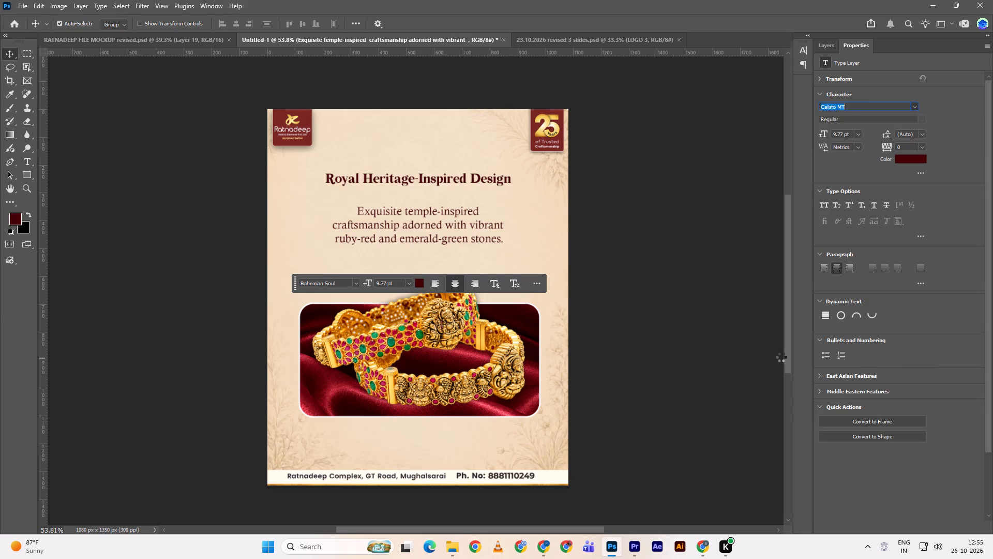
Scale the three-line product description up to about 123%, or 12 pt, and reposition it just below the heading.
key("ctrl+t")
left_click_drag(509, 232, 532, 229, "alt")
left_click_drag(504, 232, 503, 240)
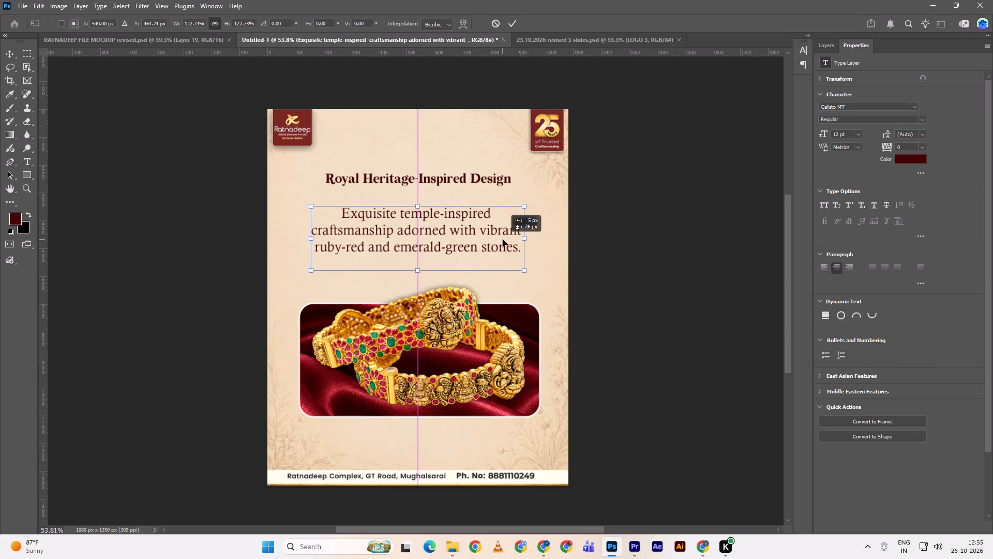
left_click_drag(503, 240, 505, 238)
double_click(507, 23)
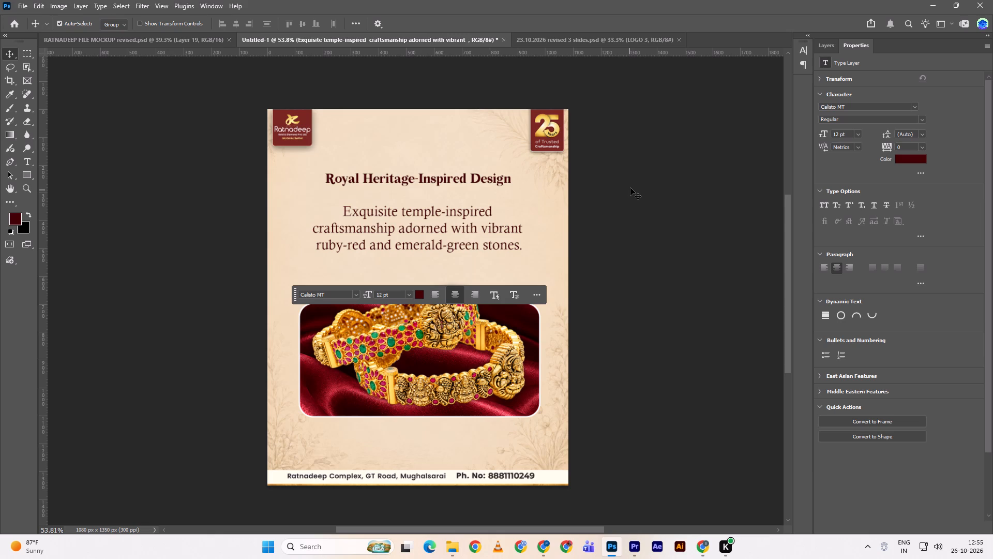
Switch to Chrome, pause the song video playing on YouTube, and return to Photoshop.
key("alt+Tab")
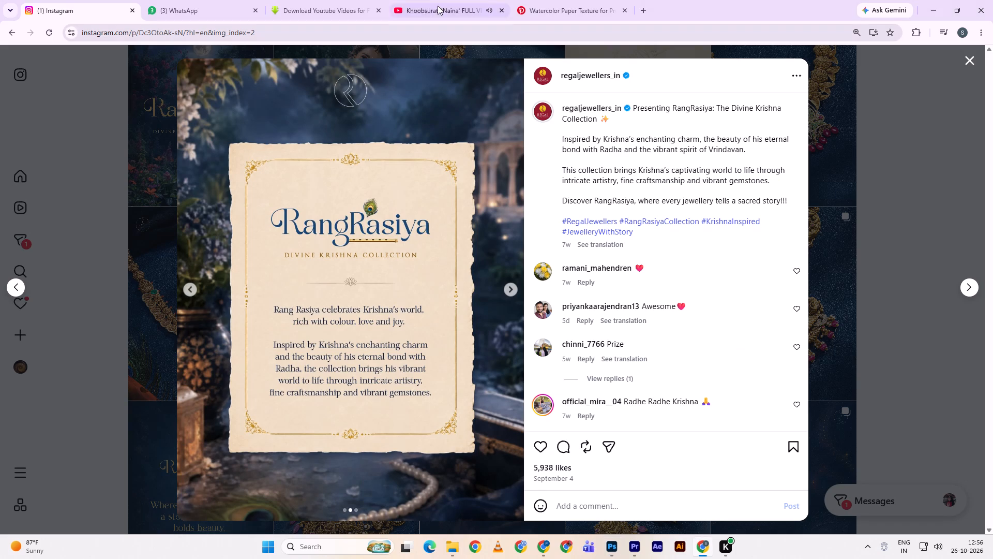
left_click(438, 6)
left_click(420, 198)
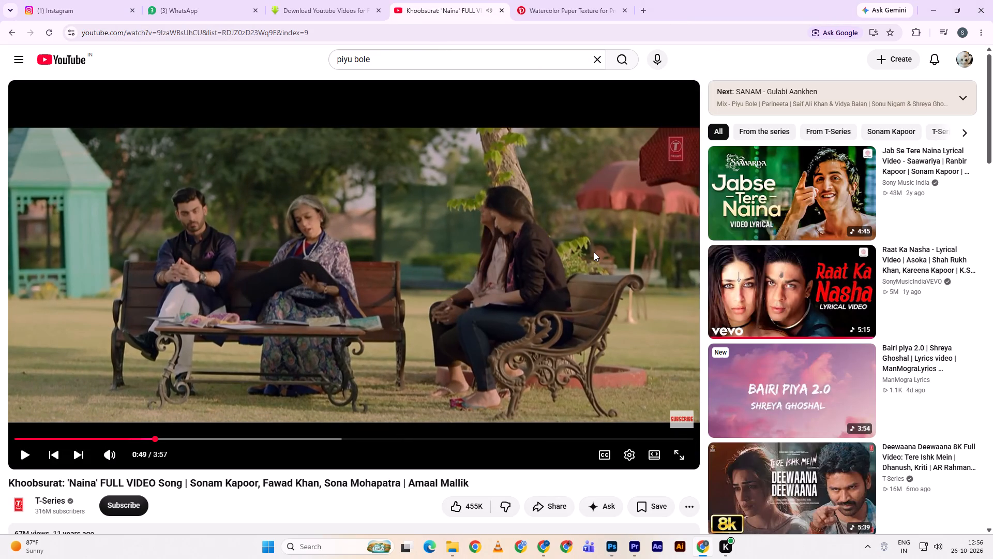
key("alt+Tab")
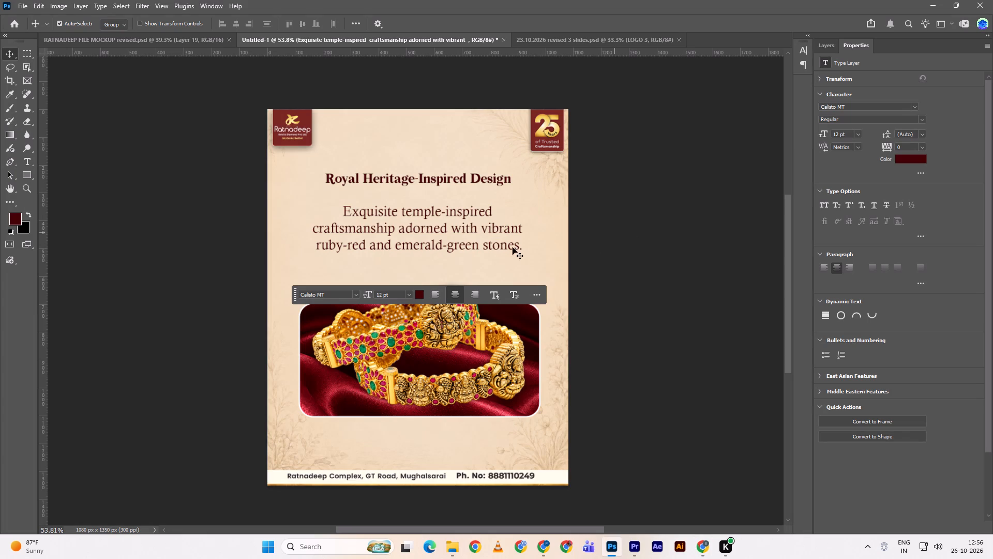
Centre the product description horizontally on the full canvas, then clear the canvas and layer selections.
left_click(485, 249)
key("ctrl+a")
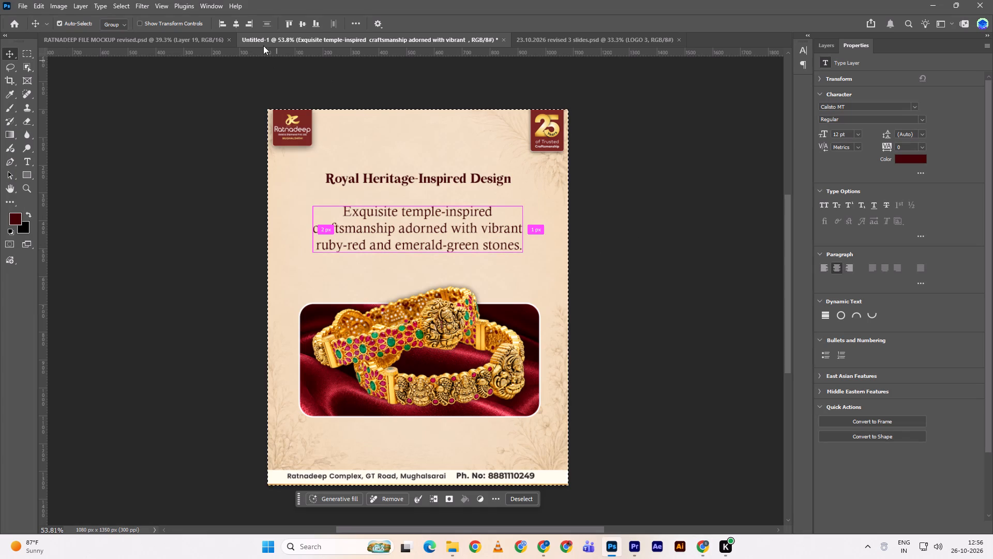
triple_click(235, 25)
triple_click(236, 25)
triple_click(236, 24)
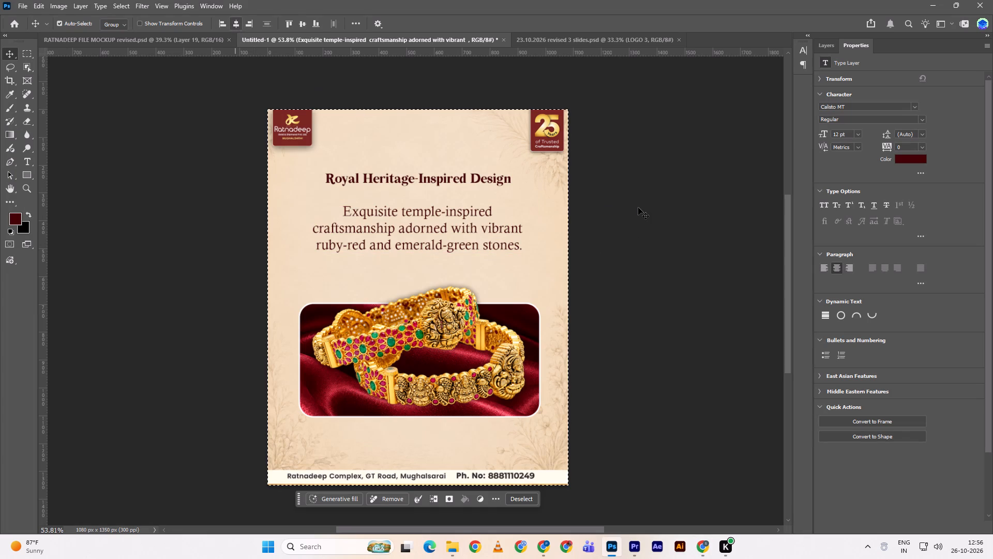
key("ctrl+d")
double_click(641, 207)
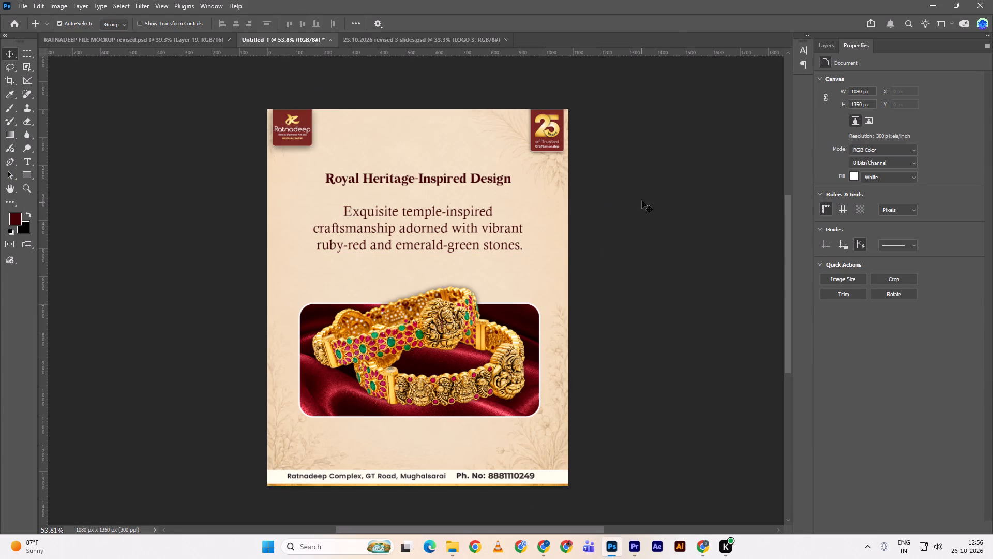
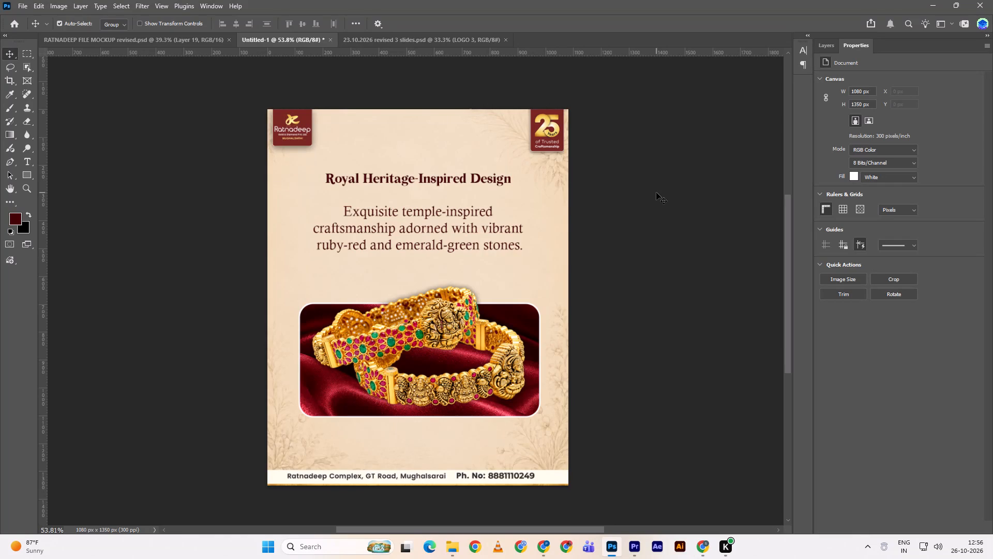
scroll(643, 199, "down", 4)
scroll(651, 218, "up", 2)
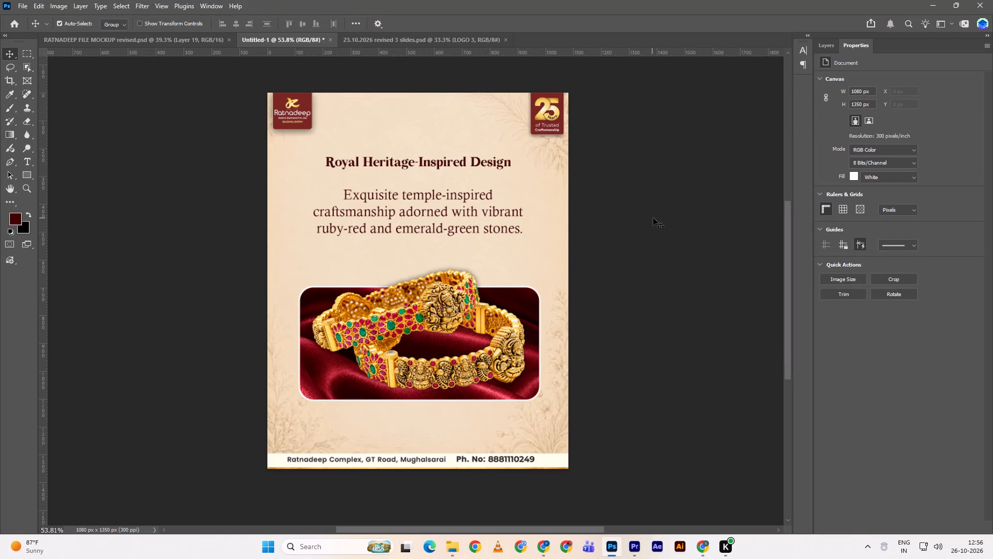
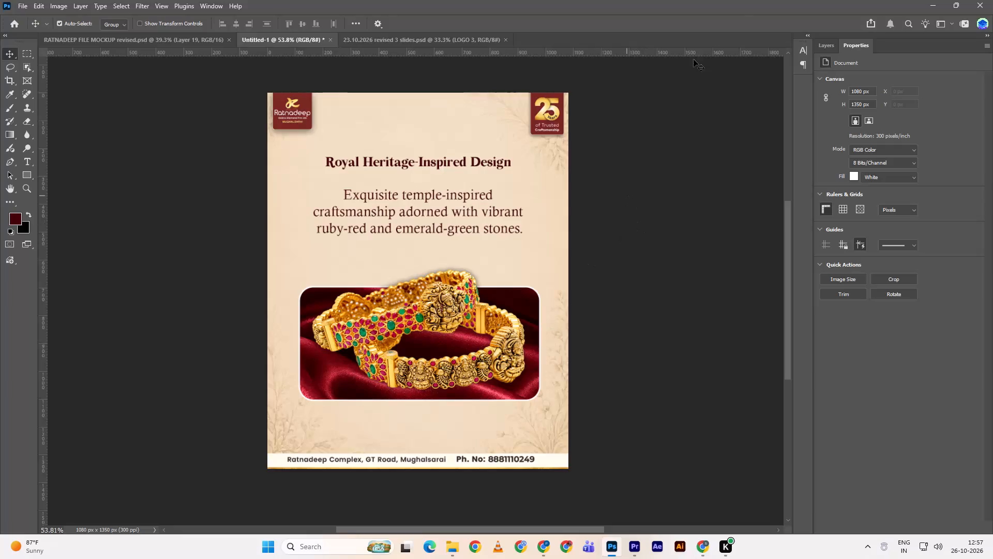
Switch to Chrome to examine the RangRasiya jewellery post on Instagram and the paper-texture designs on Pinterest, and return to the bangles post.
scroll(733, 7, "down", 3)
scroll(594, 279, "up", 4)
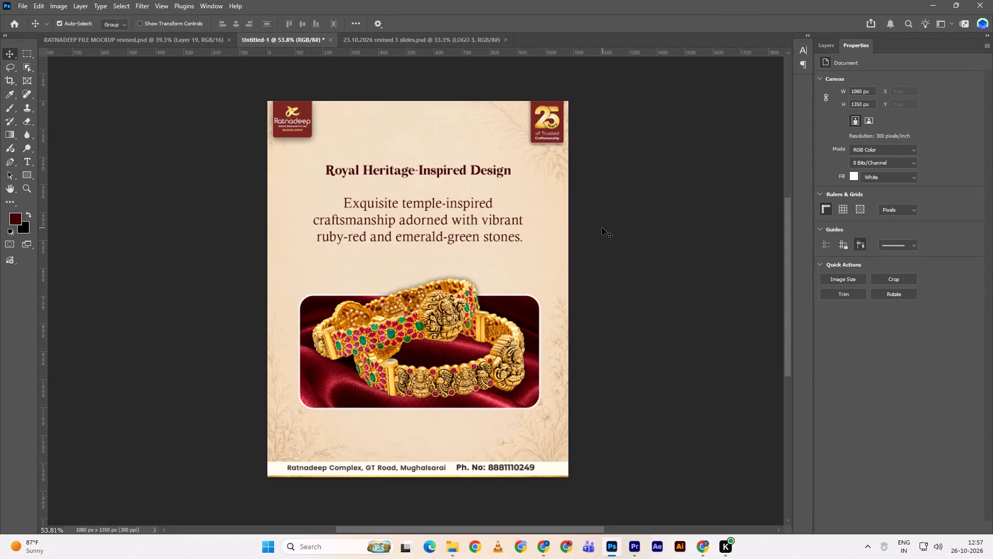
key("alt+Tab")
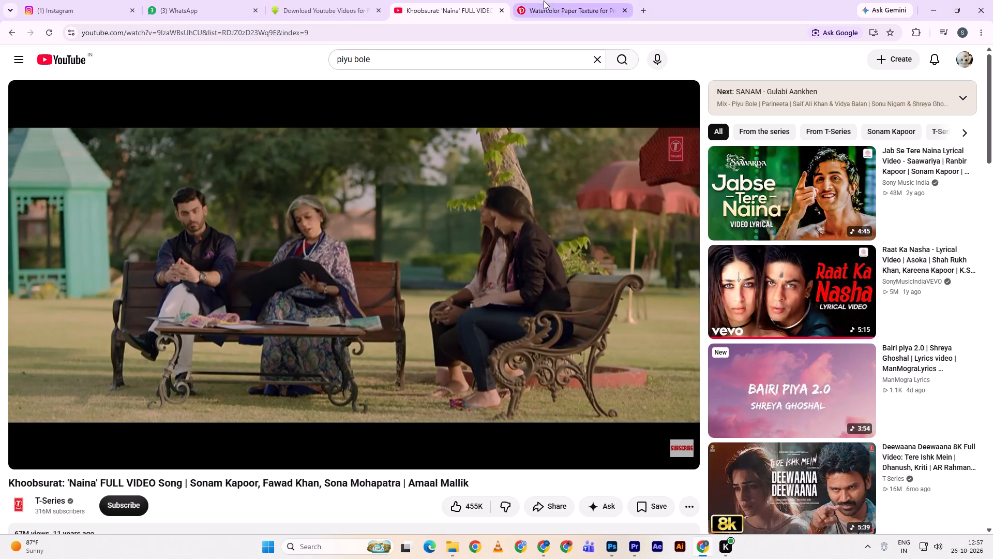
double_click(65, 3)
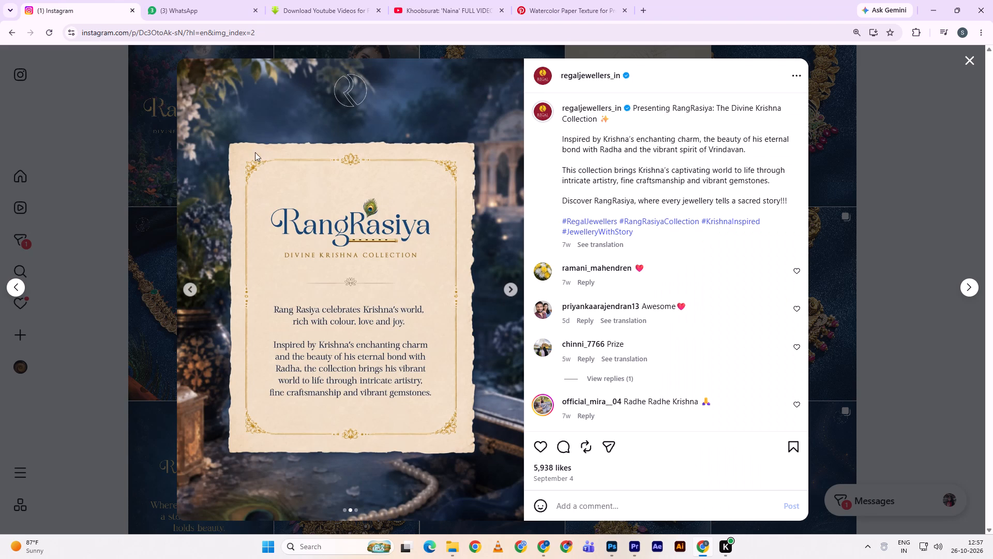
left_click(545, 5)
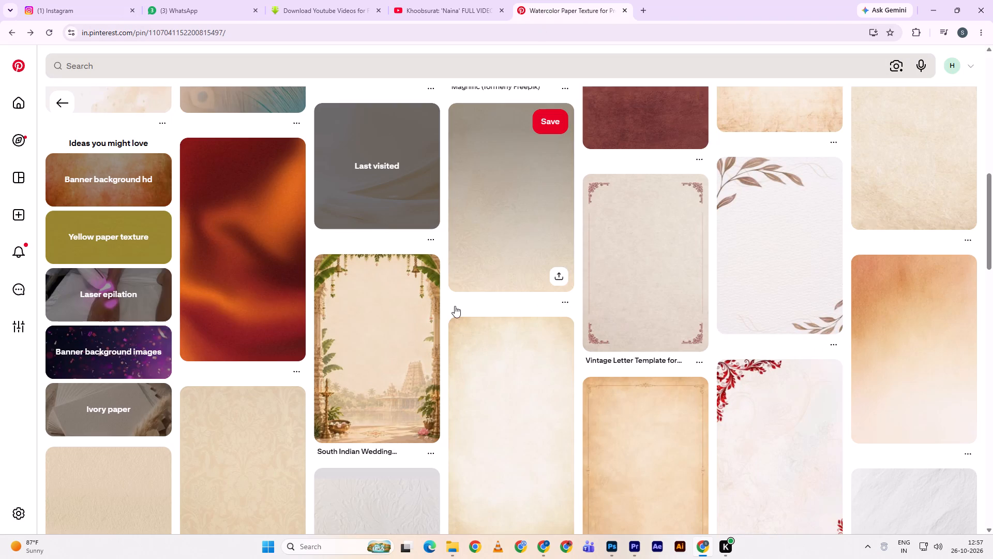
key("alt+Tab")
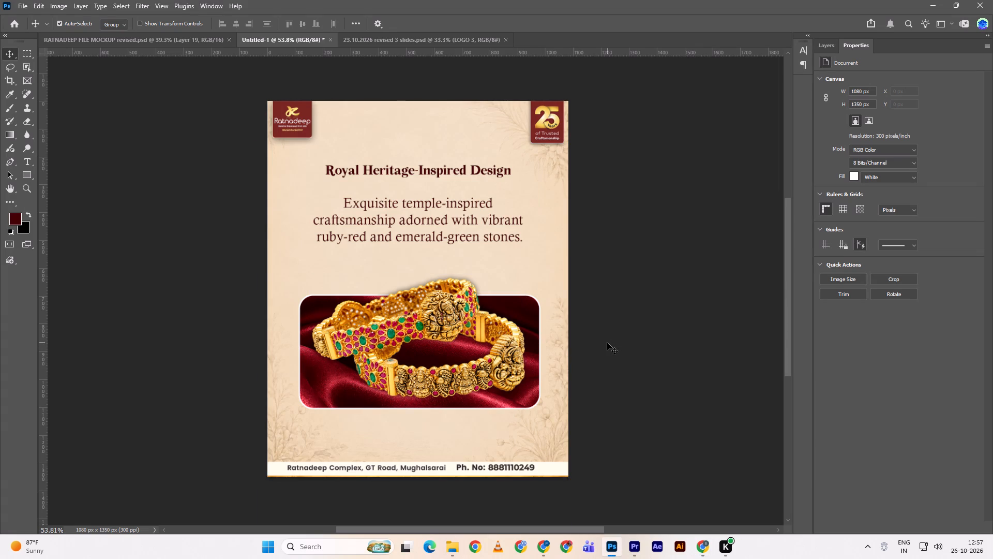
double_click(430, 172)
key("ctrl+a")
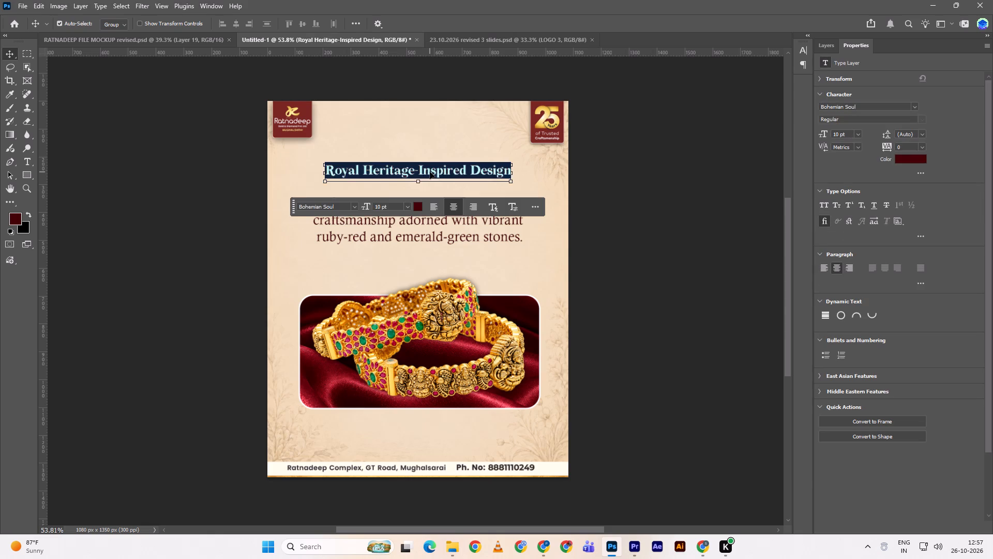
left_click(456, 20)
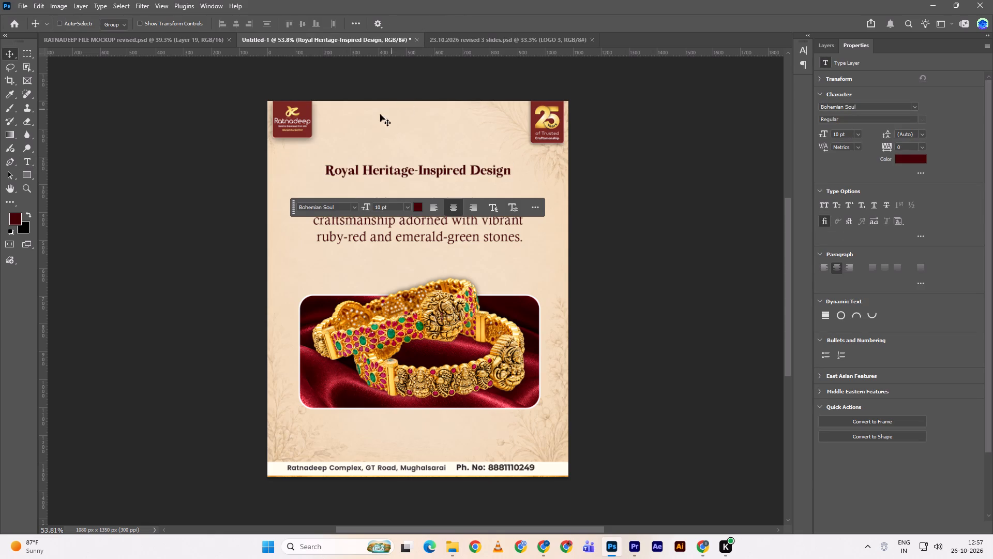
Centre the Royal Heritage-Inspired Design heading horizontally on the canvas, then clear the selection.
key("ctrl+a")
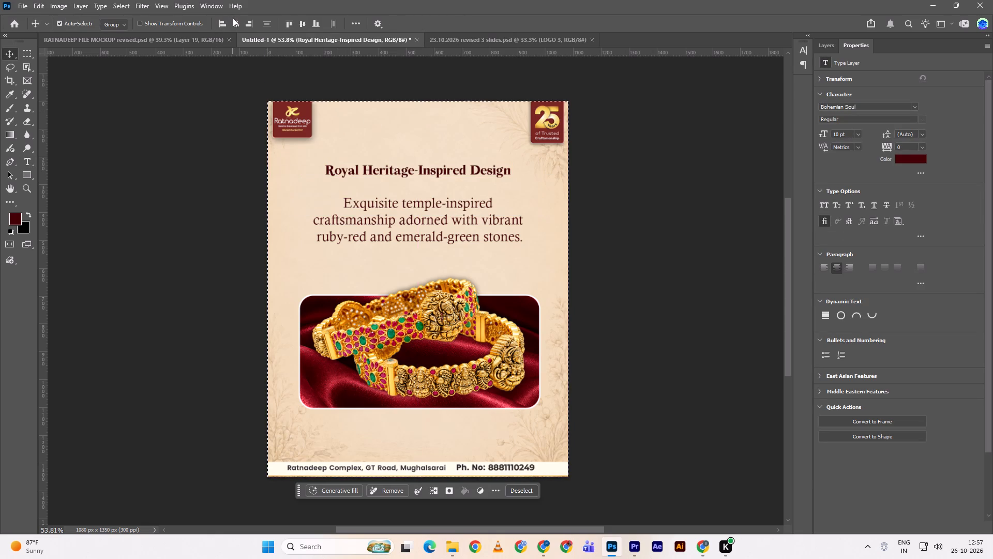
triple_click(233, 18)
key("ctrl+d")
left_click(625, 220)
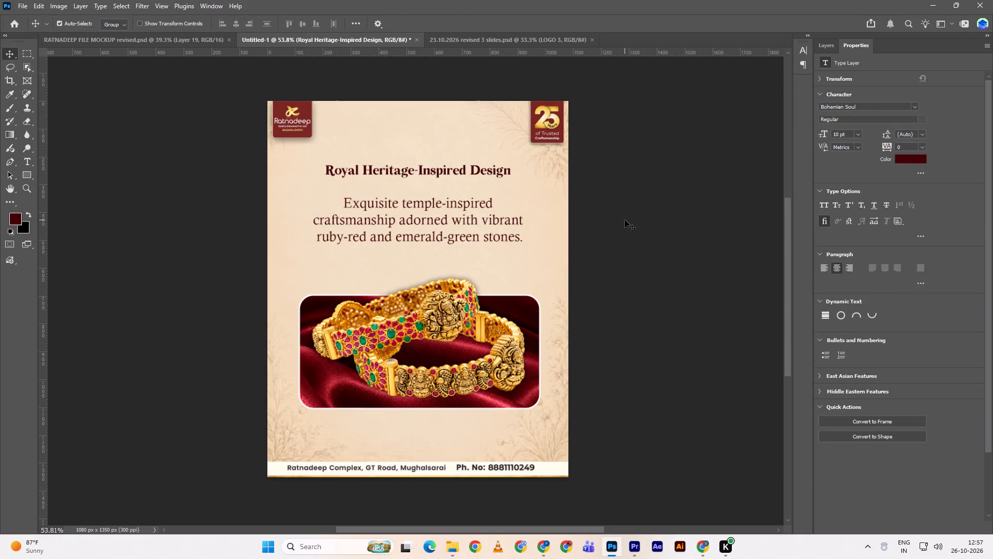
Move the Royal Heritage-Inspired Design heading straight up by 30 px, to a Y position of about 229 px.
scroll(625, 220, "down", 1)
scroll(625, 230, "up", 1)
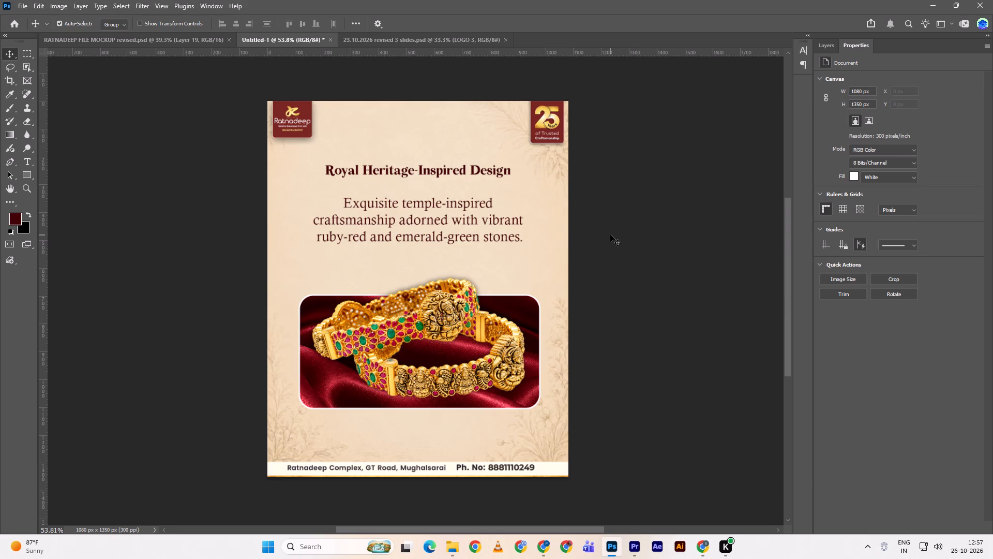
left_click(449, 174)
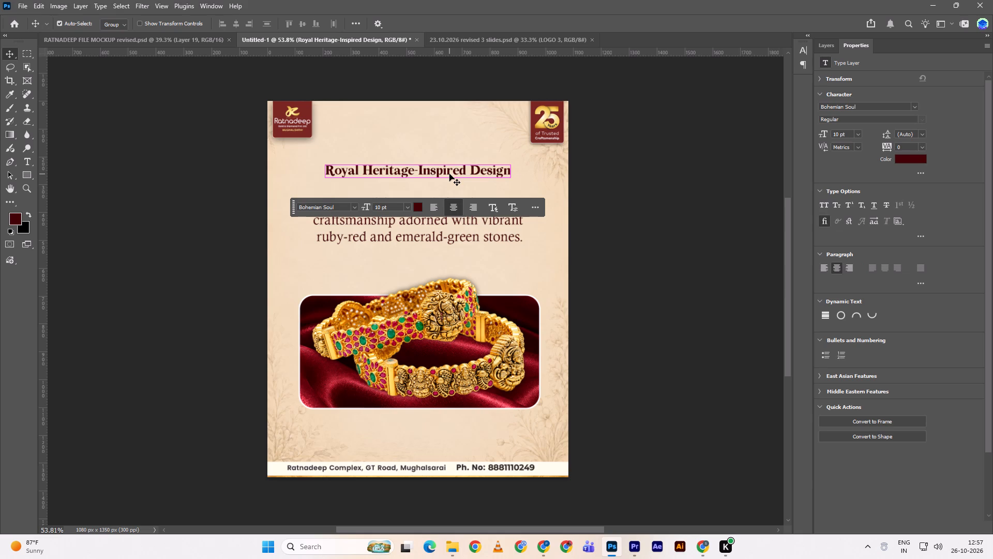
left_click(445, 173)
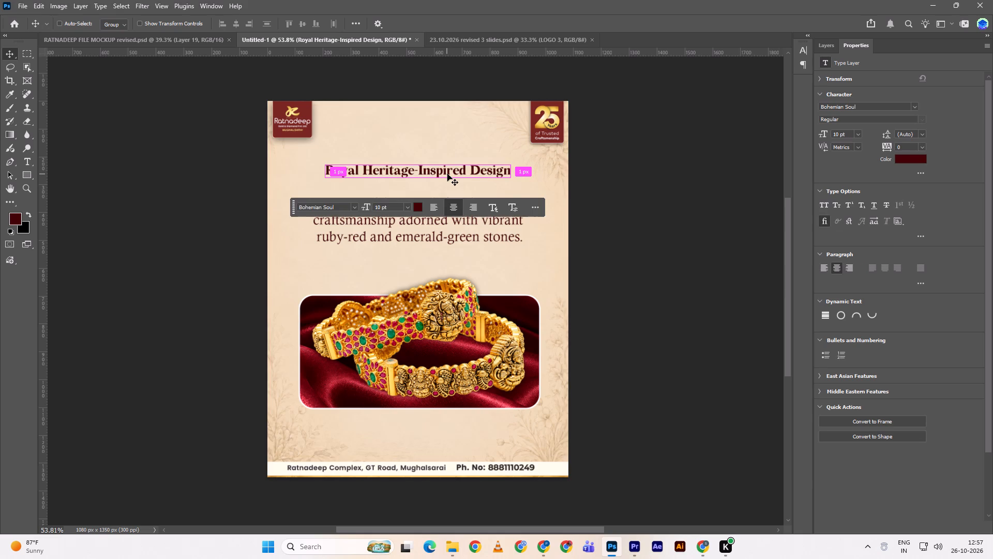
key("ctrl+a")
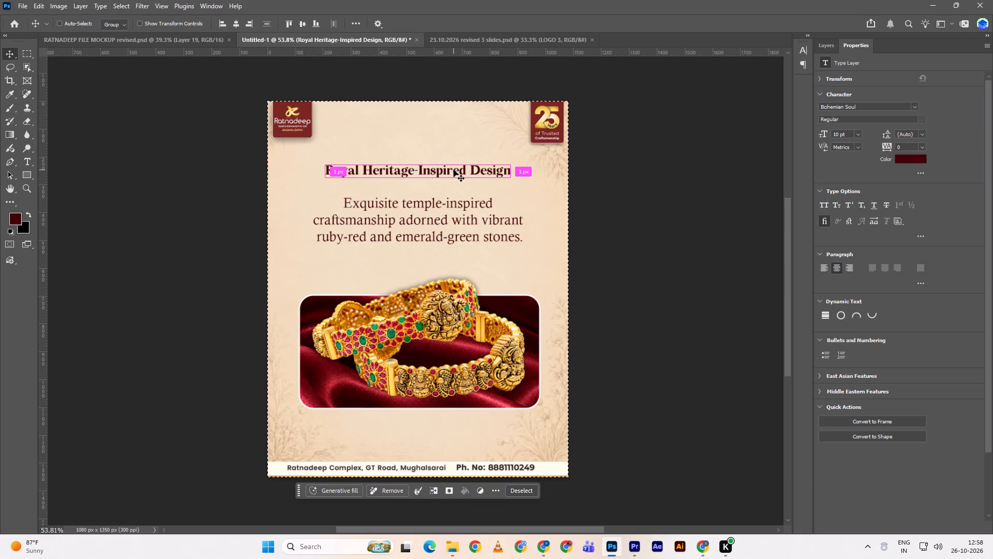
key("ctrl+t")
key("shift+Up")
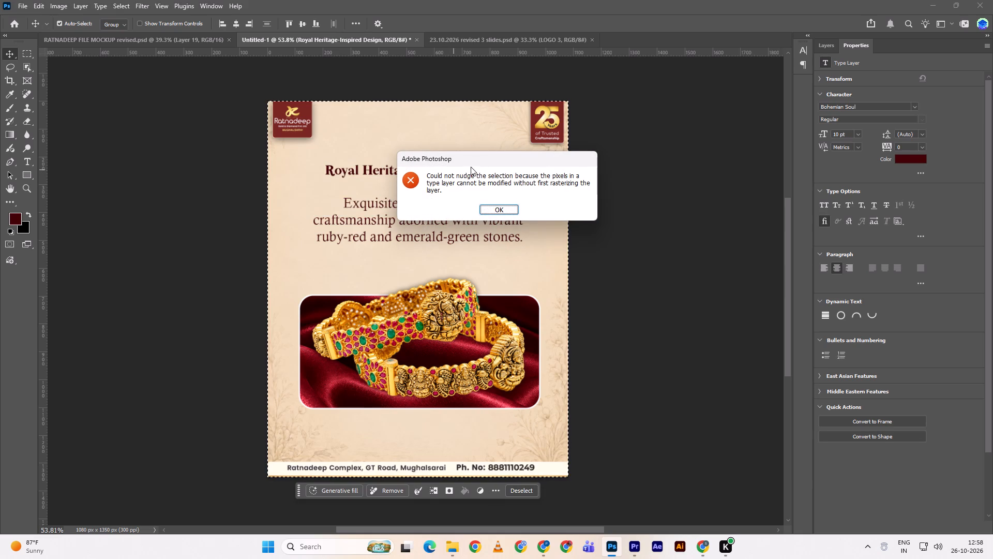
left_click(500, 214)
key("ctrl+d")
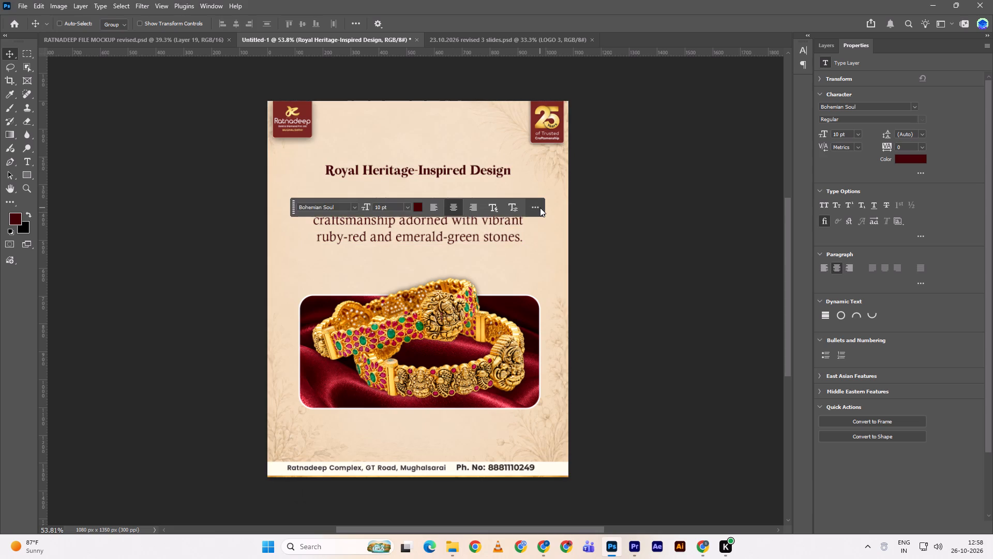
key("ctrl+t")
key("shift+Up")
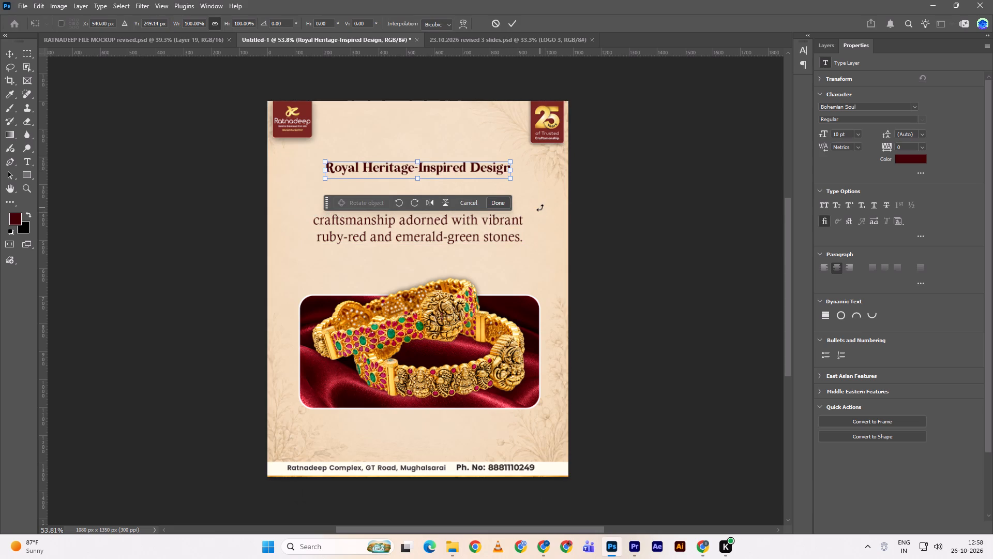
key("shift+Up")
key("shift+Up")
key("shift+Up")
key("shift+Down")
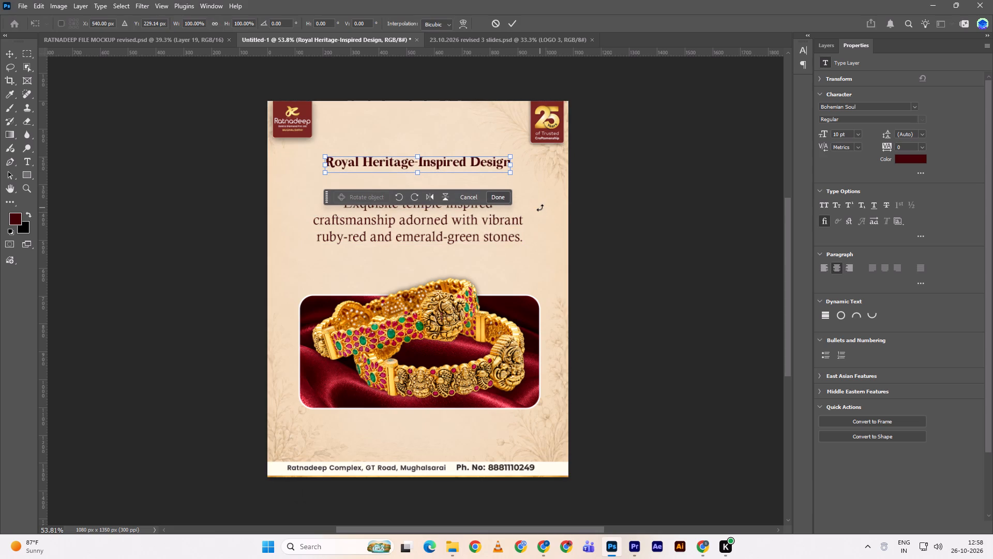
left_click(505, 18)
double_click(511, 21)
left_click(643, 151)
Move the three-line description text straight up closer beneath the heading, to a Y position of about 407 px.
left_click(508, 221)
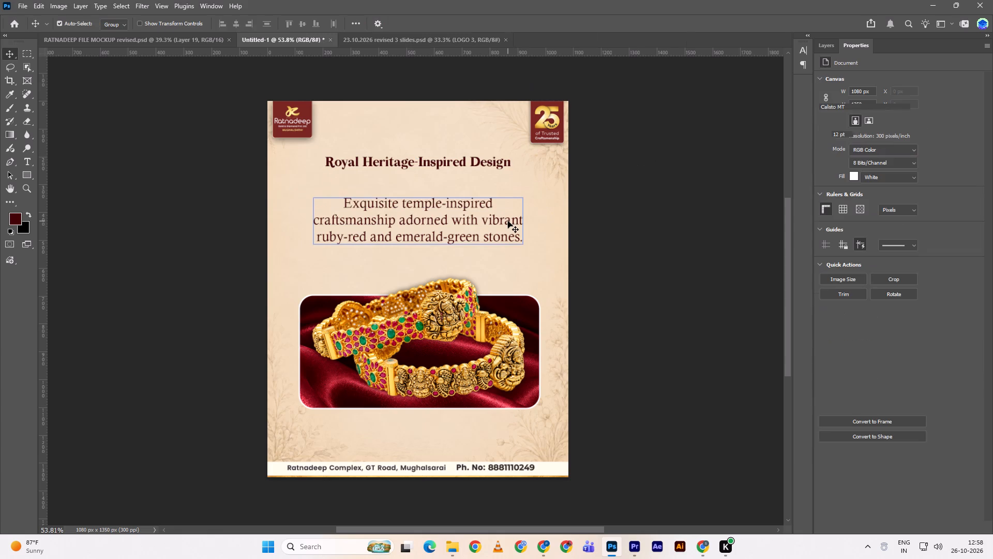
key("ctrl+a")
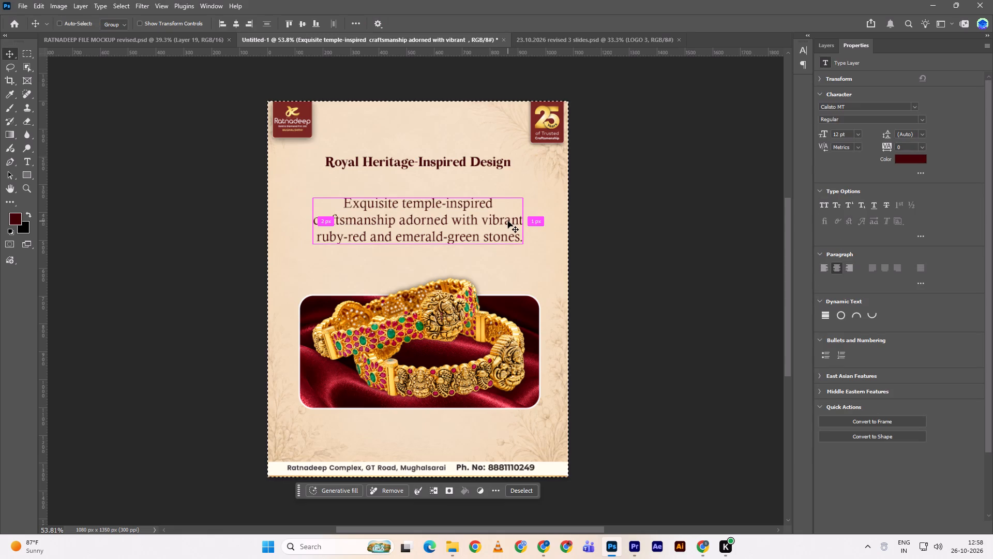
key("ctrl+d")
key("ctrl+t")
key("shift+Up")
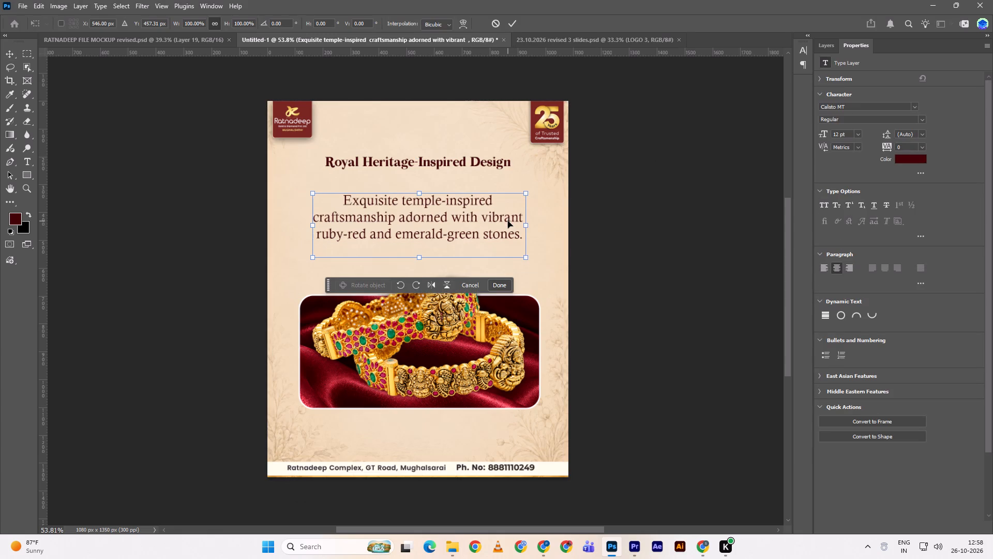
key("shift+Up")
key("shift+Up")
key("shift+Up")
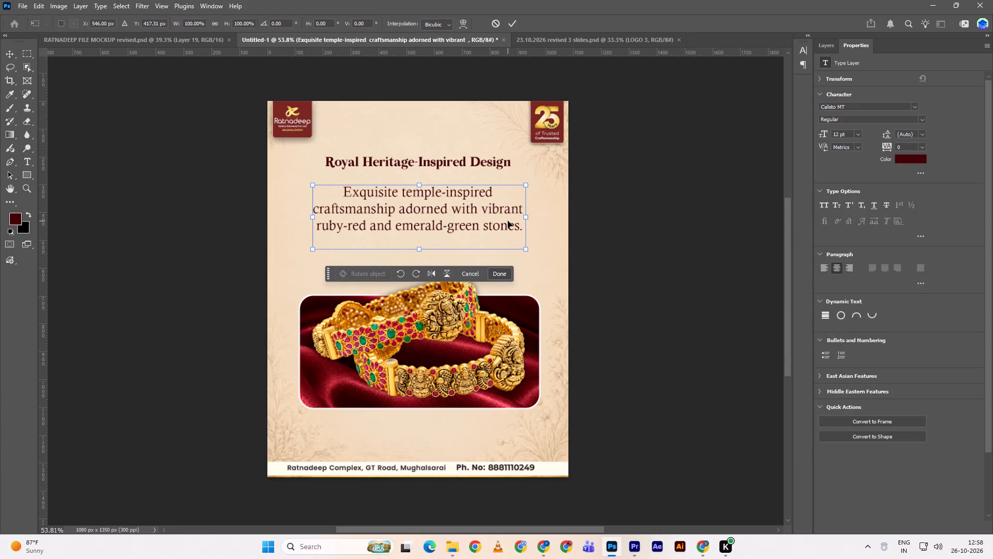
key("shift+Up")
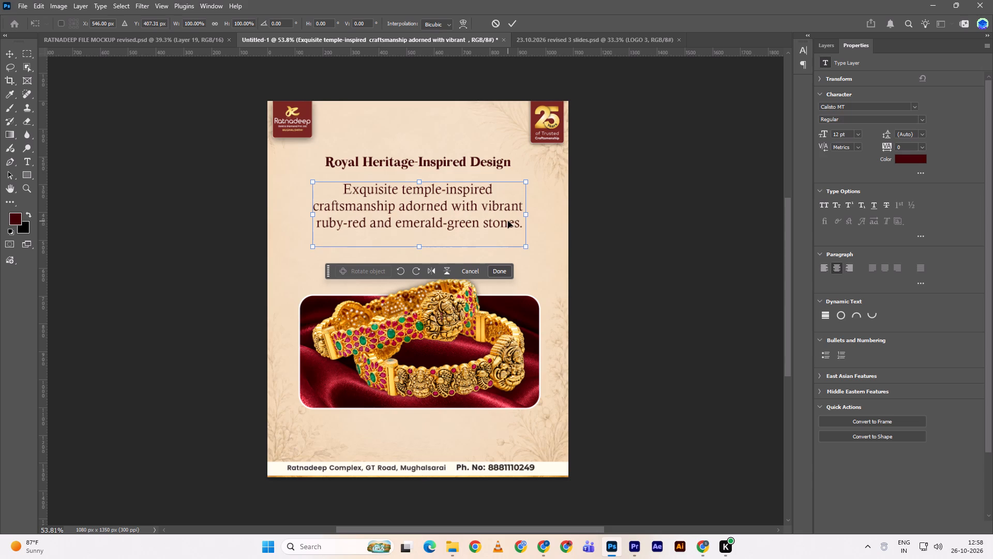
double_click(518, 23)
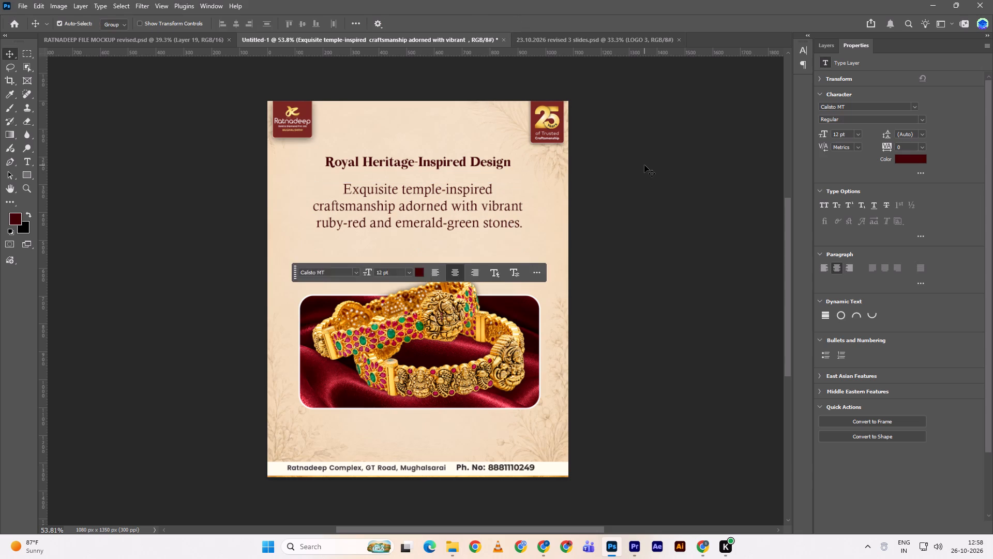
double_click(644, 165)
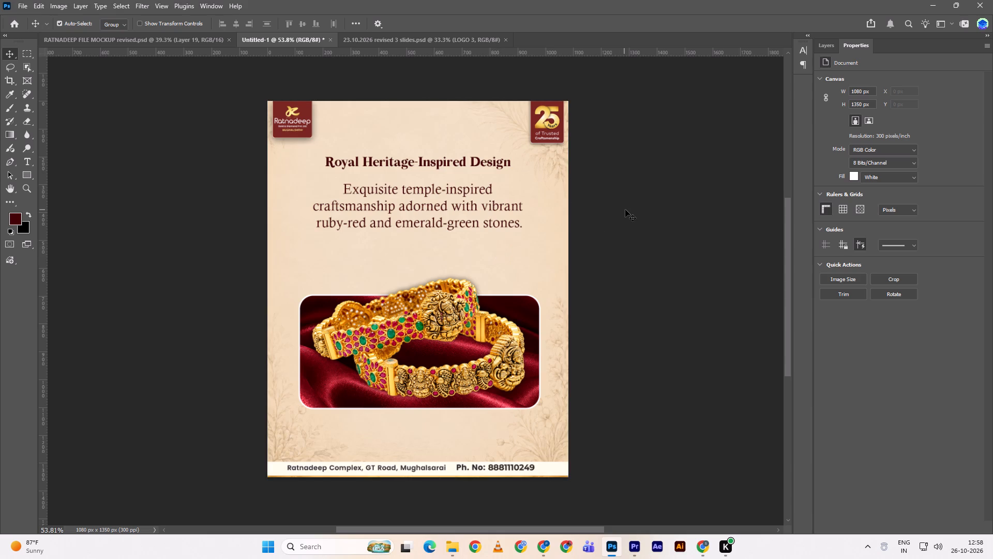
Switch to the Chrome window with the Watercolor Paper Texture for Procreate page.
key("alt+Tab")
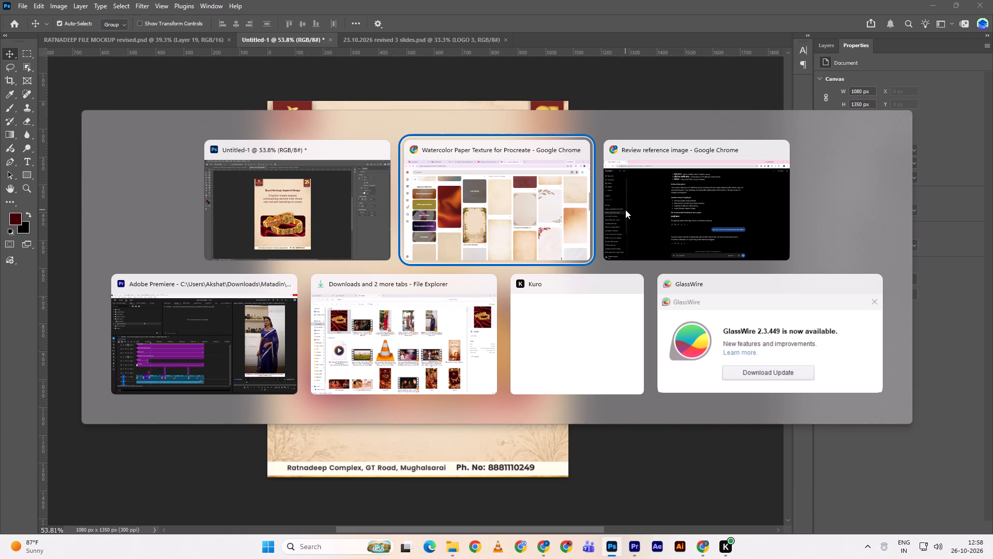
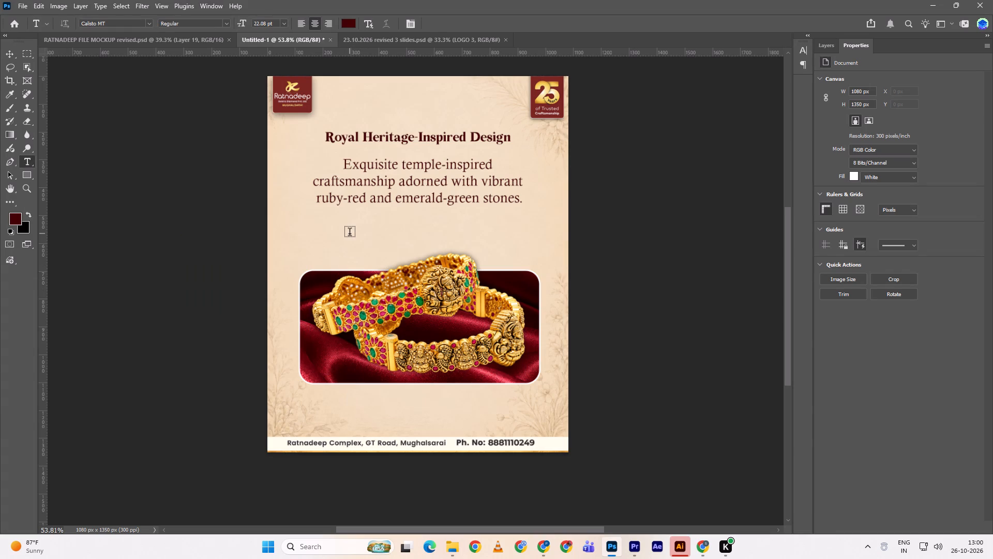
Add the line "100% Hallmarked Gold Jewellery" beneath the description, scale it to about 53.6%, and place it centred at a Y position of about 555 px.
key("ctrl+v")
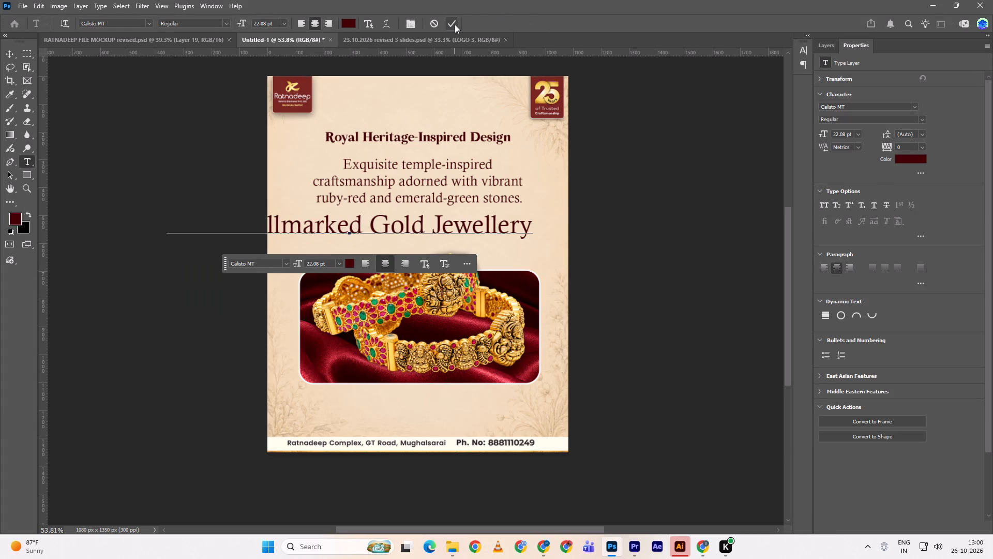
left_click(455, 24)
key("ctrl+t")
left_click_drag(533, 225, 448, 236, "alt")
left_click_drag(414, 228, 480, 239)
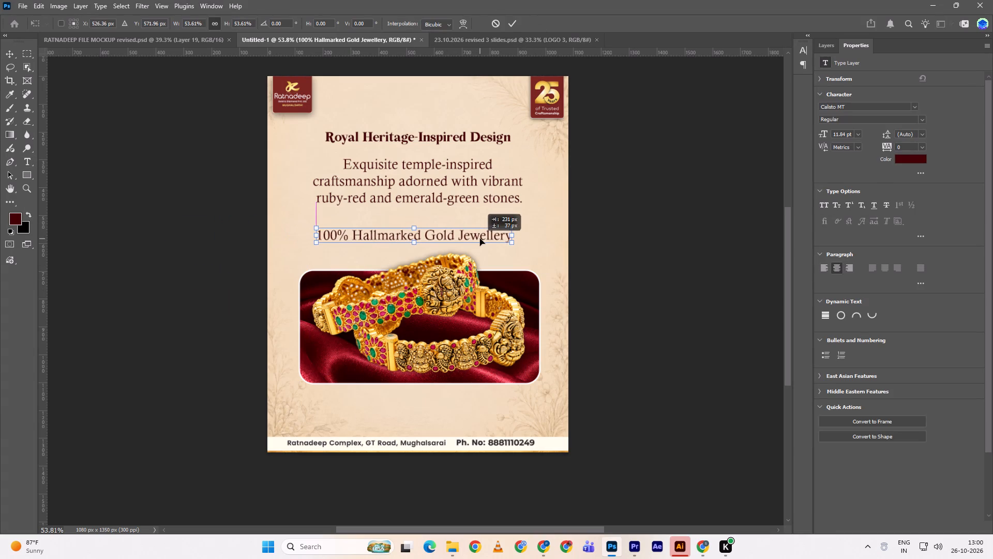
left_click_drag(480, 239, 482, 234)
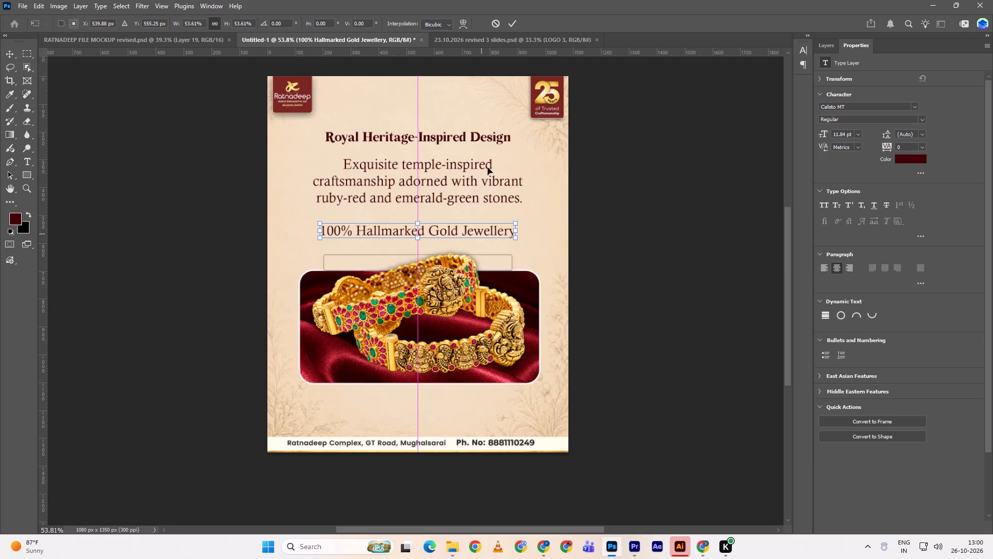
left_click(515, 22)
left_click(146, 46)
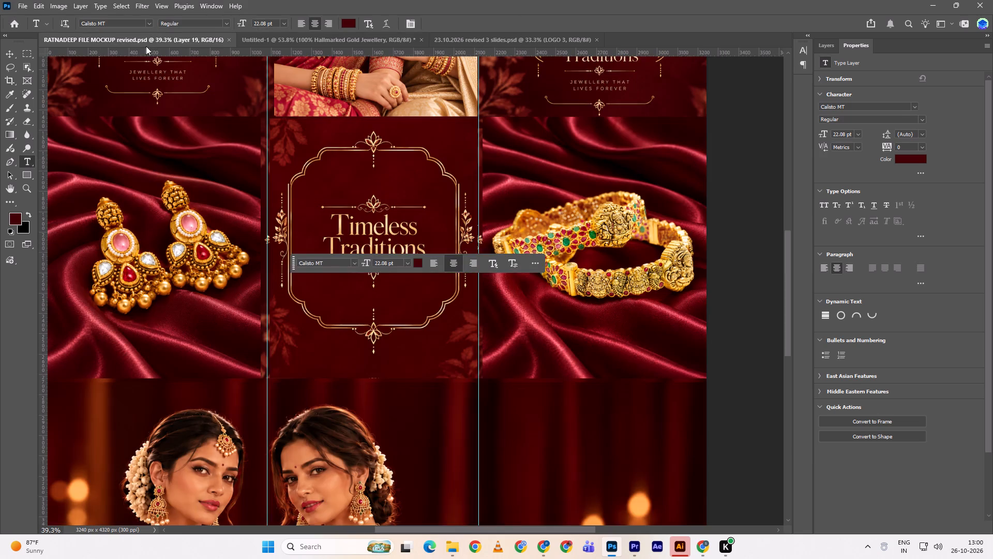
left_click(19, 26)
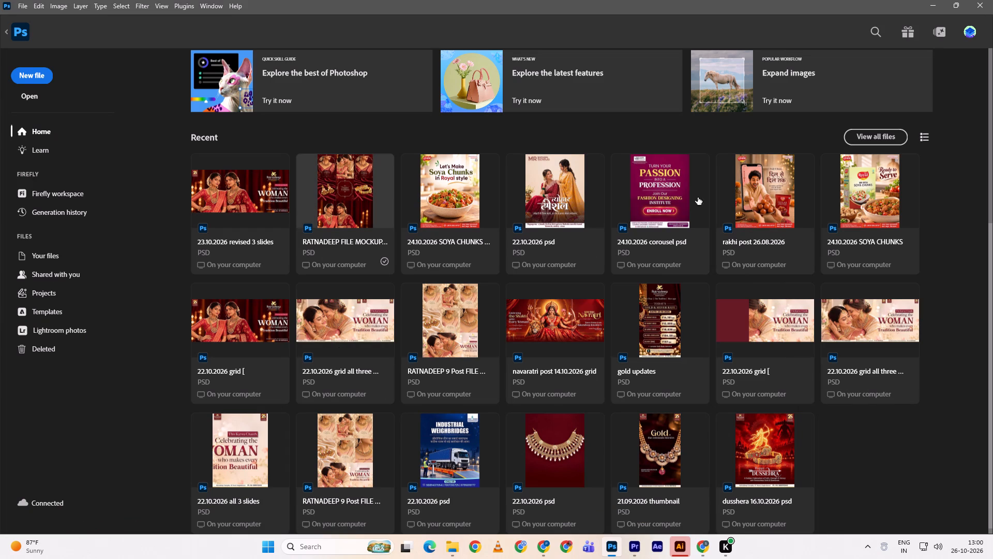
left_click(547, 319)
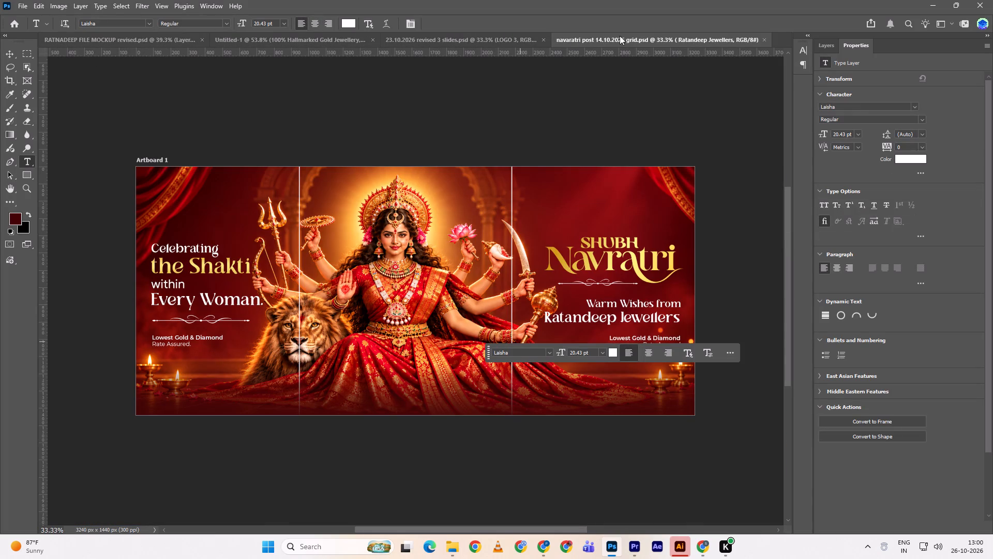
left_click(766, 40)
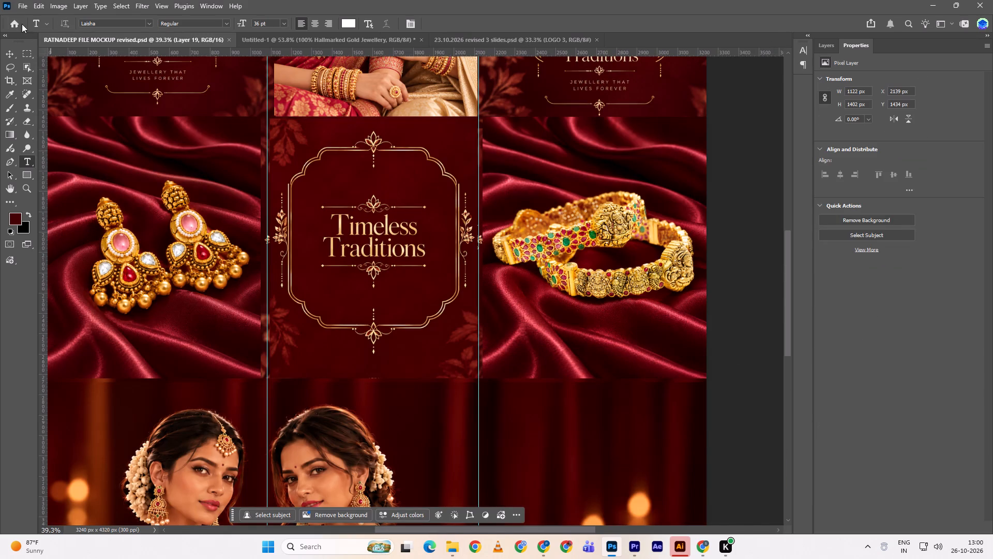
Open the recent Navratri file, navaratri post 14.10.2026 grid.
left_click(17, 20)
left_click(239, 189)
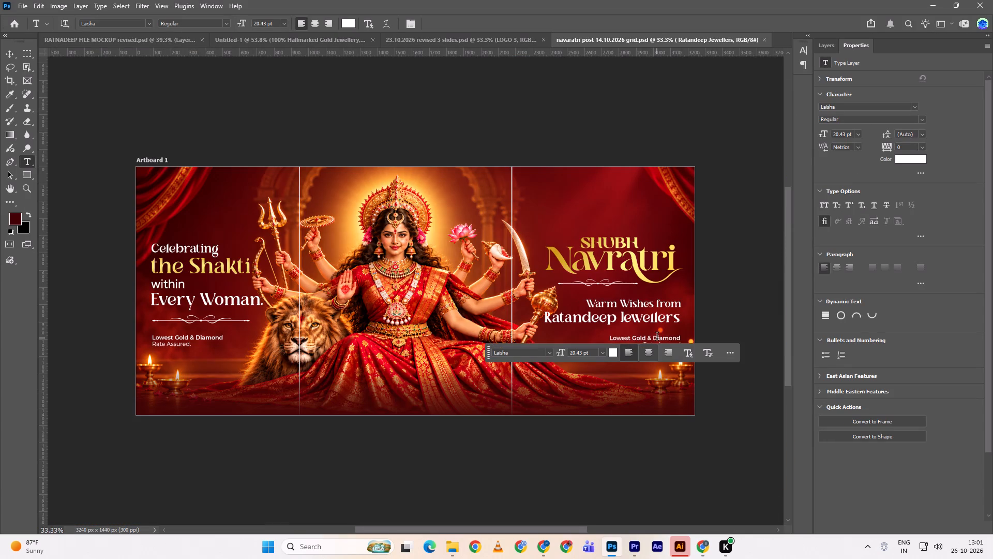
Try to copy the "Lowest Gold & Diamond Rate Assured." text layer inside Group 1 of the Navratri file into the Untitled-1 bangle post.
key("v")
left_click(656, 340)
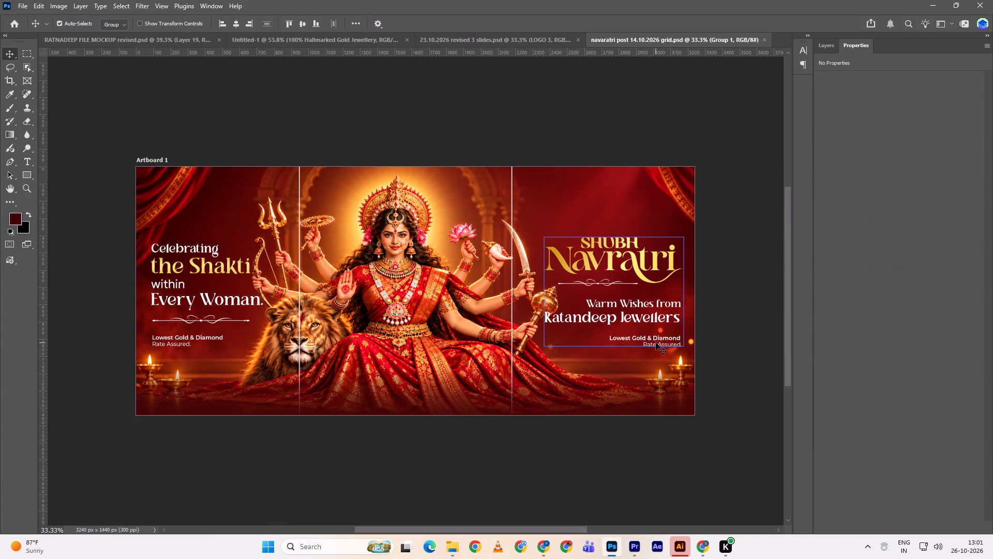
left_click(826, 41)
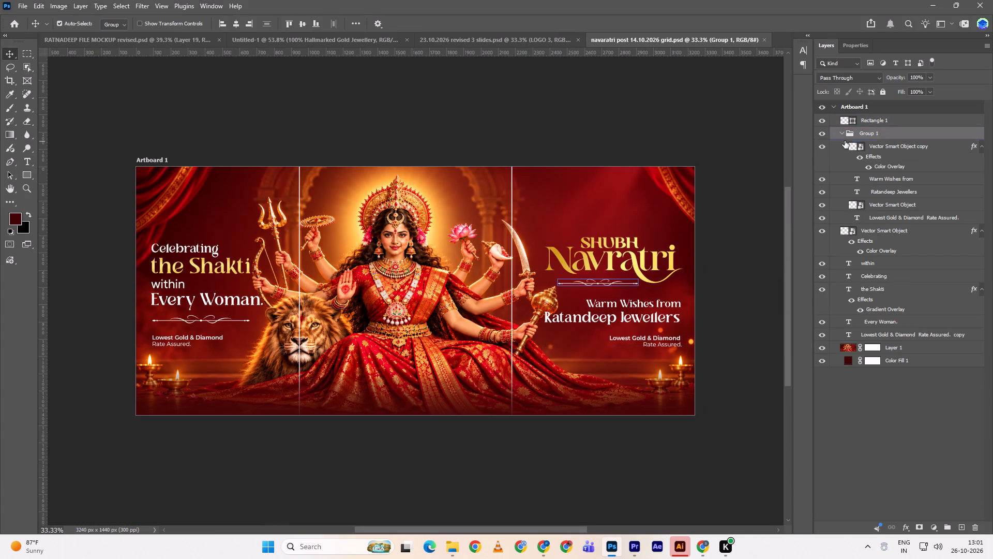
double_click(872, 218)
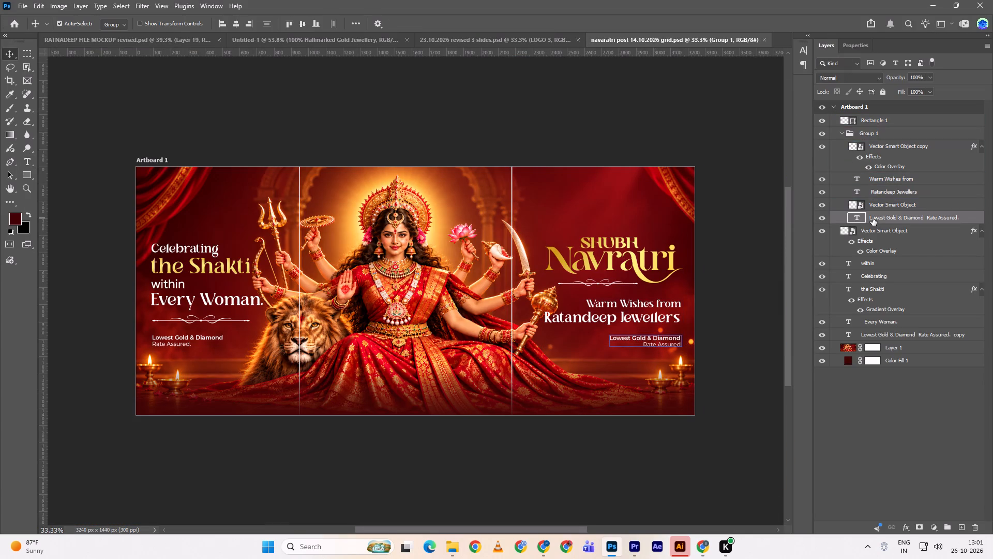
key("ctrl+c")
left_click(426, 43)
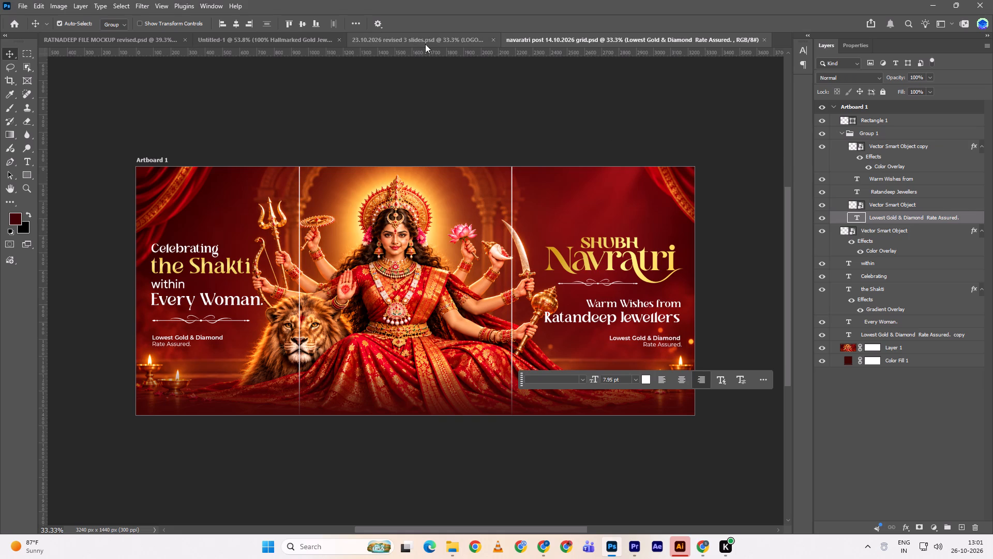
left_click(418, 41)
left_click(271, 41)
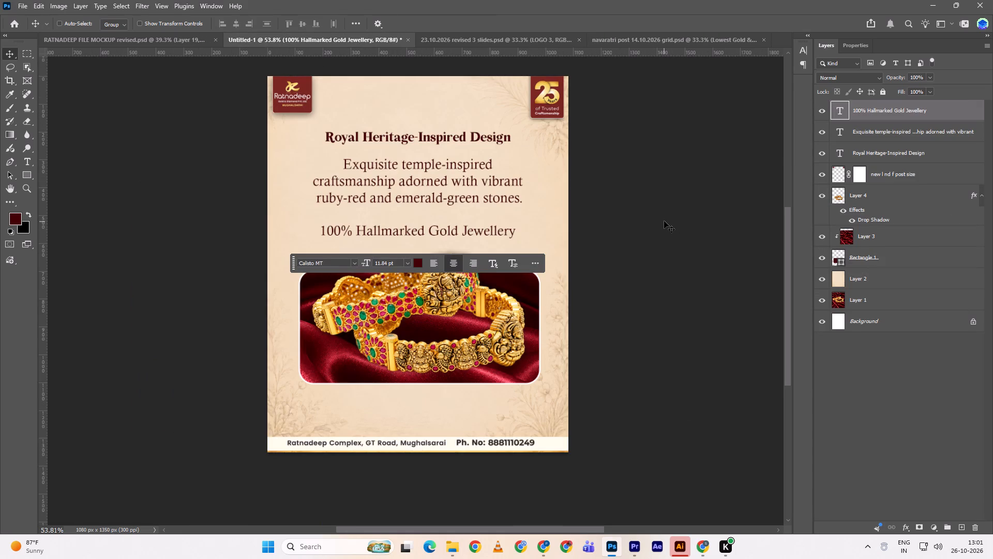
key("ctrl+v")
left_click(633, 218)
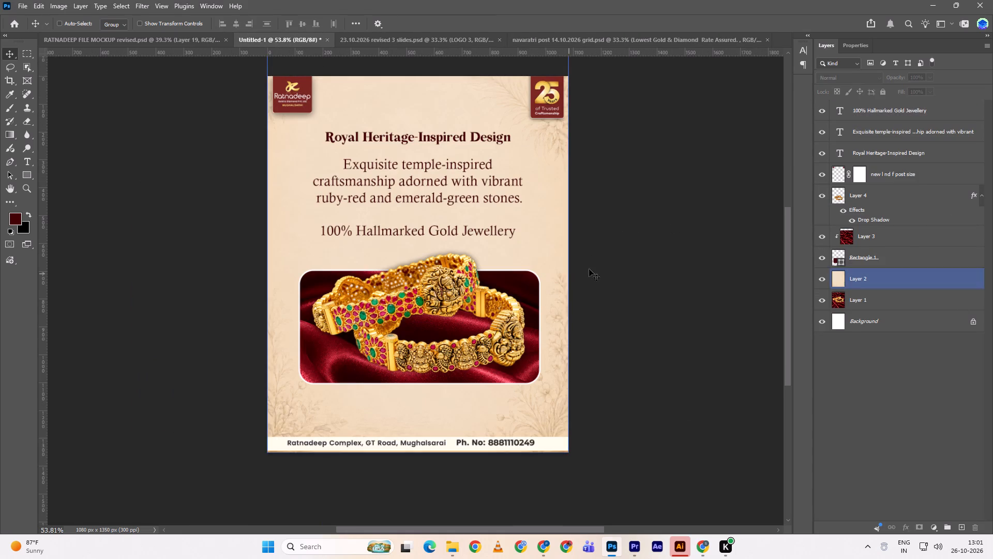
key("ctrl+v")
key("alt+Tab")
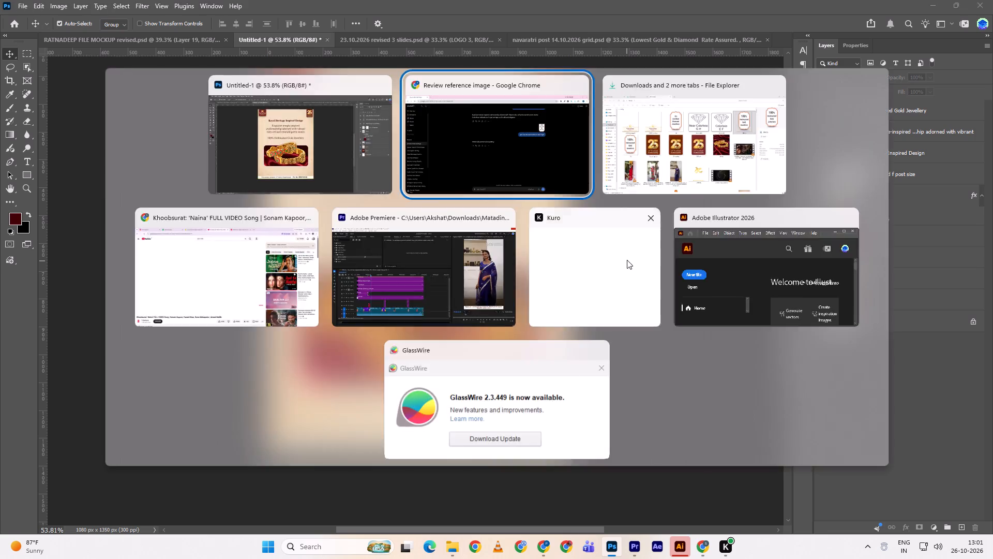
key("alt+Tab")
Copy the "Lowest Gold & Diamond Rate Assured." text layer inside Group 1 of the Navratri file into the Untitled-1 bangle post.
left_click(680, 36)
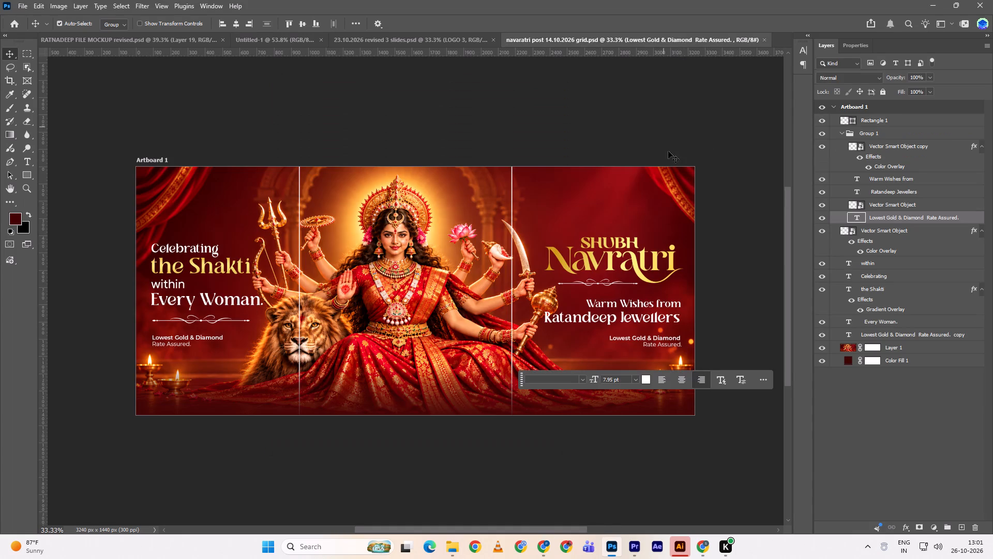
left_click(910, 215)
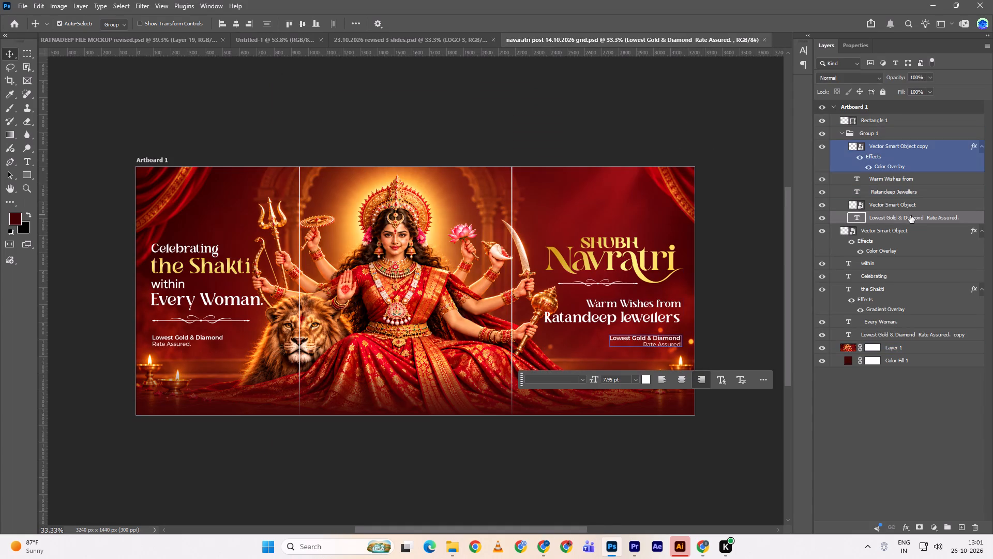
key("ctrl+c")
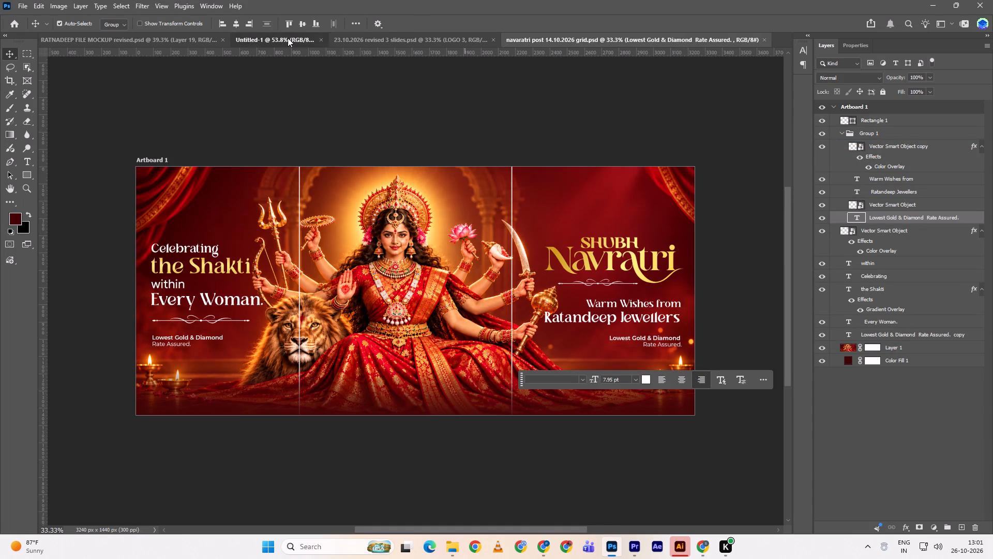
left_click(288, 38)
key("ctrl+v")
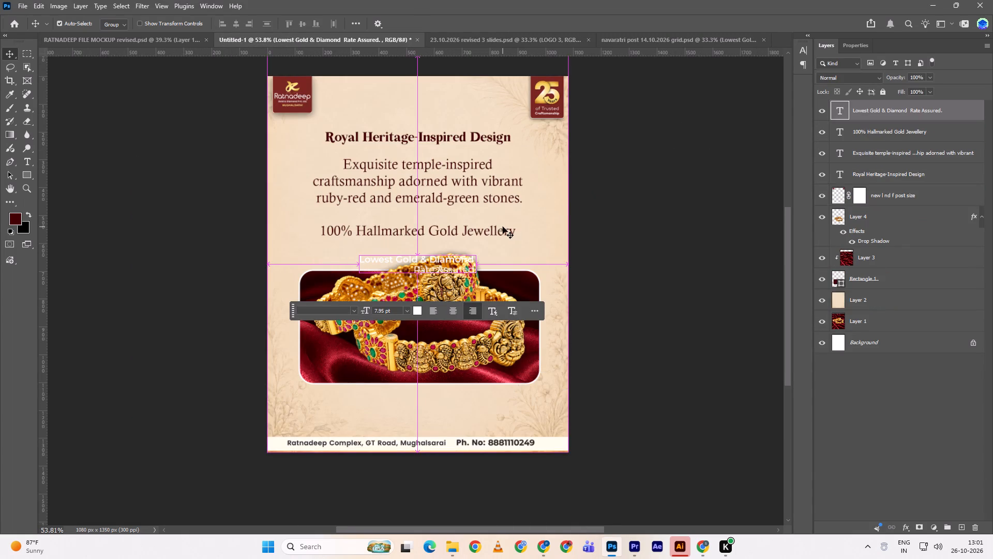
Move the pasted rate text down below the bangle image, to about X 545 px and Y 1187 px.
key("ctrl+t")
left_click_drag(454, 270, 454, 375)
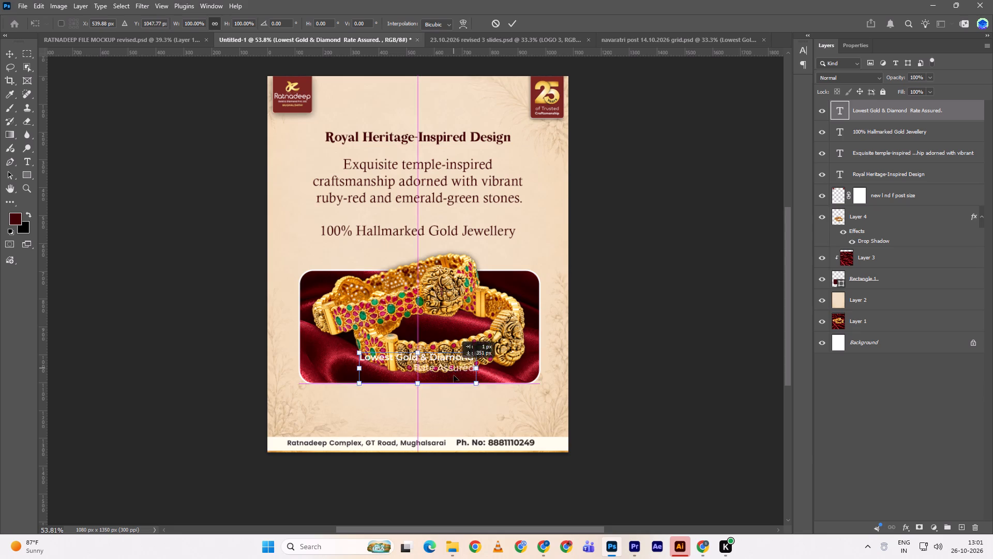
left_click_drag(454, 375, 455, 407)
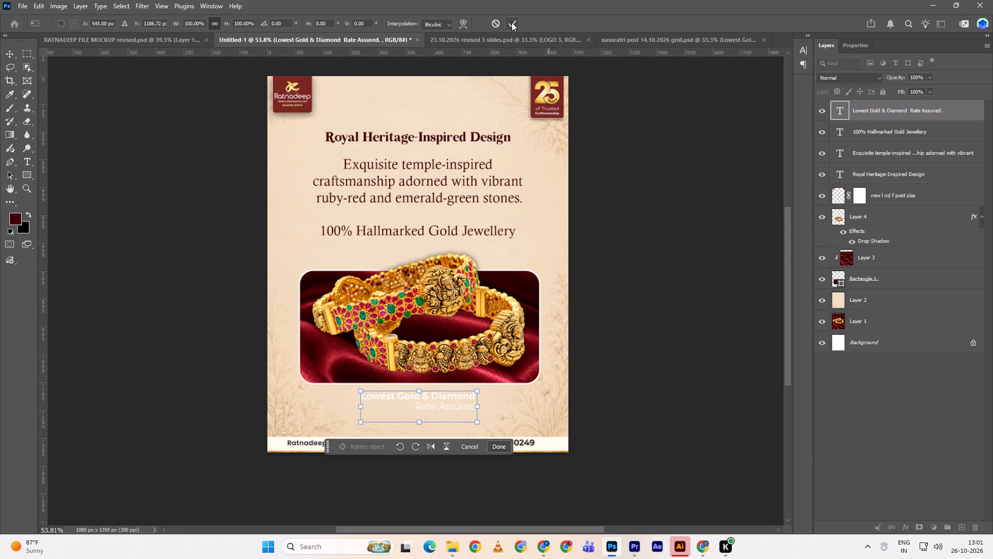
left_click(513, 24)
Join the rate text into the single line "Lowest Gold & Diamond Rate Assured." and shift it closer to the canvas centre, slightly lower below the bangle image.
double_click(452, 400)
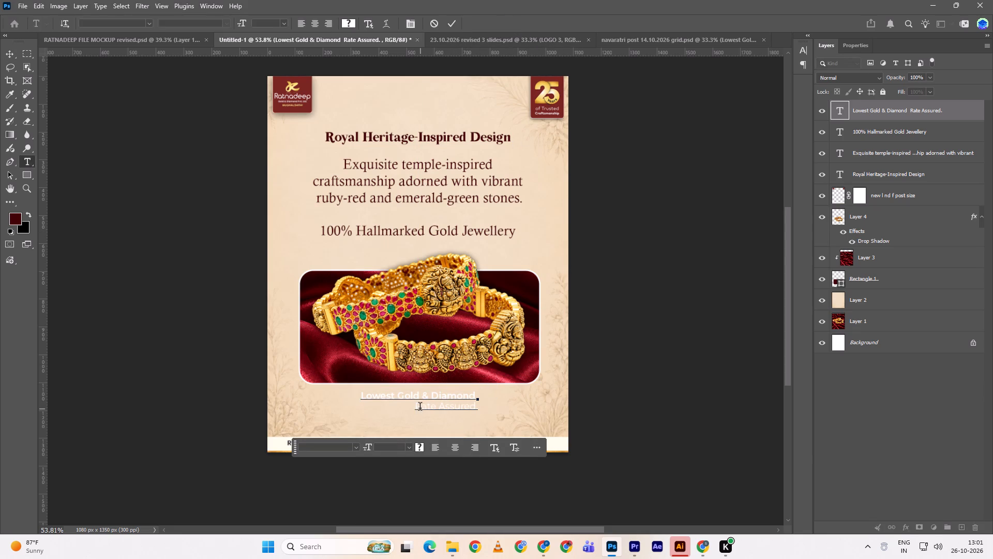
left_click(416, 406)
key("BackSpace")
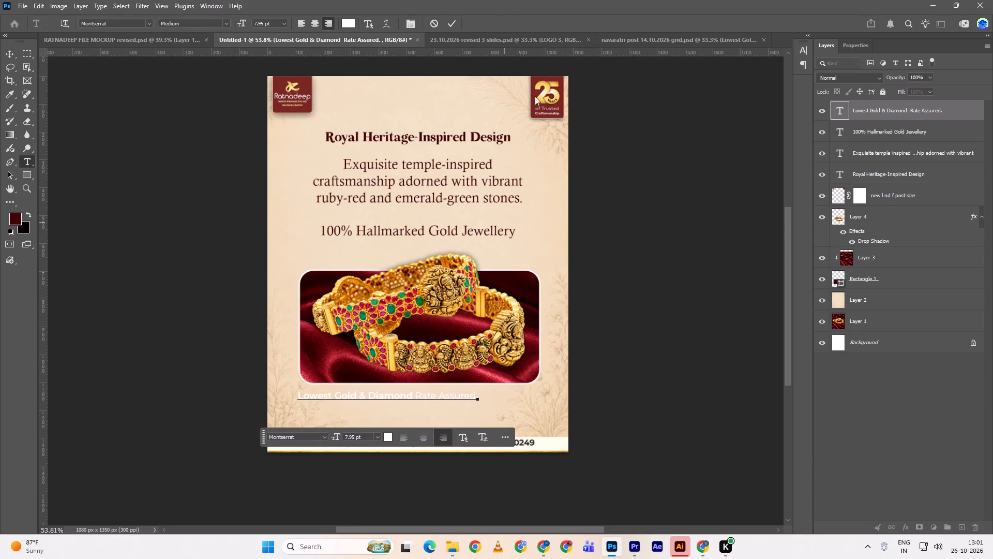
left_click(452, 20)
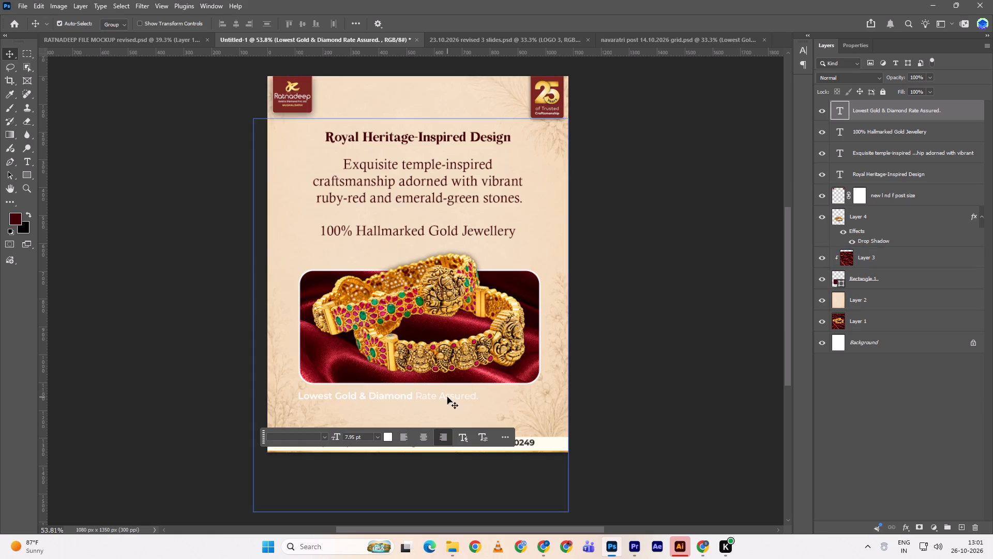
left_click_drag(448, 397, 463, 402)
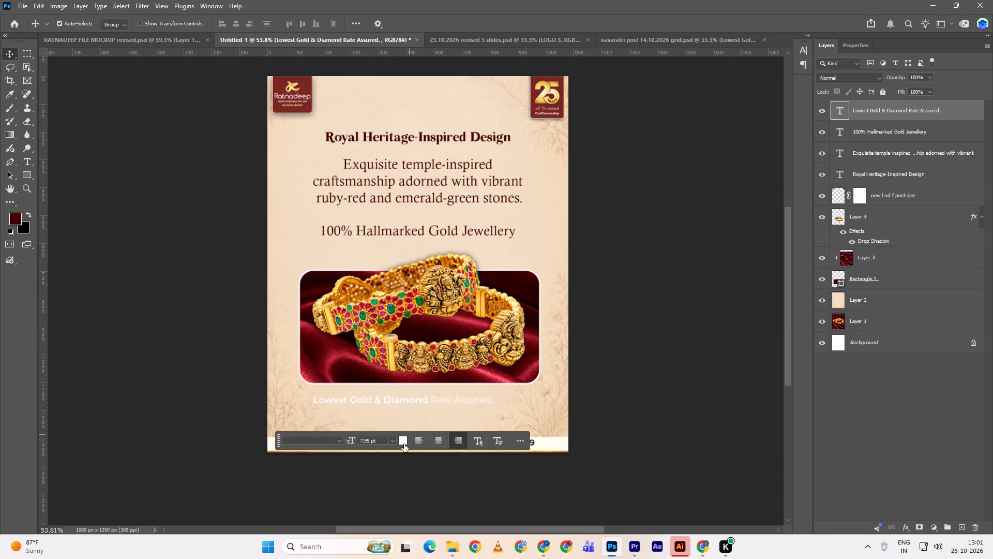
Colour the rate line dark maroon 430004, sampled from the Royal Heritage-Inspired Design heading, and deselect it.
left_click(404, 444)
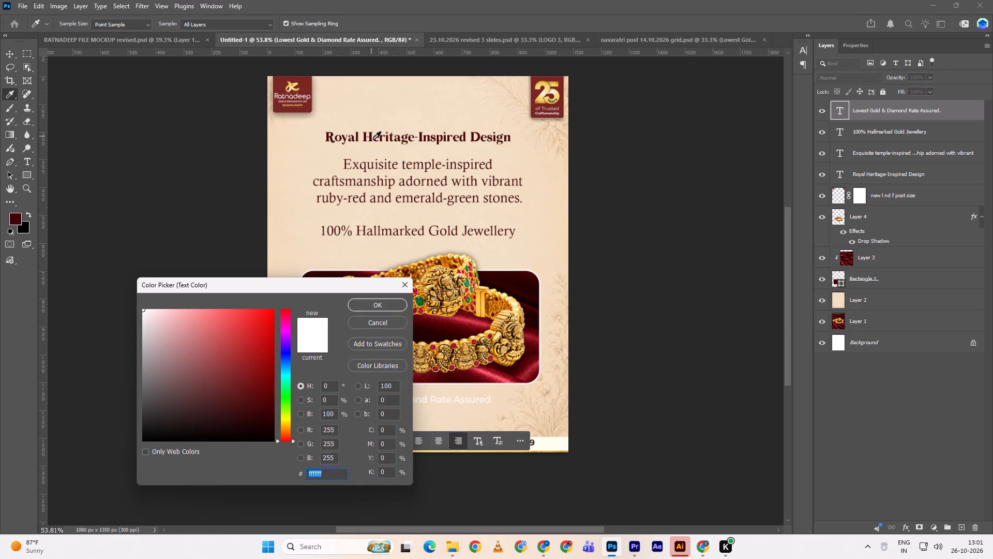
left_click(370, 138)
left_click(390, 301)
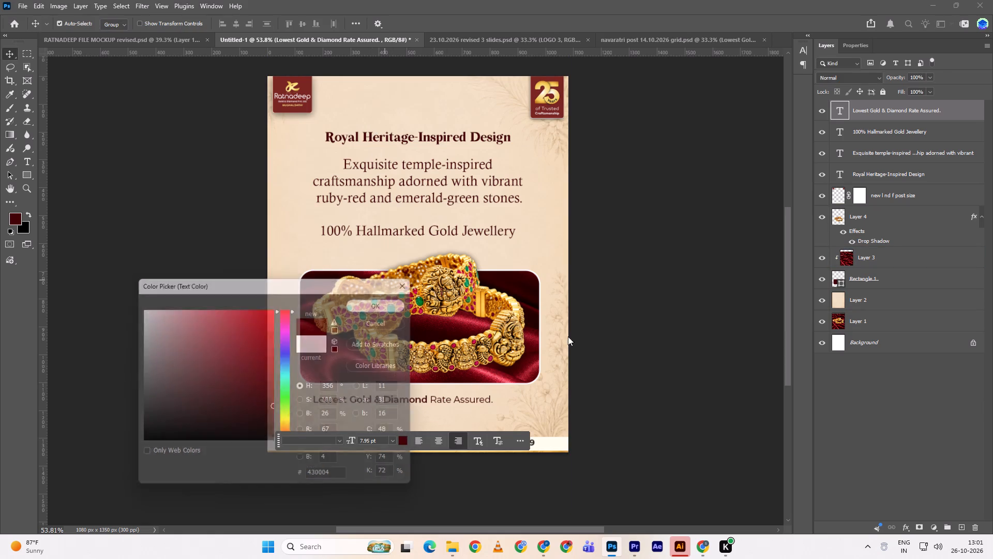
left_click(683, 338)
Centre the "Lowest Gold & Diamond Rate Assured." line horizontally on the canvas and clear the selection.
left_click(462, 398)
key("ctrl+a")
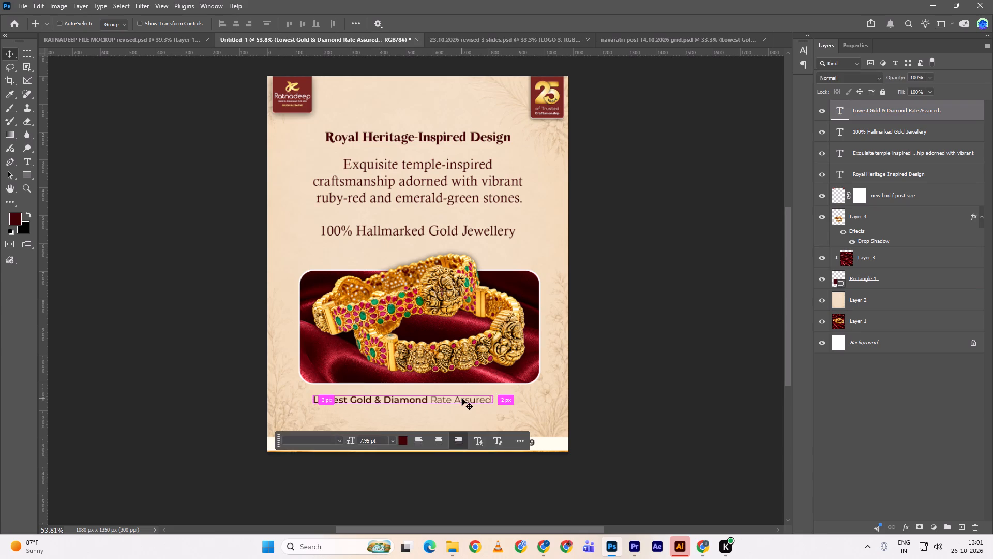
triple_click(242, 26)
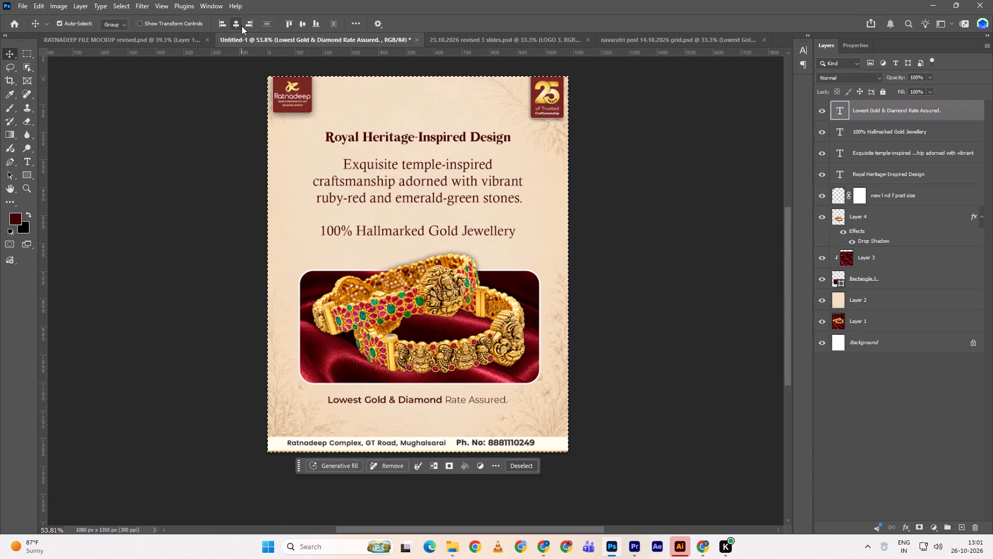
key("ctrl+d")
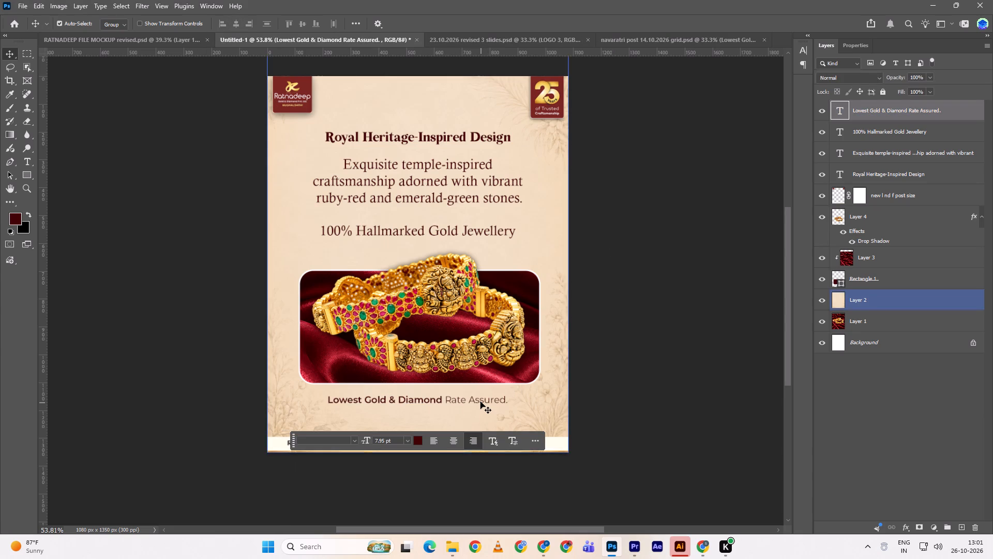
Hide the rulers and move the "Lowest Gold & Diamond Rate Assured." line straight down by 20 px, to a Y position of about 1201 px.
left_click(480, 402)
key("ctrl+r")
key("ctrl+t")
key("ctrl+t")
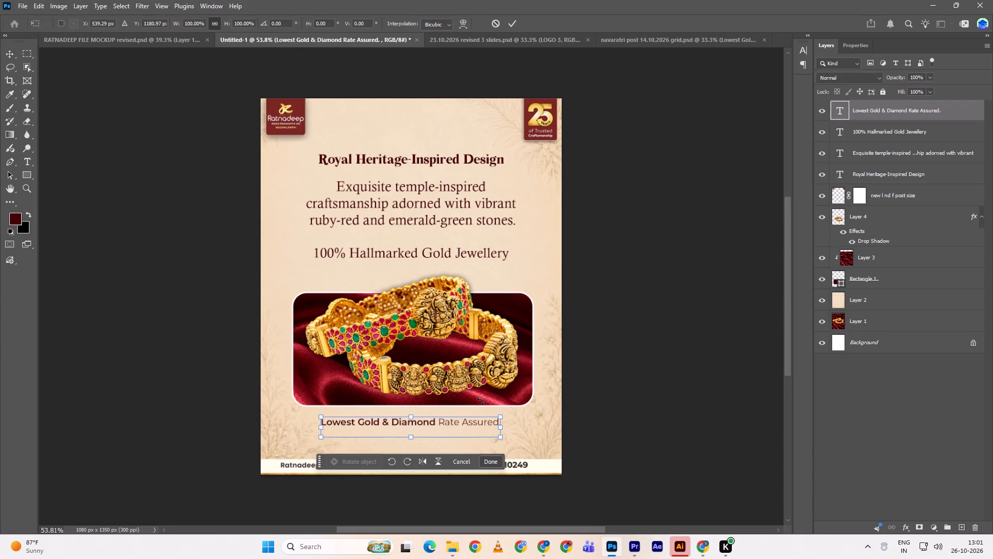
key("shift+Down")
key("shift+Down")
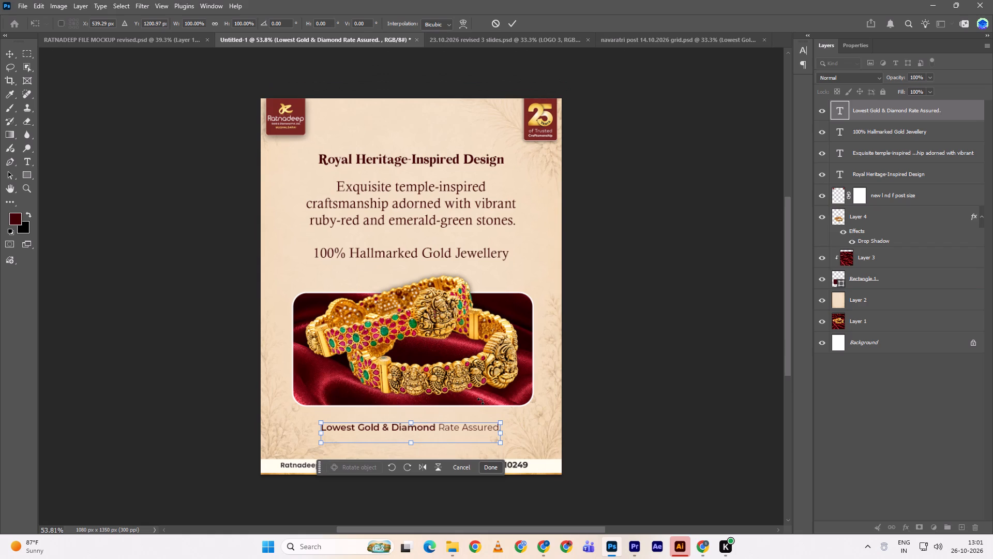
left_click(513, 23)
left_click(612, 302)
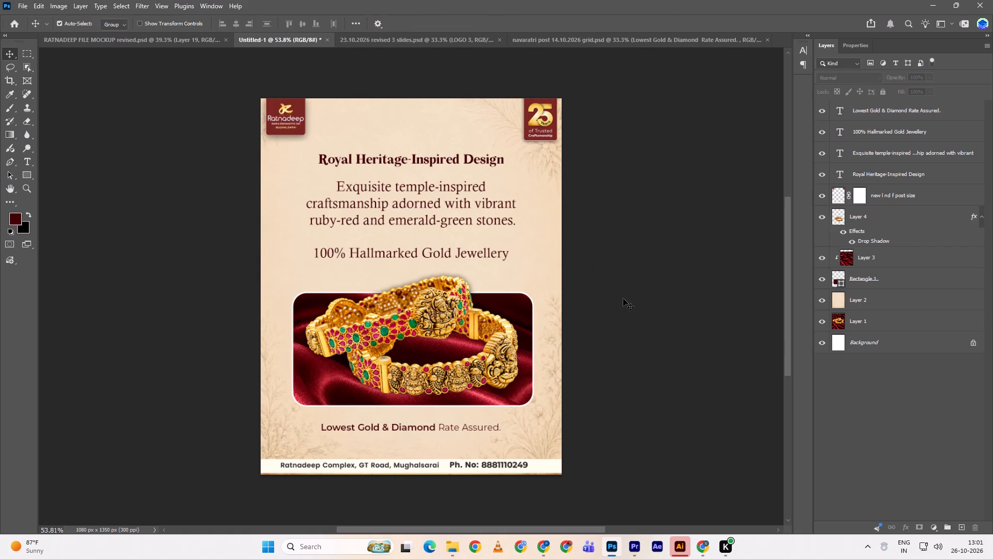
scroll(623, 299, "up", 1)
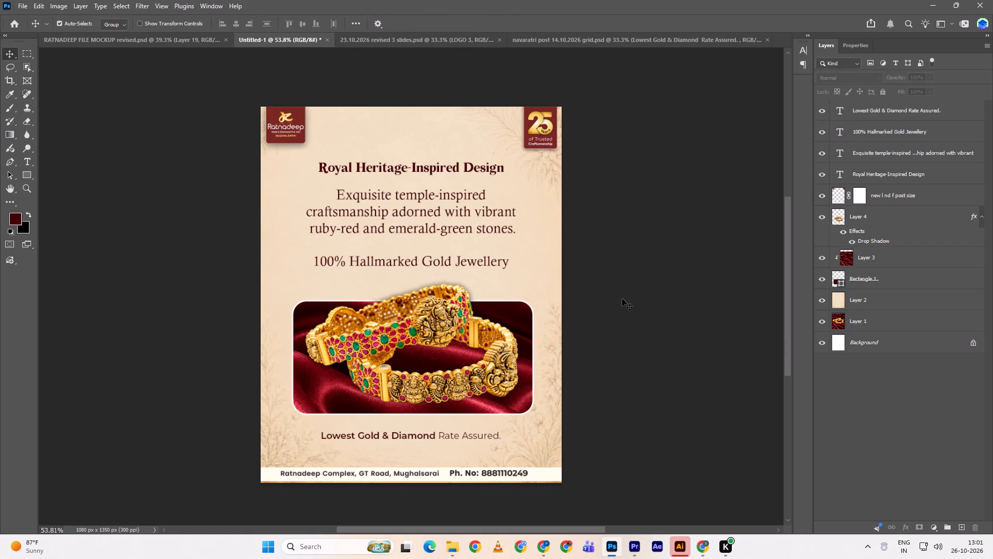
Nudge the "Lowest Gold & Diamond Rate Assured." line straight down by about 17 px, leaving its wording as it is.
double_click(457, 435)
key("Down")
key("Down")
key("Down")
key("Down")
left_click(455, 25)
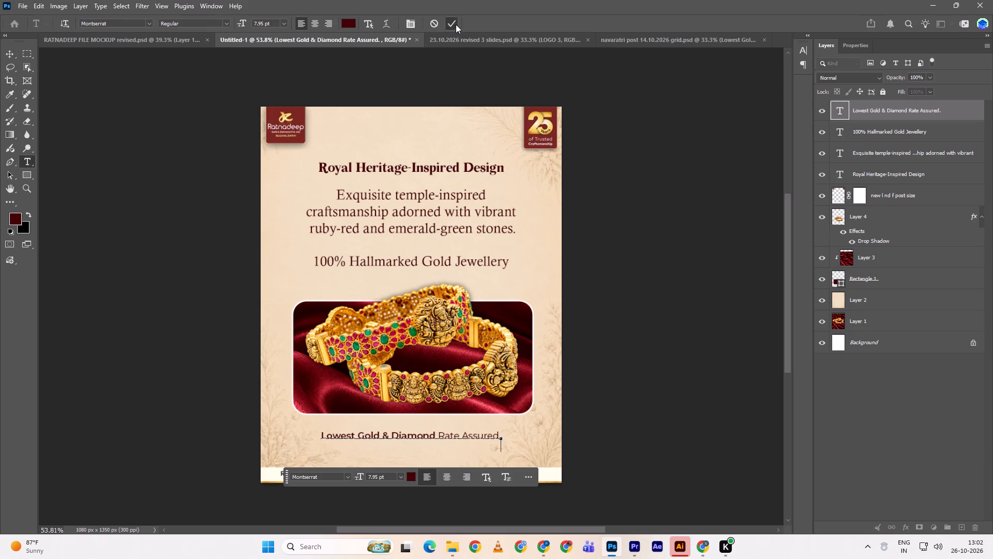
key("Down")
key("Down")
key("Down")
key("Down")
key("Down")
key("Down")
key("Down")
key("Down")
key("Down")
key("Down")
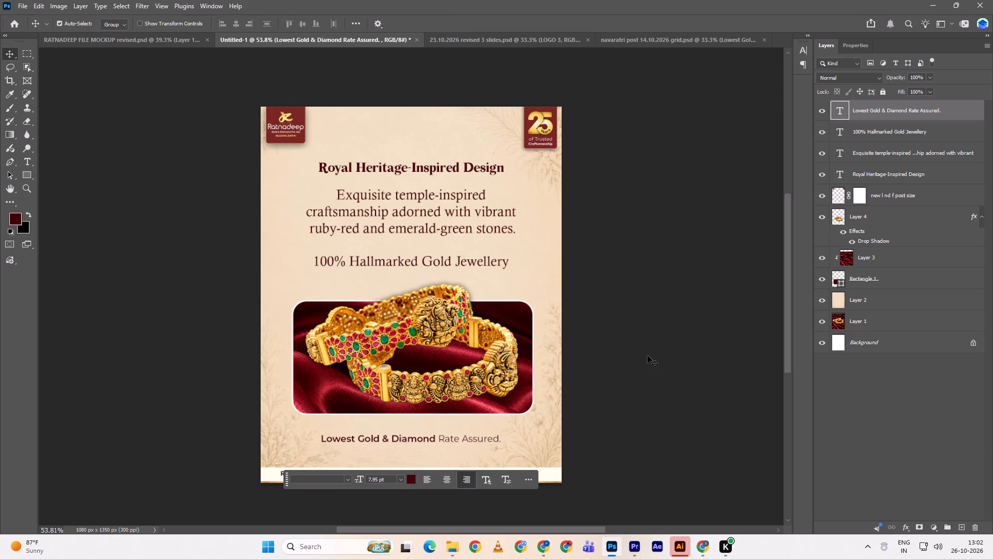
key("Down")
key("Down")
key("Down")
key("Down")
key("Down")
key("Down")
key("Down")
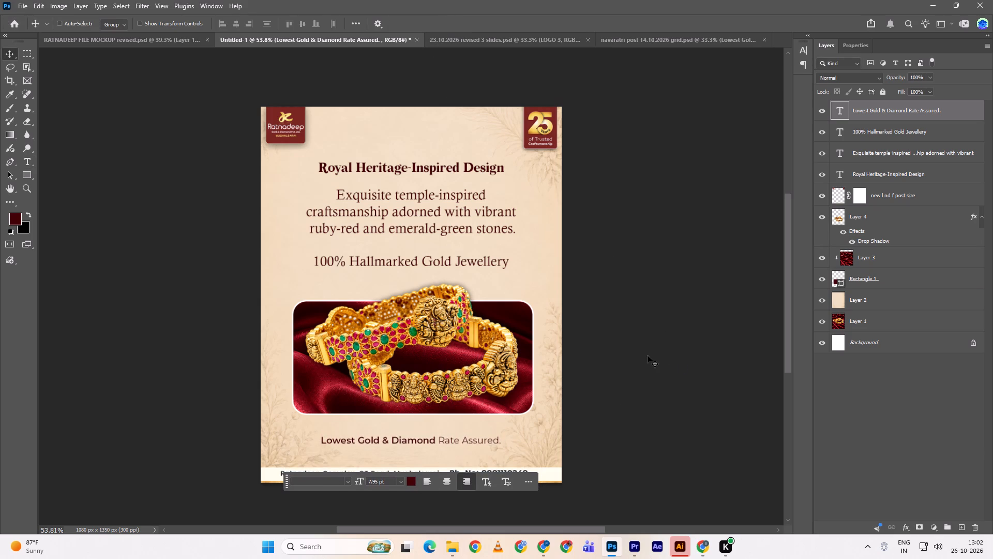
Align the rate-assurance line to the horizontal centre of the canvas and clear the selection.
key("ctrl+a")
triple_click(237, 24)
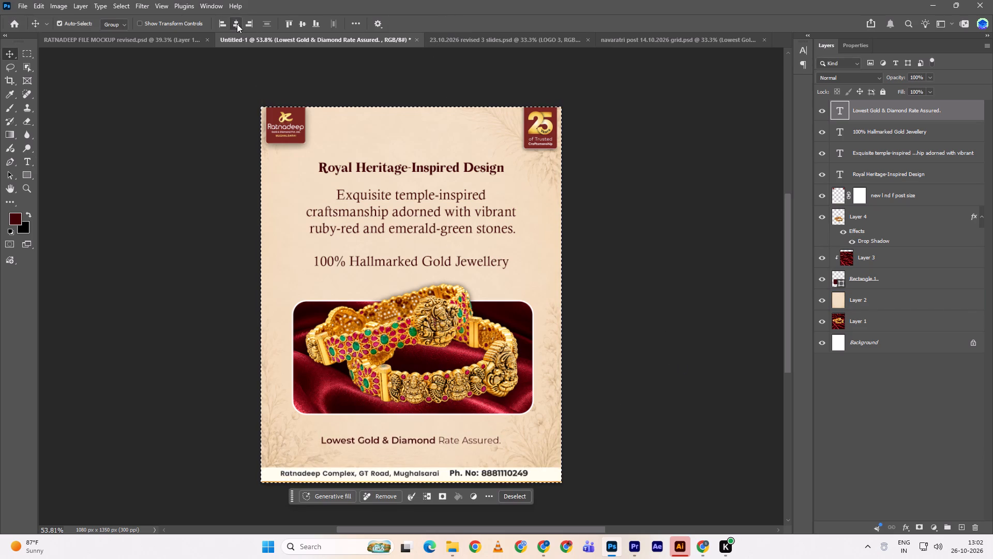
key("ctrl+d")
Transform the rate-assurance line, raising it slightly to a Y position of about 1212 px, and deselect it.
key("ctrl+t")
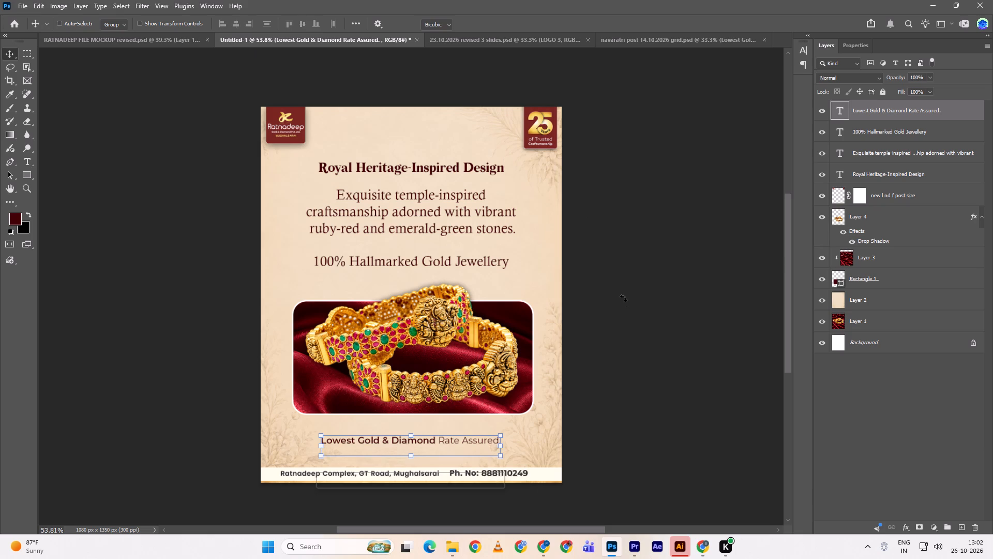
key("Up")
key("Up")
key("Up")
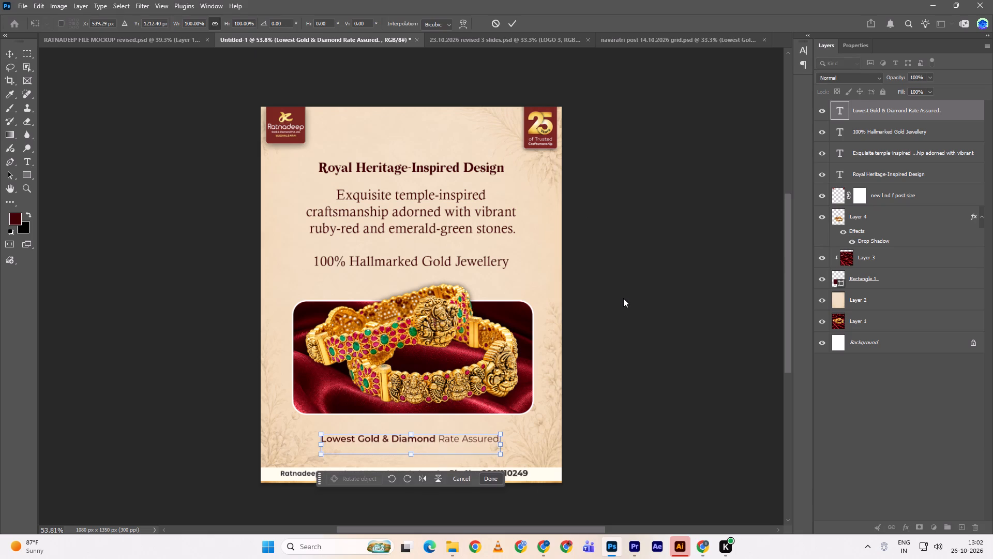
key("Return")
left_click(627, 297)
scroll(627, 296, "down", 2)
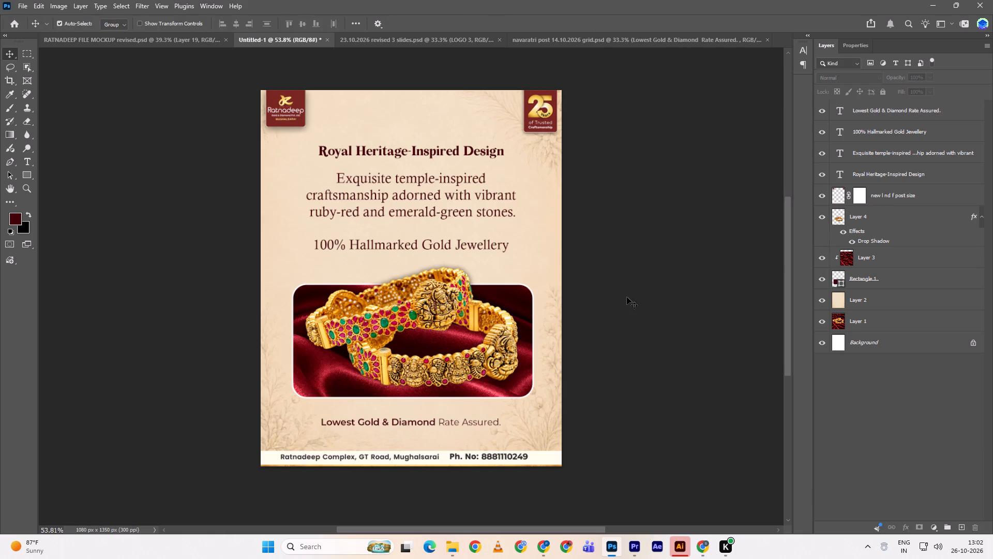
scroll(627, 297, "up", 1)
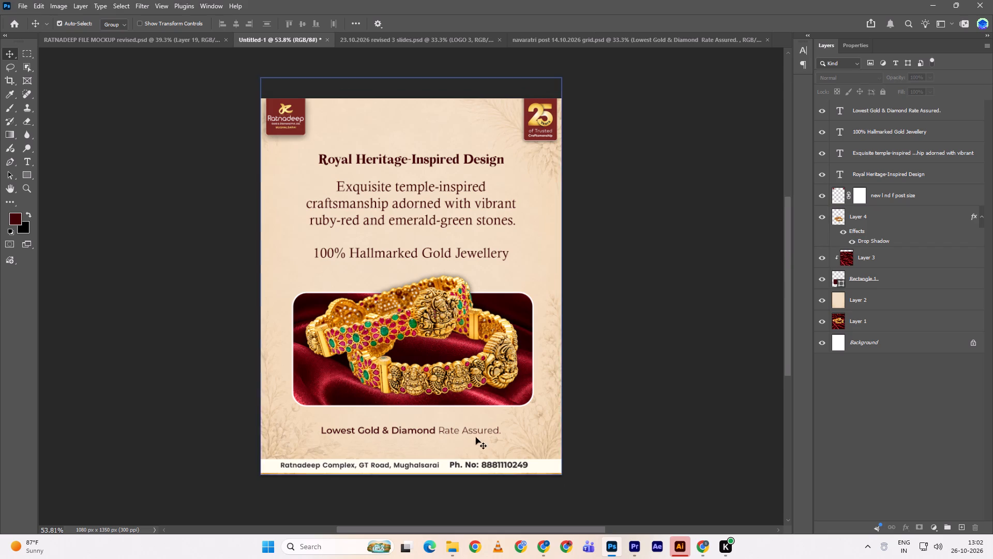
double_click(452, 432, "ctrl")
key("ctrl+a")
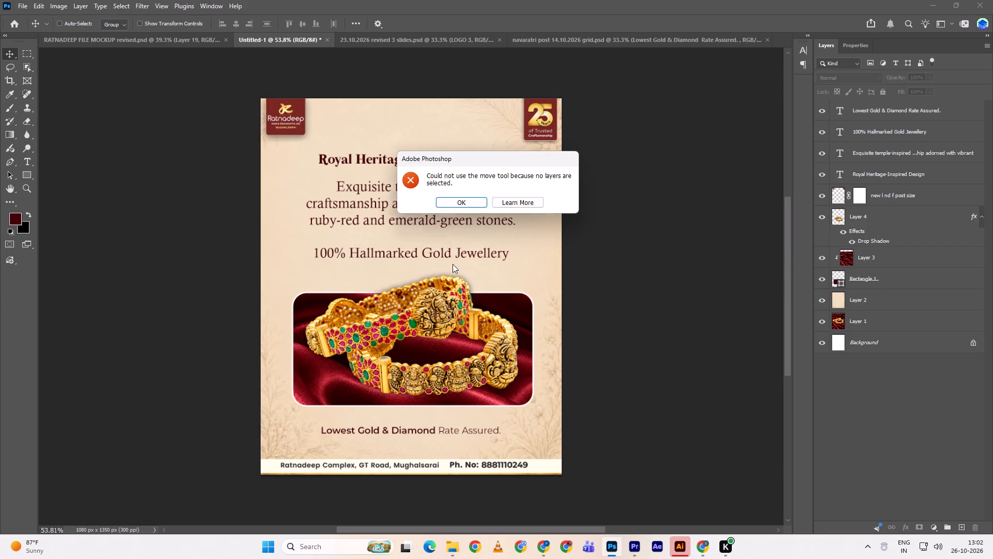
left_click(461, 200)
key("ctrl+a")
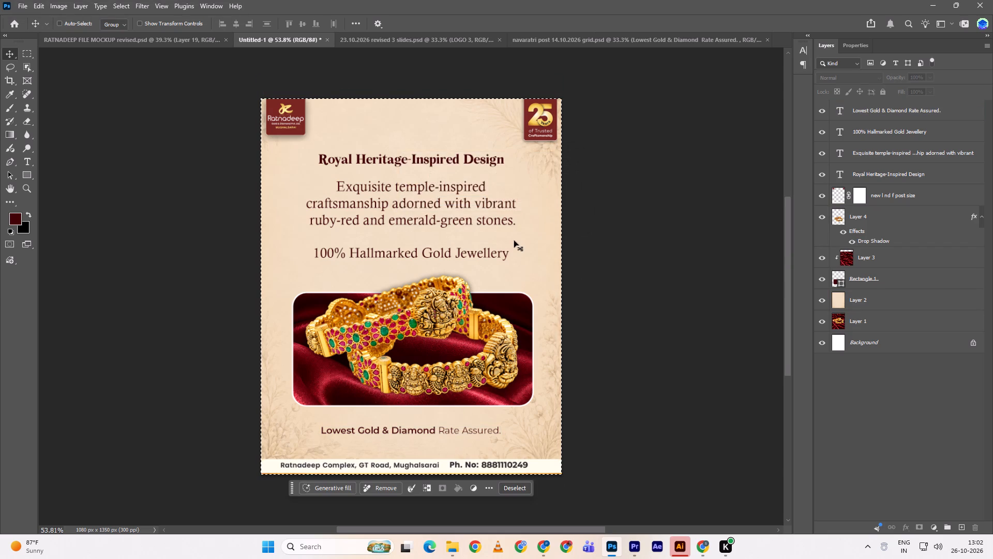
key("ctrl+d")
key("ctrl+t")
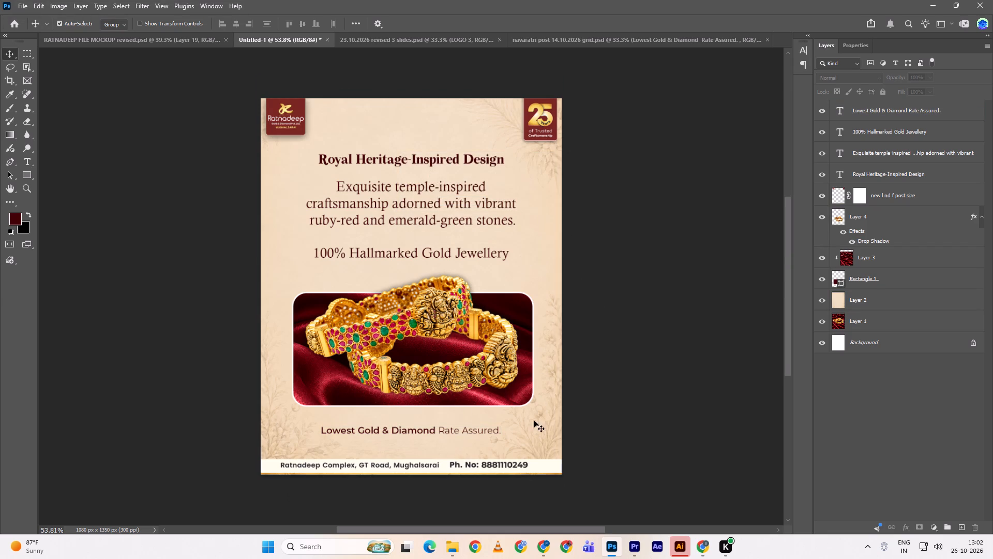
Transform the "Lowest Gold & Diamond Rate Assured." line, moving it up to a Y position of about 1185 px.
left_click(463, 430)
key("ctrl+t")
key("shift+Up")
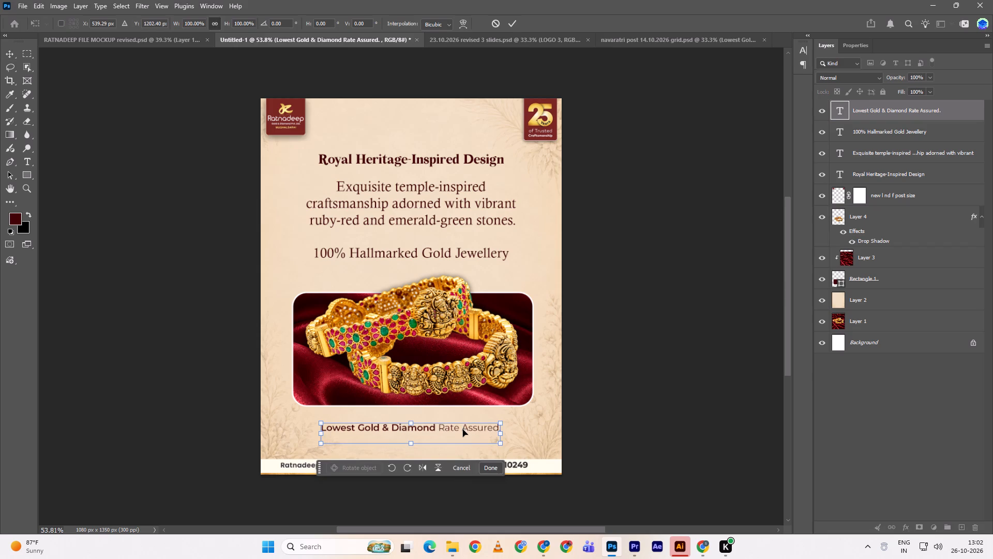
key("shift+Up")
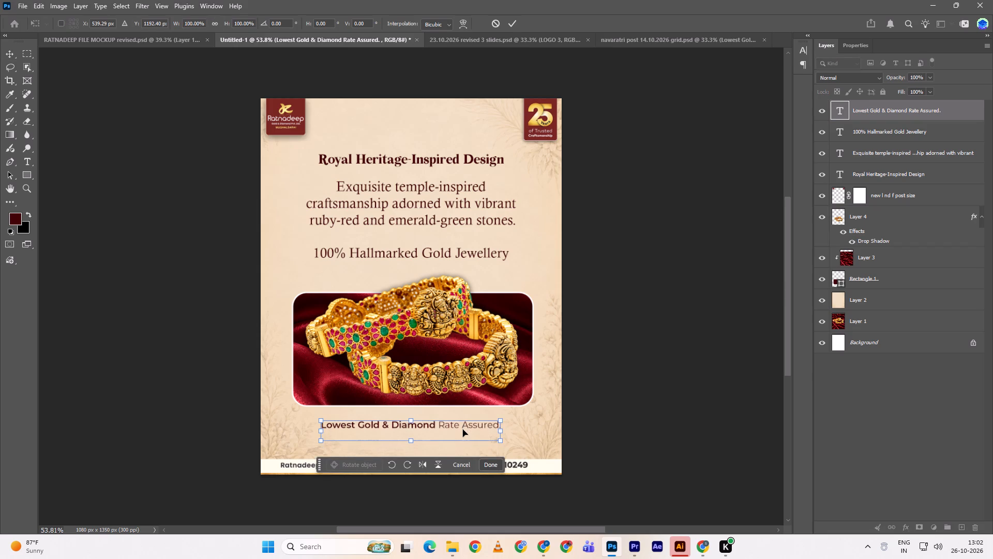
key("Up")
key("Up")
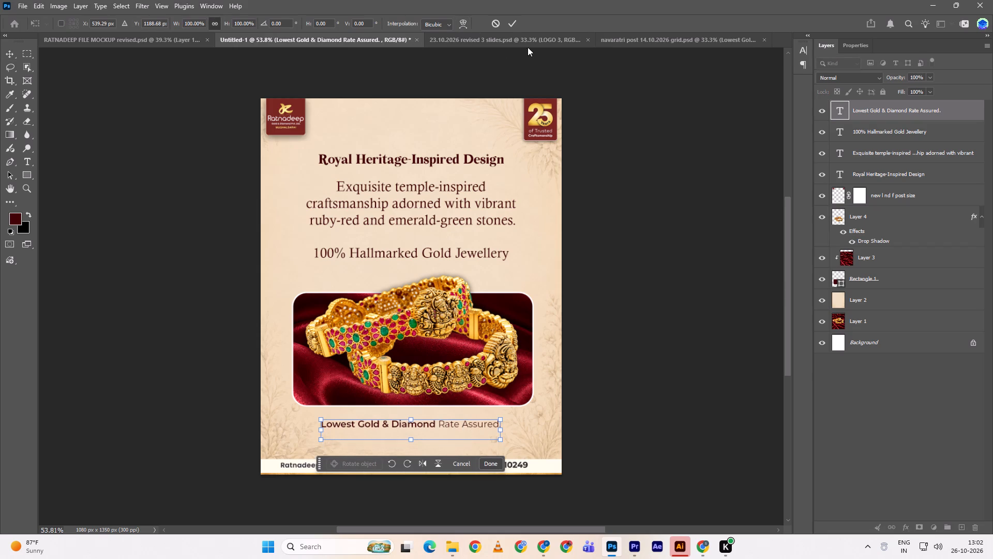
key("Up")
key("Up")
left_click(510, 27)
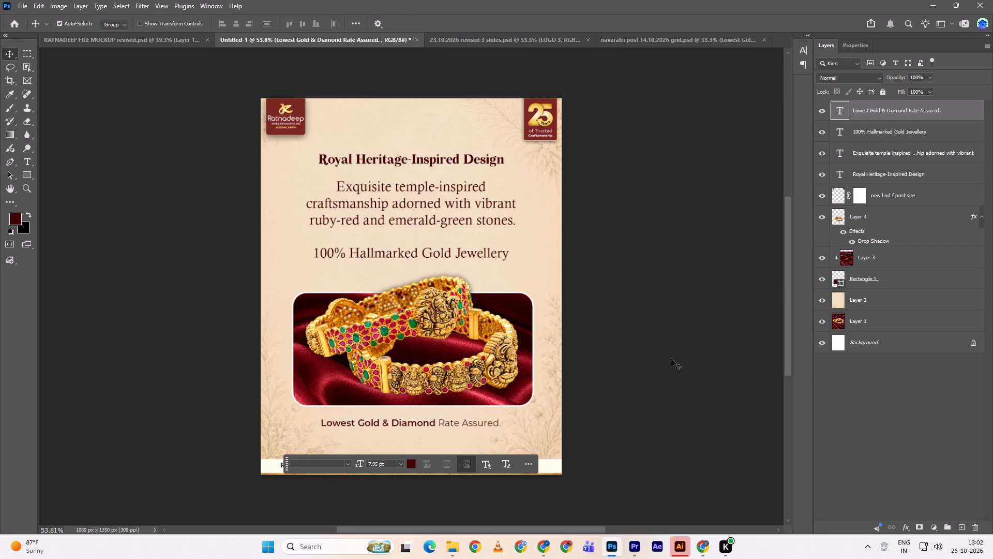
left_click(671, 359)
Lower the rate-assurance line by 10 px to a Y position of about 1195 px and deselect it.
left_click(459, 422)
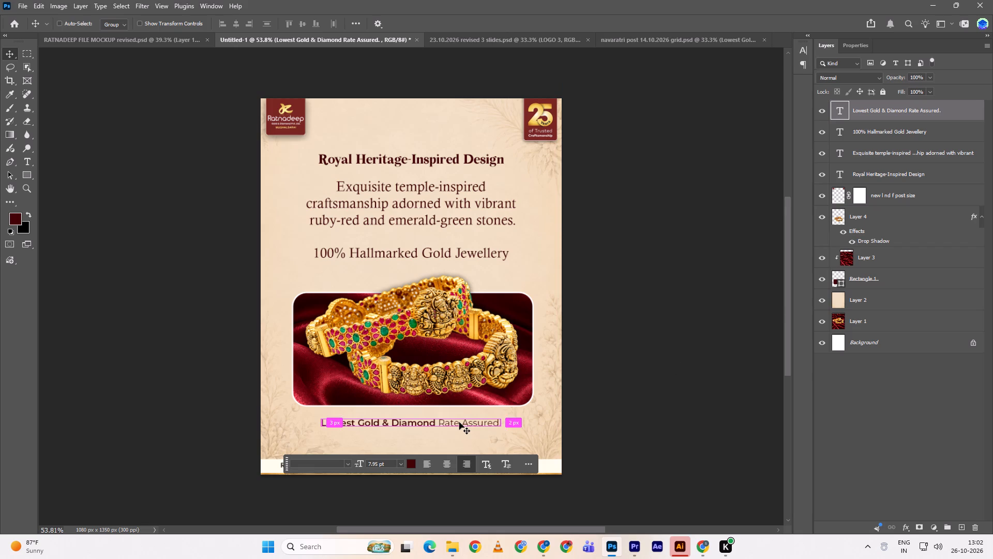
key("ctrl+t")
key("shift+Down")
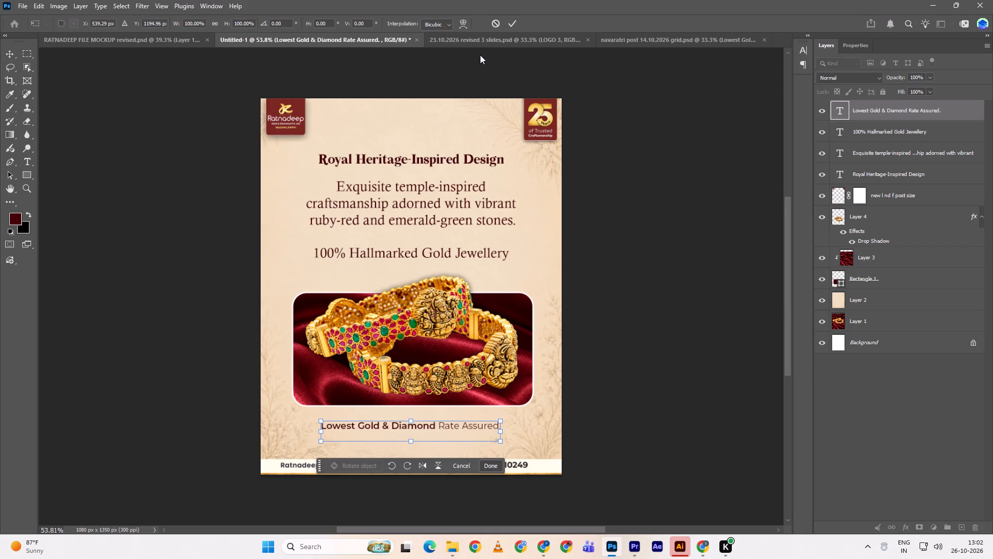
left_click(515, 21)
left_click(643, 280)
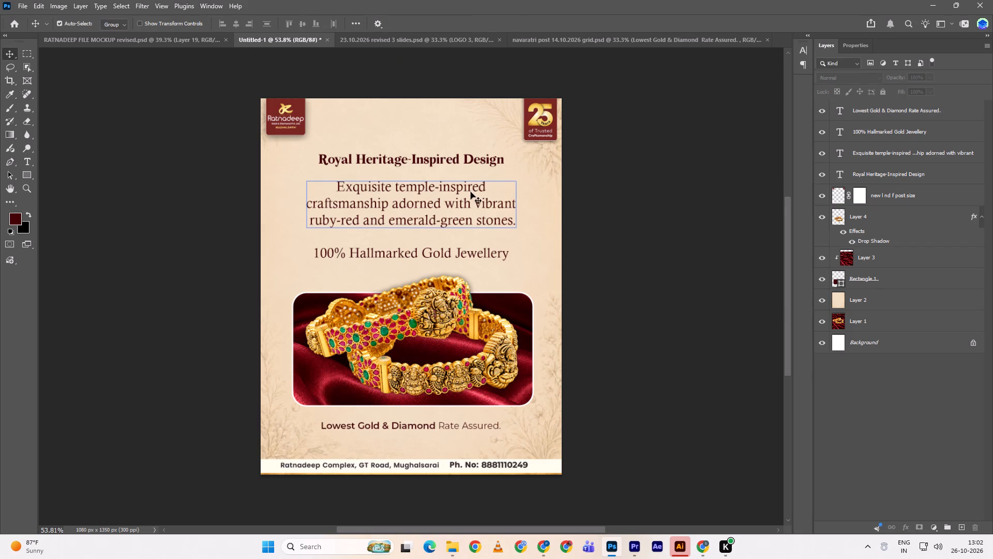
Centre the "Exquisite temple-inspired craftsmanship" description horizontally on the canvas and clear the selection.
left_click(461, 200)
key("ctrl+a")
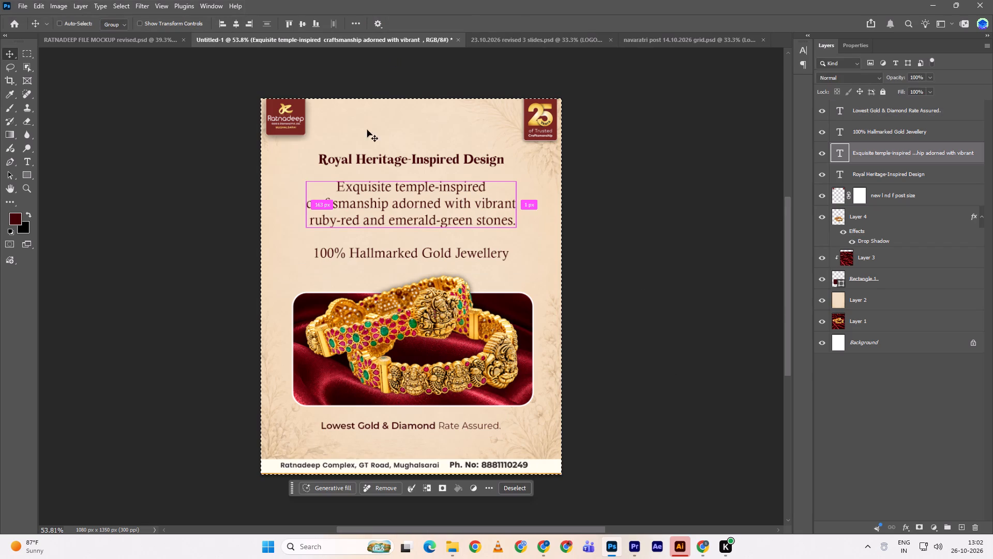
triple_click(235, 23)
left_click(235, 23)
key("ctrl+d")
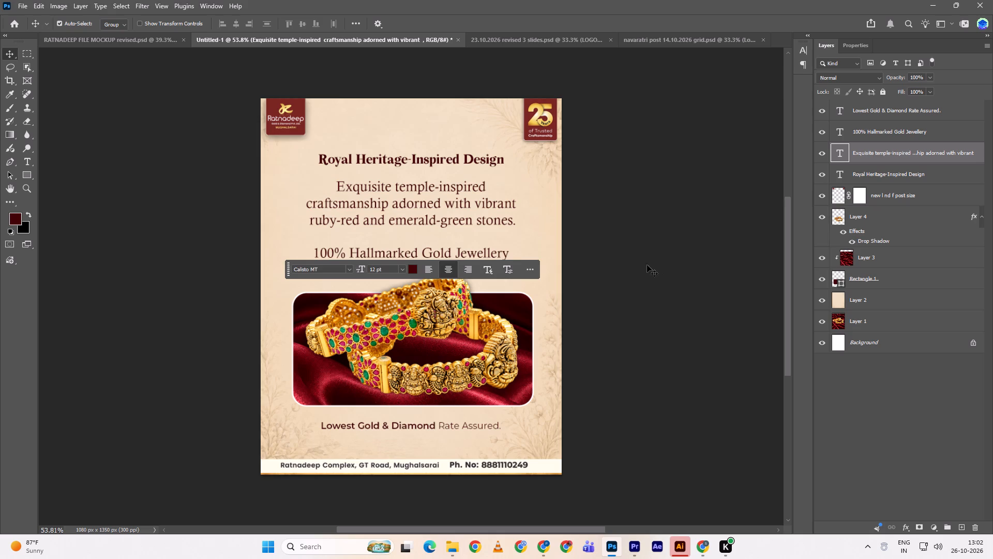
left_click(487, 222)
double_click(631, 218)
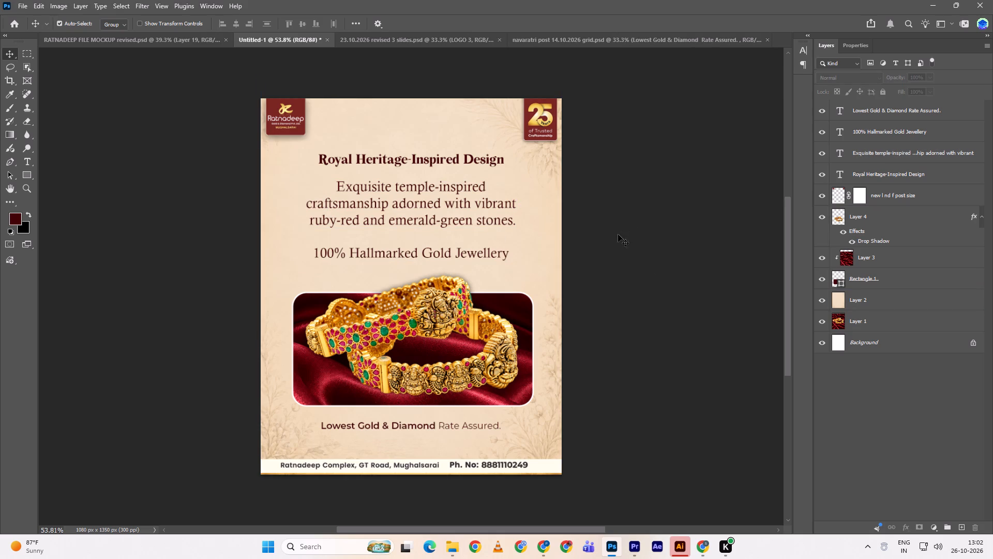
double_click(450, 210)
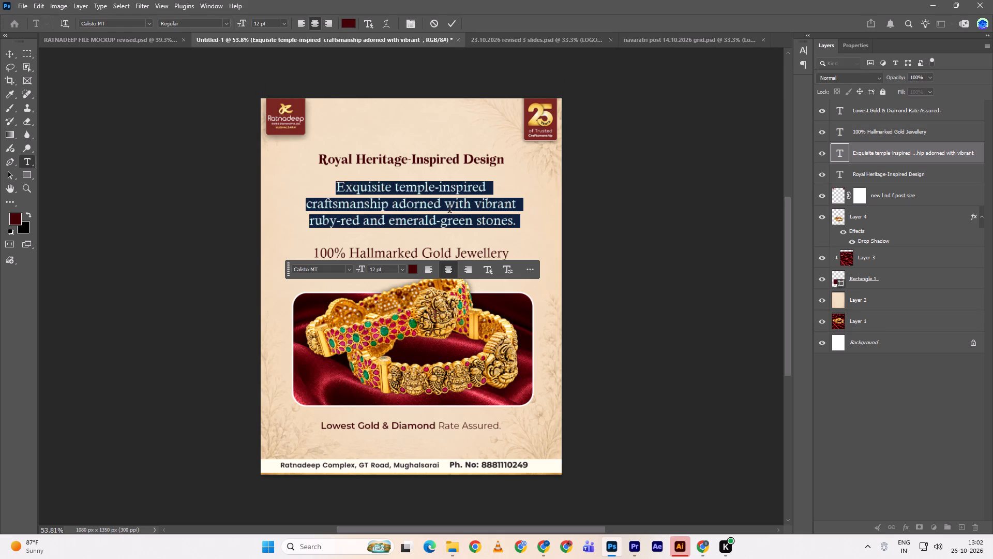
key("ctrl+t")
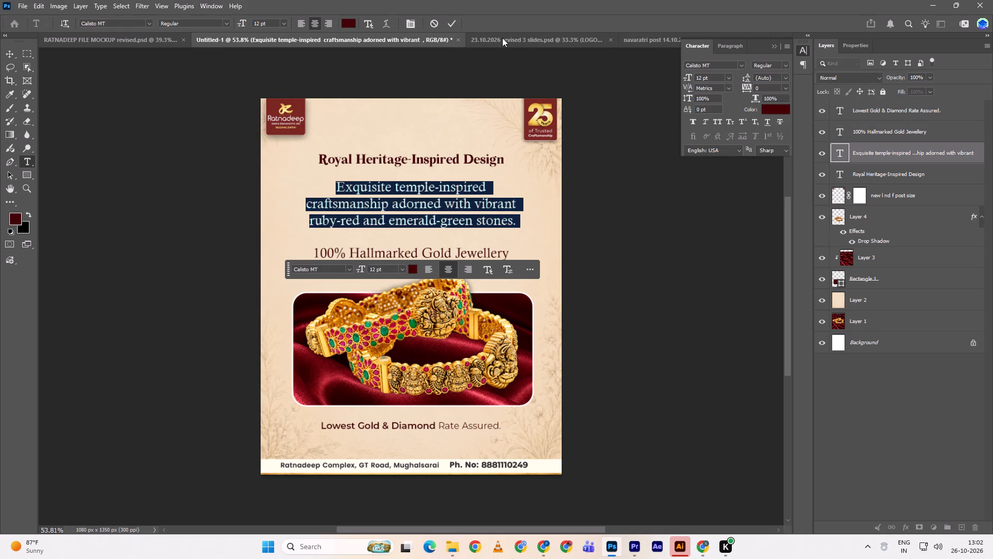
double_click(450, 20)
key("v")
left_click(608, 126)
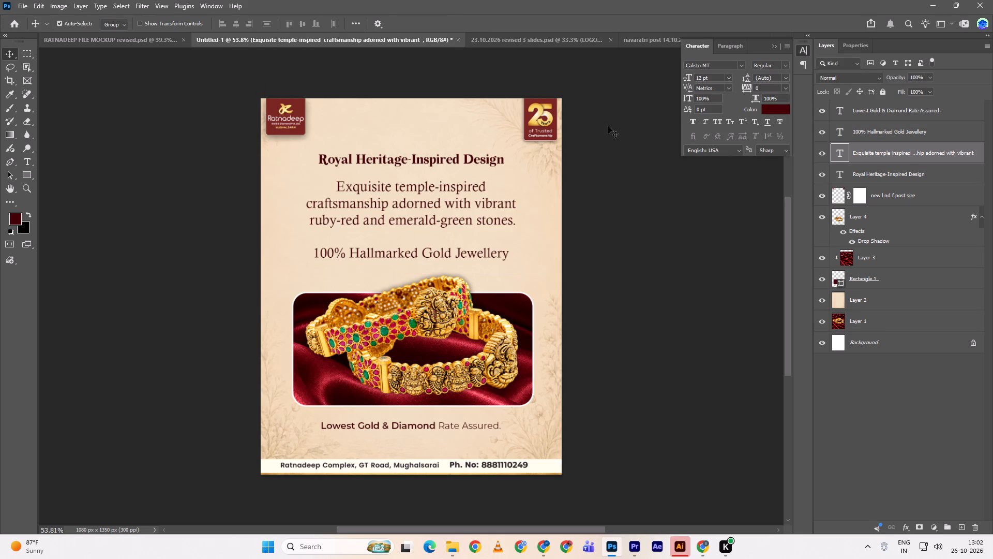
Transform the three-line description, moving it down 10 px to a Y position of about 417 px, and deselect it.
double_click(485, 218)
key("ctrl+t")
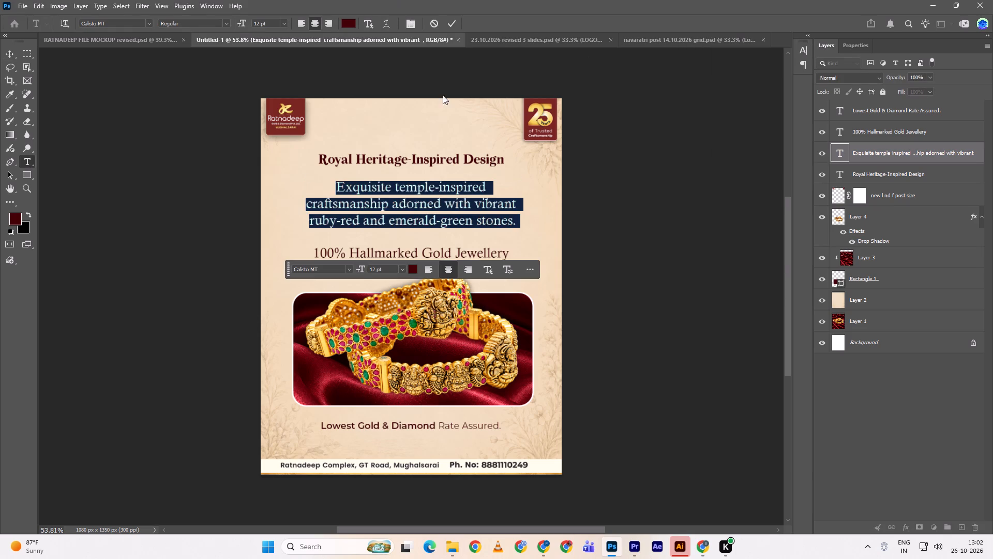
left_click(454, 27)
key("ctrl+t")
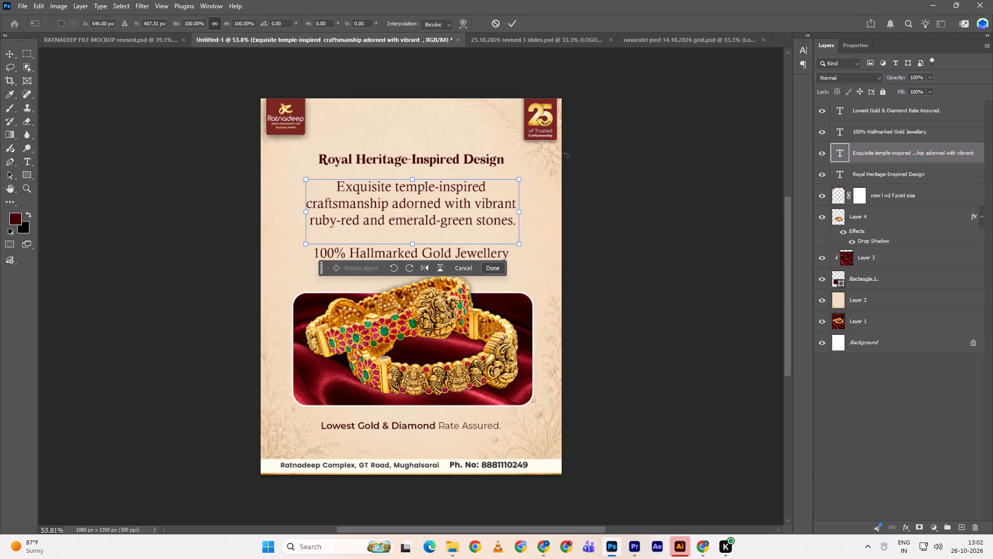
key("shift+Down")
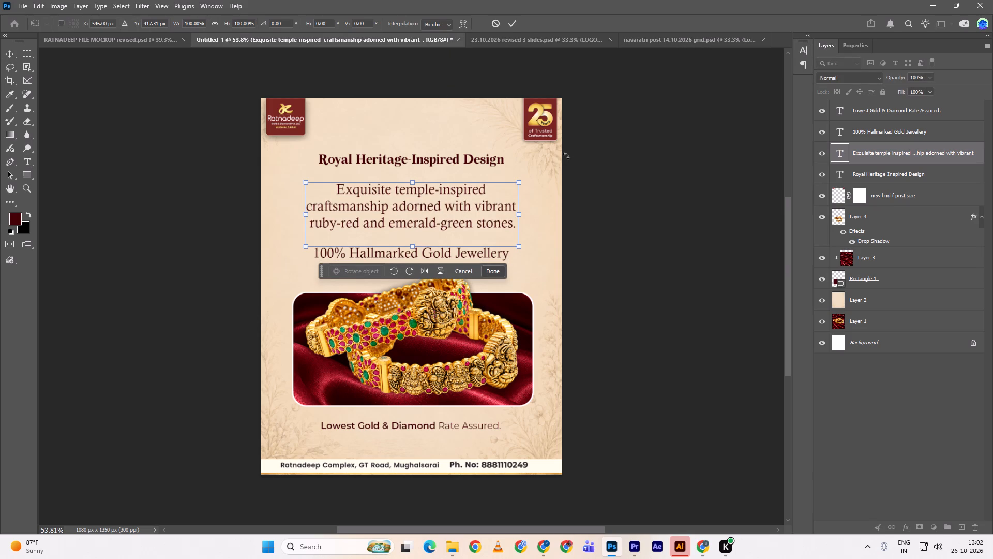
left_click(508, 23)
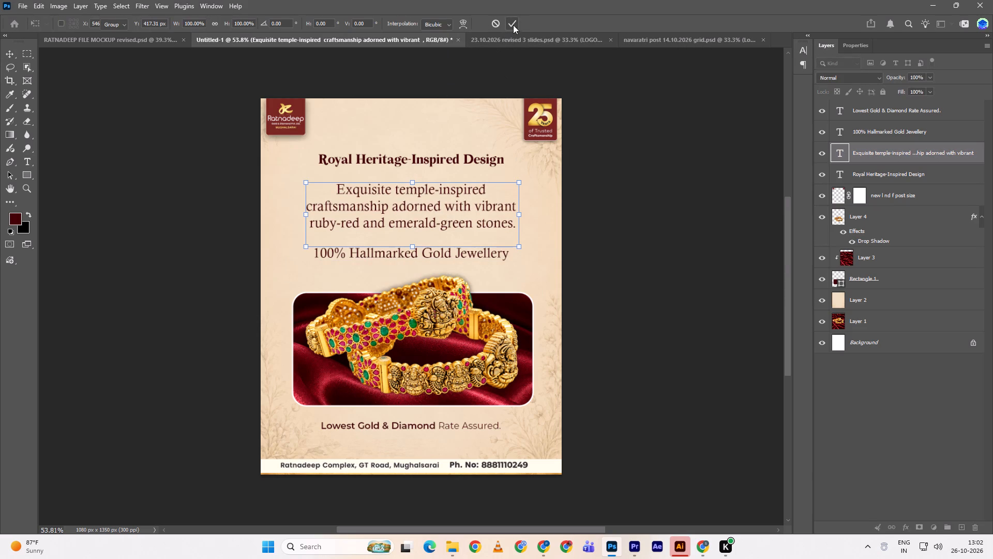
double_click(629, 216)
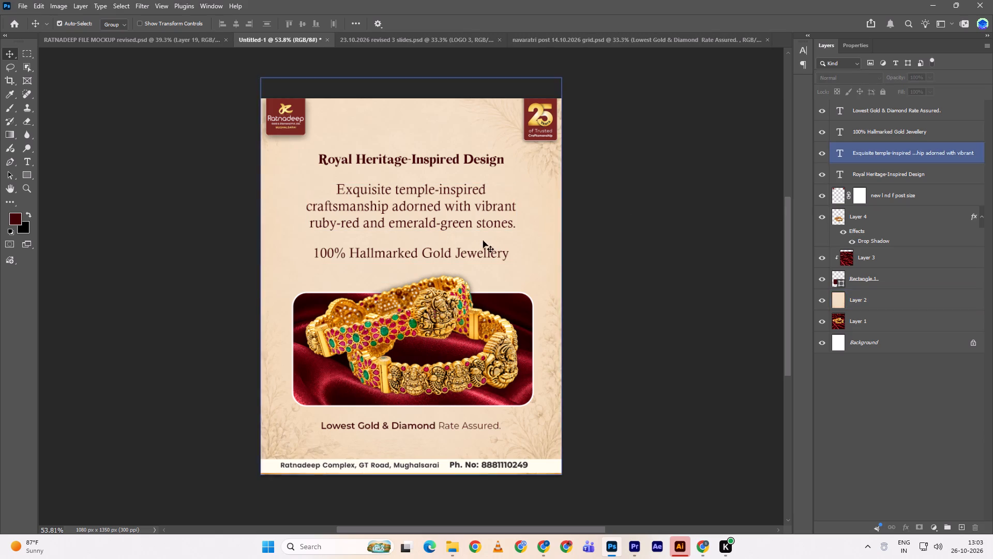
Transform the three-line description, moving it up closer to the heading at a Y position of about 390 px, and deselect it.
key("ctrl+t")
double_click(445, 215)
key("ctrl+t")
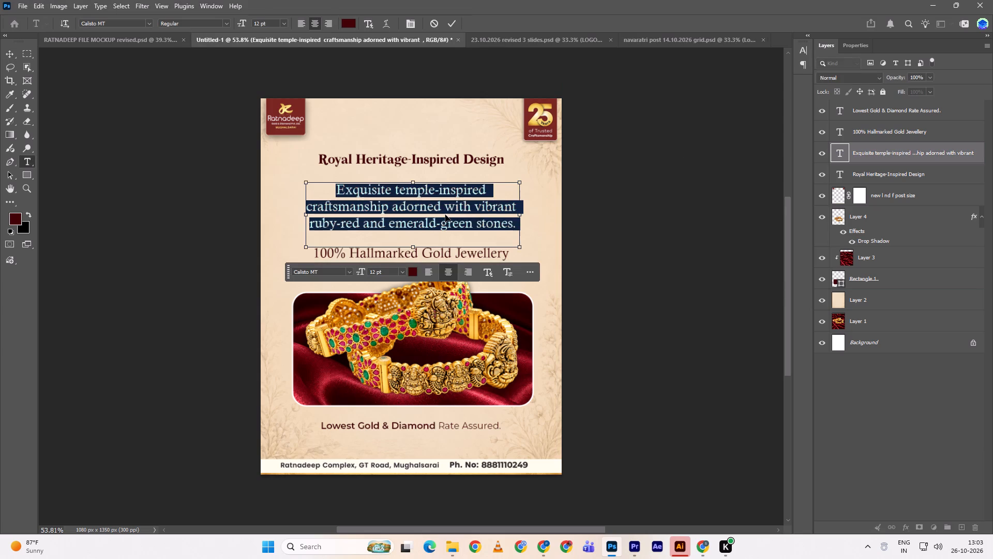
key("shift+Up")
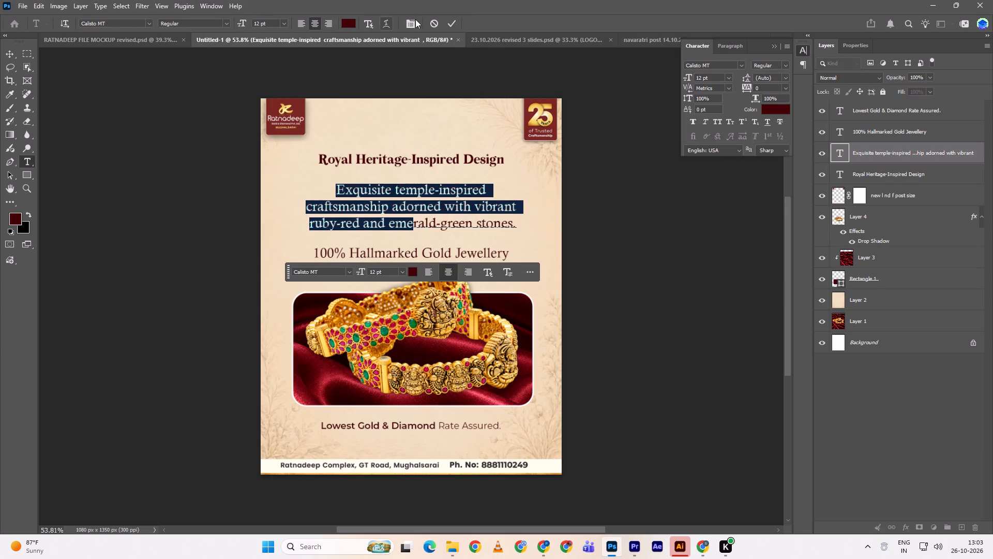
left_click(431, 24)
key("ctrl+t")
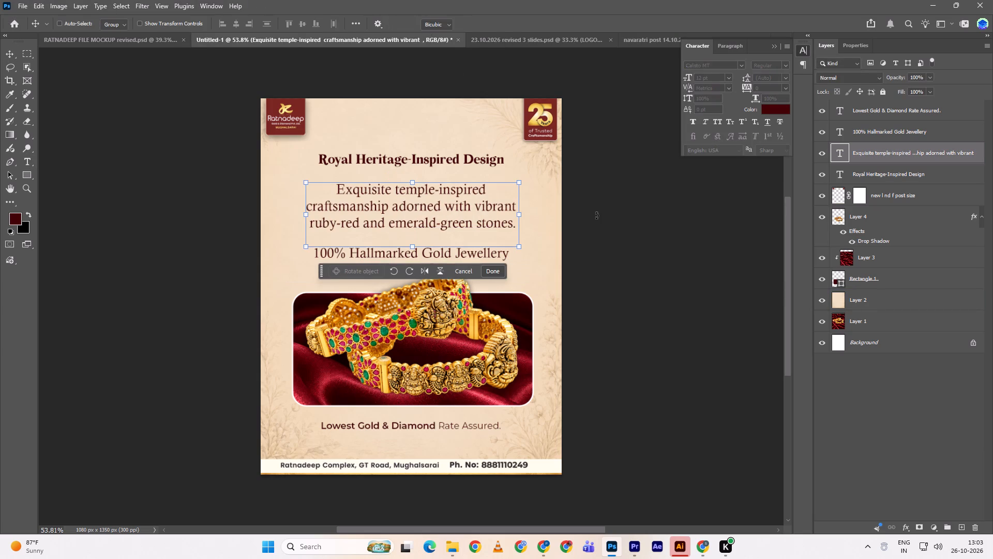
key("shift+Up")
key("shift+Up")
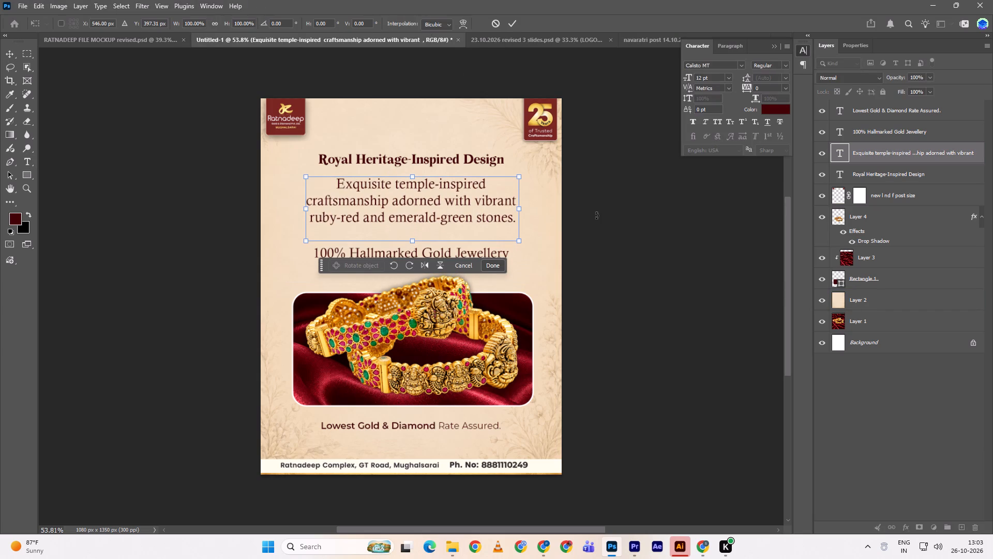
key("Up")
key("Up")
key("Up")
key("Up")
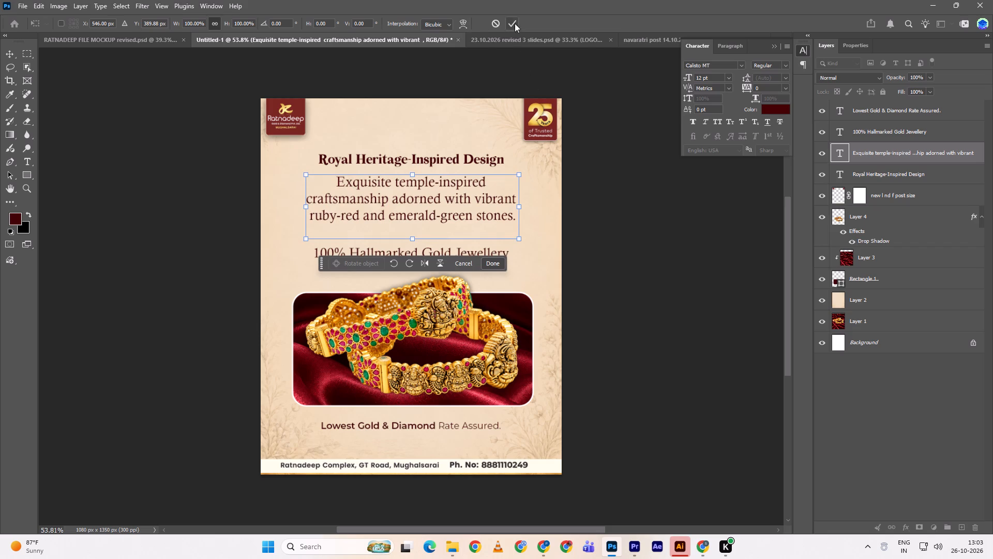
left_click(515, 23)
left_click(626, 240)
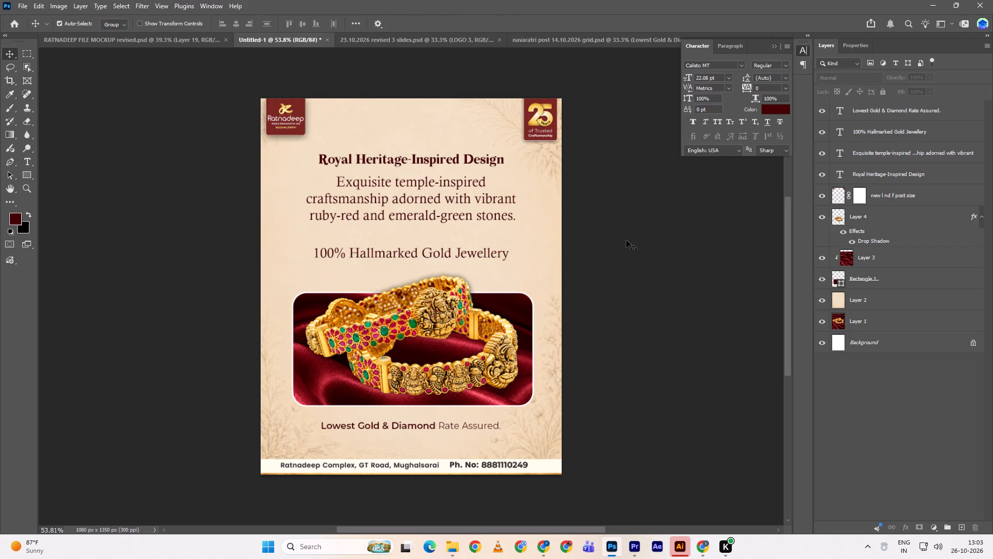
Switch to Illustrator and open the recent ornamental dividers EPS file whose name starts with d4bf02d3-f29e-49c6.
key("alt+Tab")
key("alt+Tab")
key("alt+Tab")
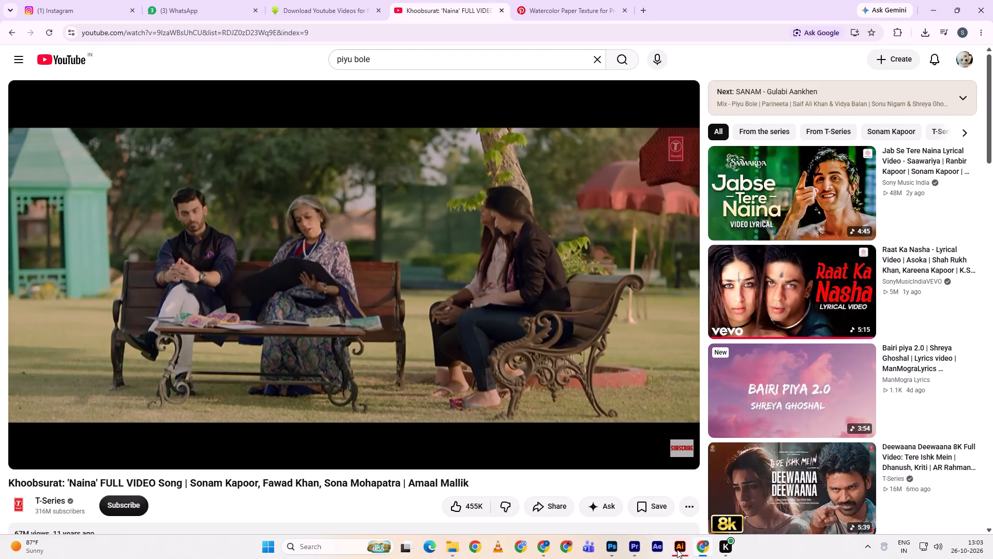
double_click(679, 551)
left_click_drag(368, 86, 368, 92)
left_click(370, 86)
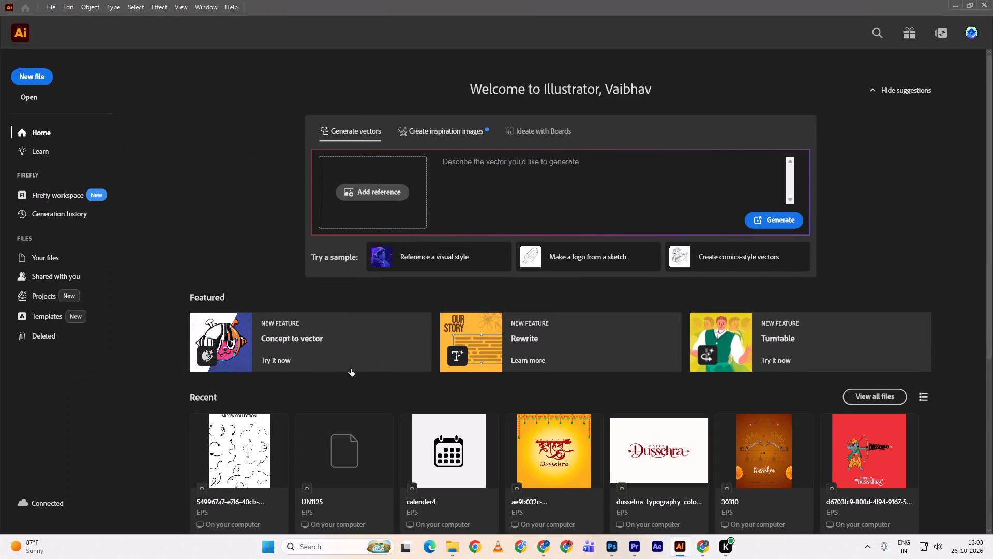
scroll(381, 367, "down", 7)
scroll(425, 366, "down", 5)
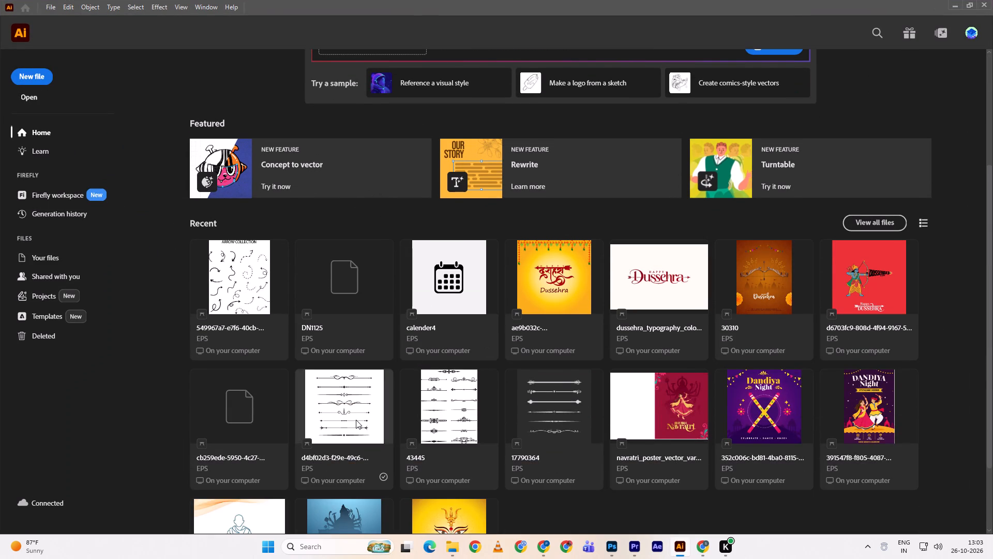
scroll(356, 421, "down", 3)
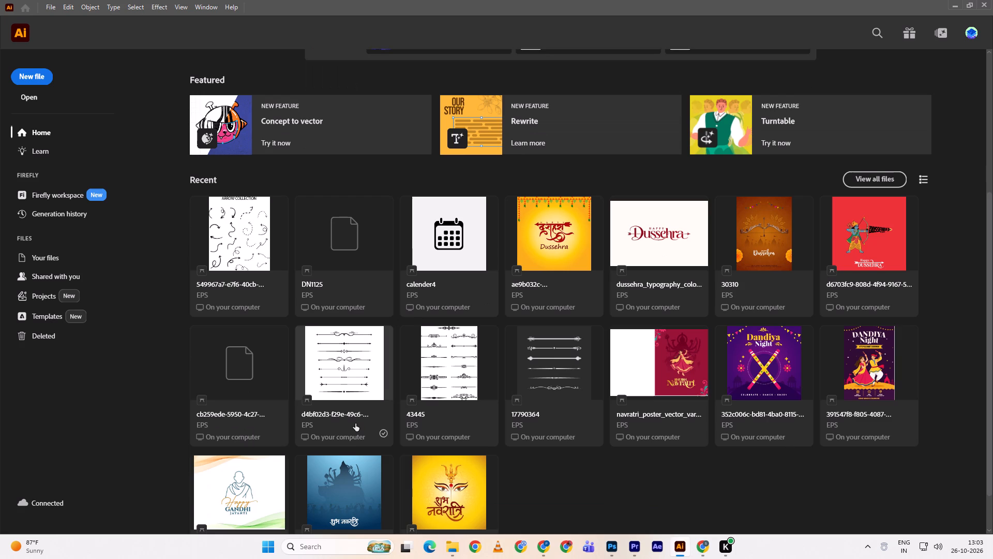
scroll(355, 422, "down", 2)
left_click(343, 361)
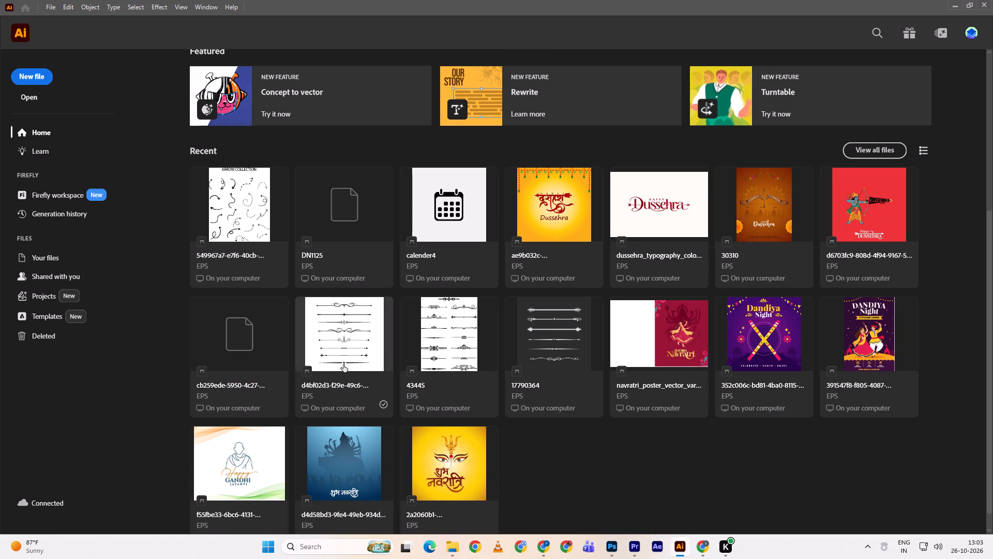
left_click(537, 288)
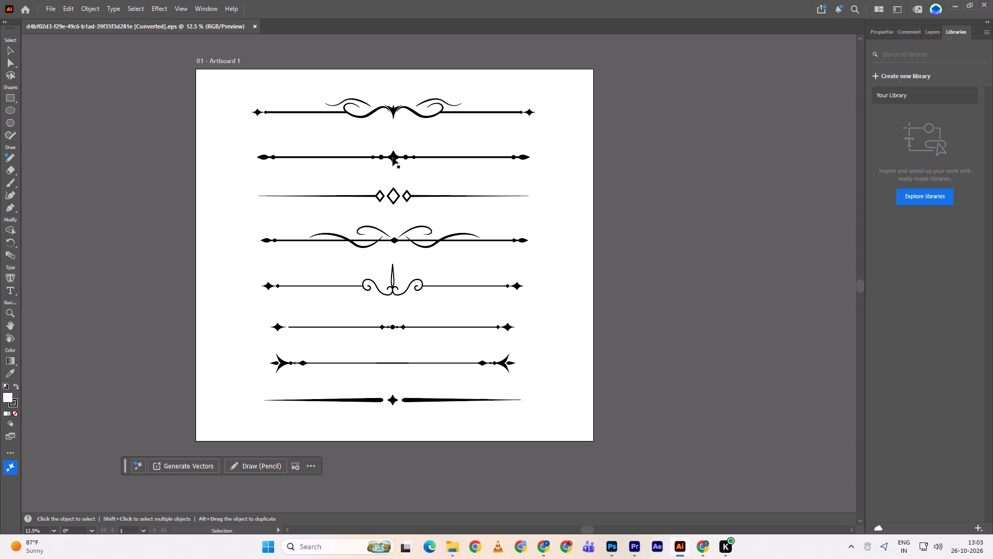
Copy the fourth divider, the line with mirrored swirls around its centre, and switch back to the jewellery post in Photoshop.
left_click(396, 241)
key("ctrl+c")
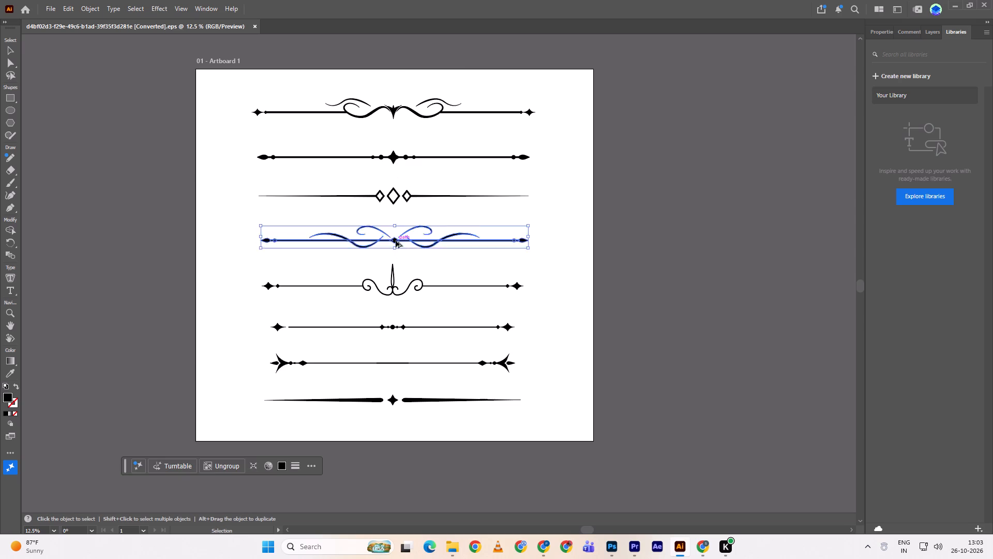
key("alt+Tab")
key("alt+Tab")
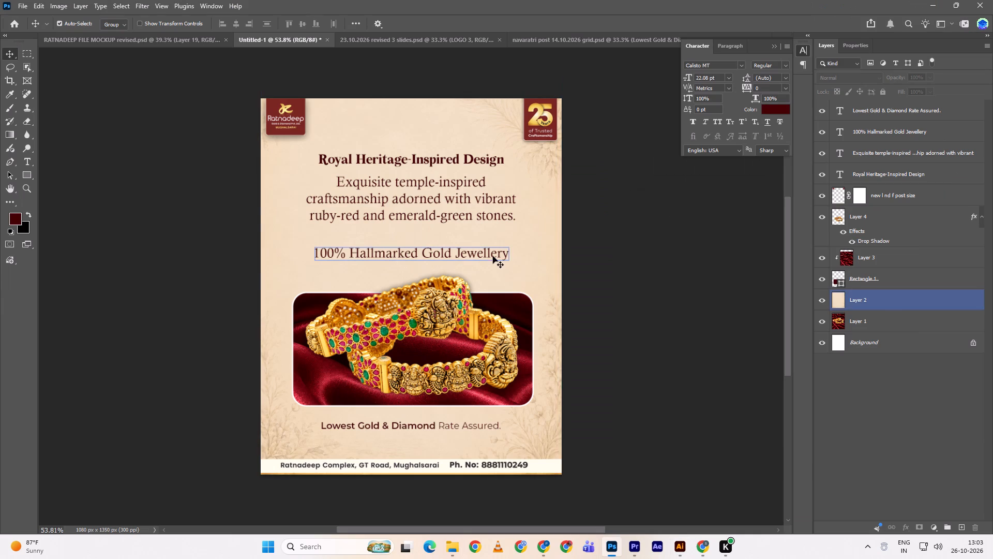
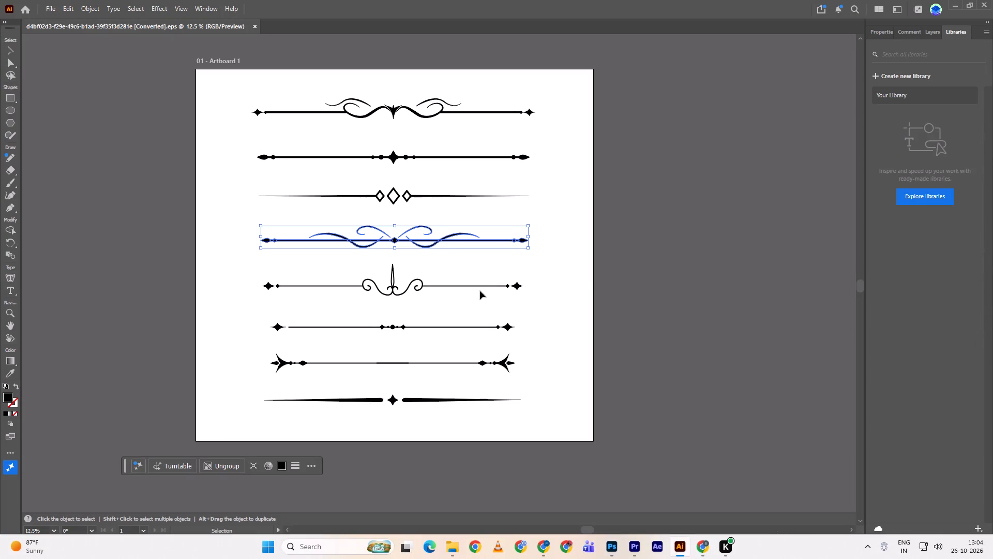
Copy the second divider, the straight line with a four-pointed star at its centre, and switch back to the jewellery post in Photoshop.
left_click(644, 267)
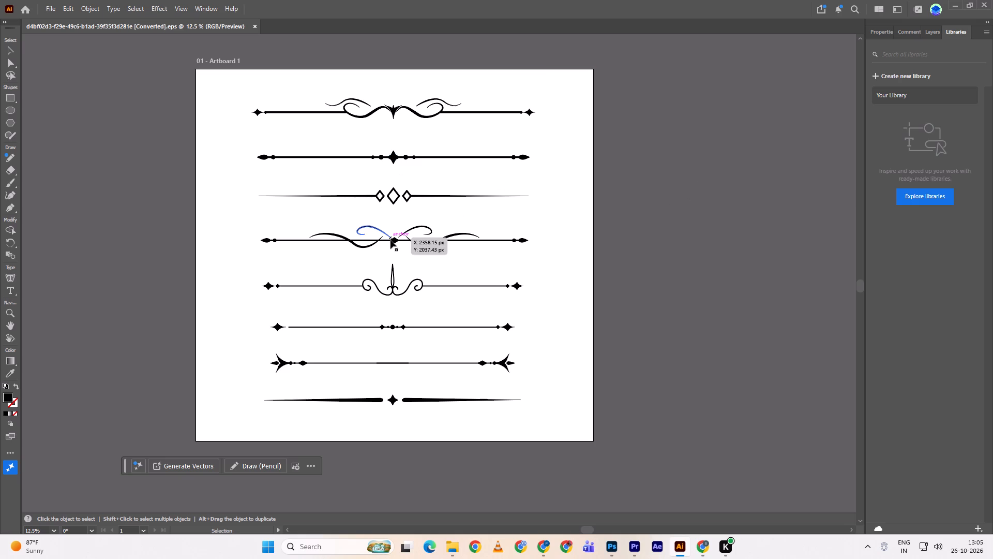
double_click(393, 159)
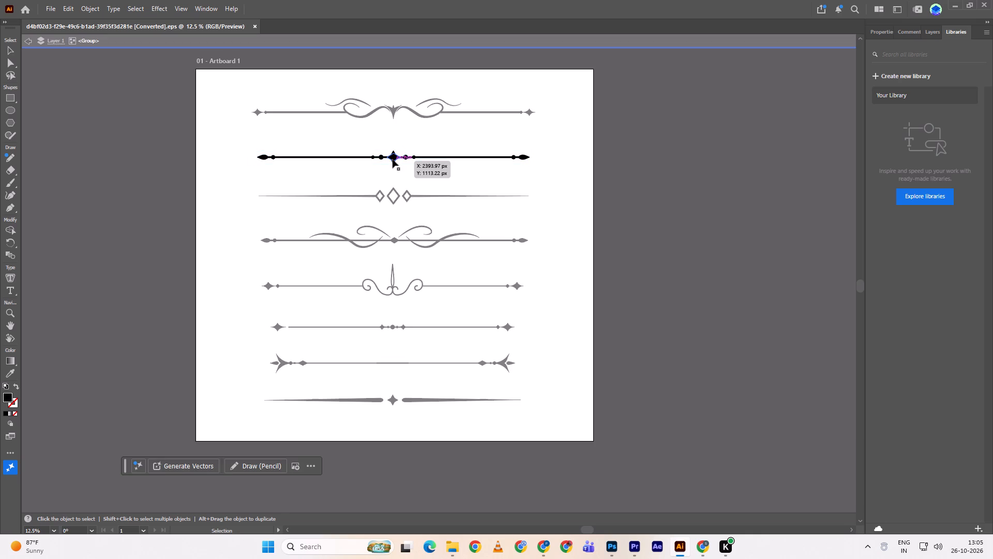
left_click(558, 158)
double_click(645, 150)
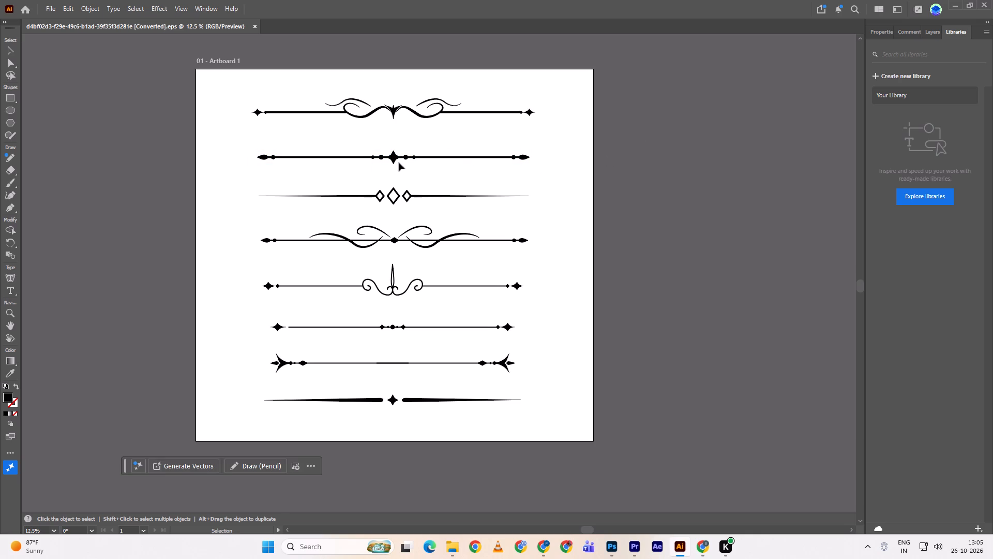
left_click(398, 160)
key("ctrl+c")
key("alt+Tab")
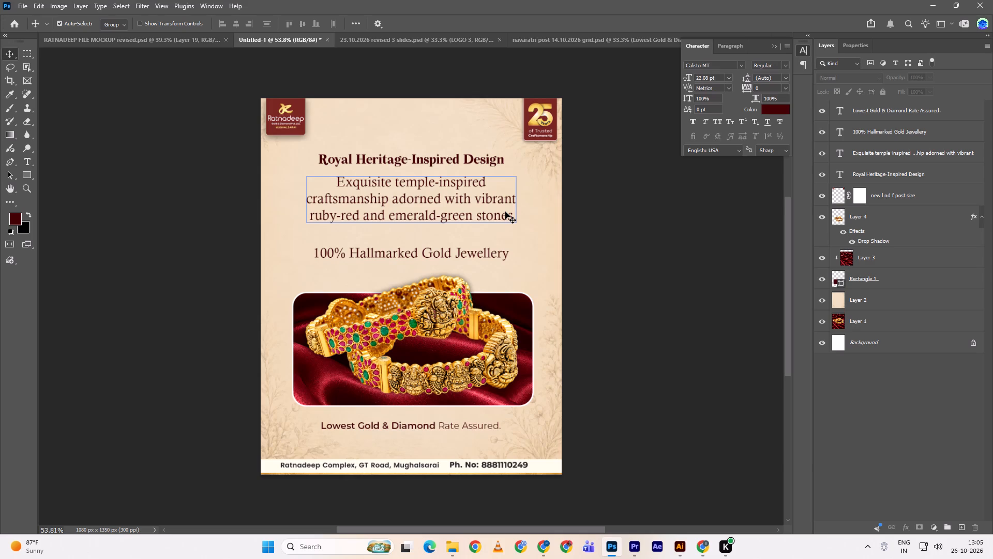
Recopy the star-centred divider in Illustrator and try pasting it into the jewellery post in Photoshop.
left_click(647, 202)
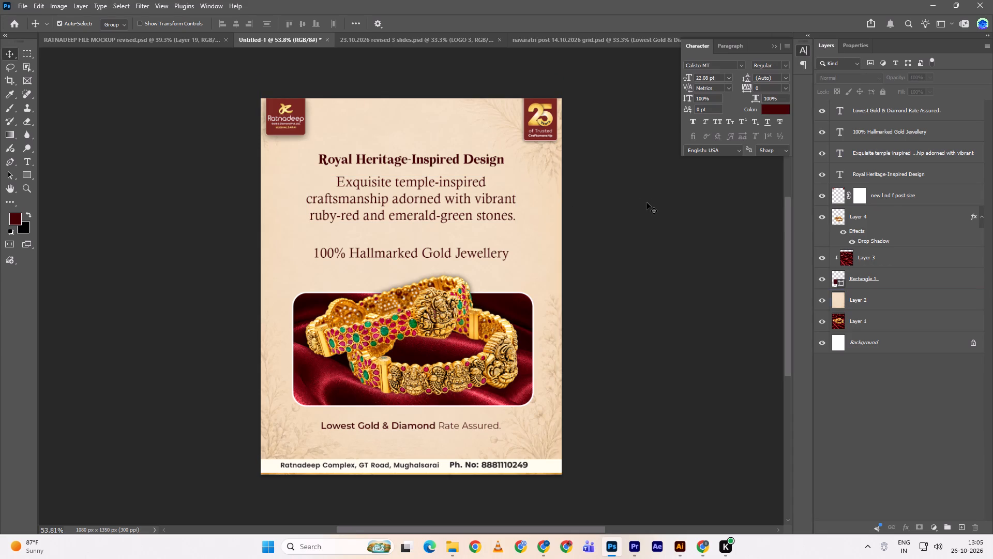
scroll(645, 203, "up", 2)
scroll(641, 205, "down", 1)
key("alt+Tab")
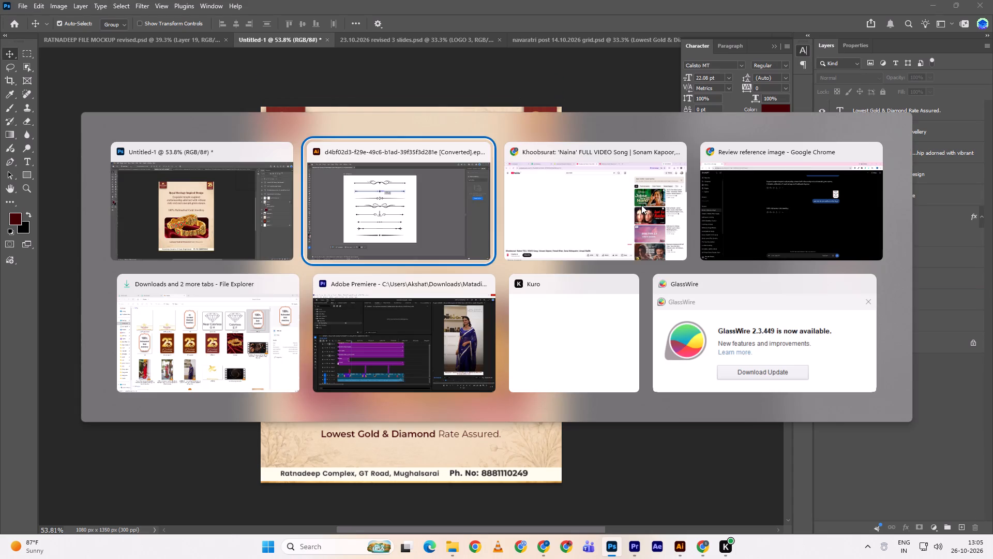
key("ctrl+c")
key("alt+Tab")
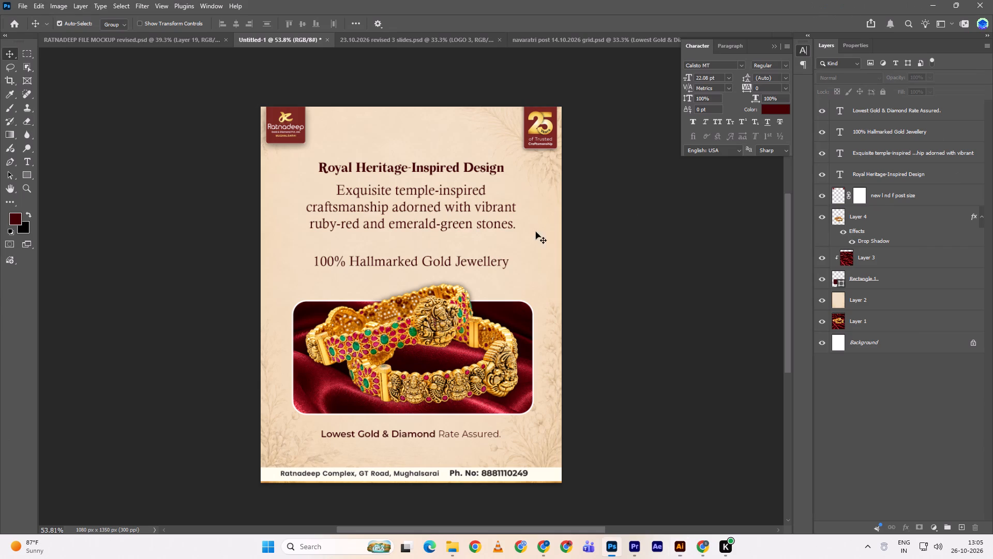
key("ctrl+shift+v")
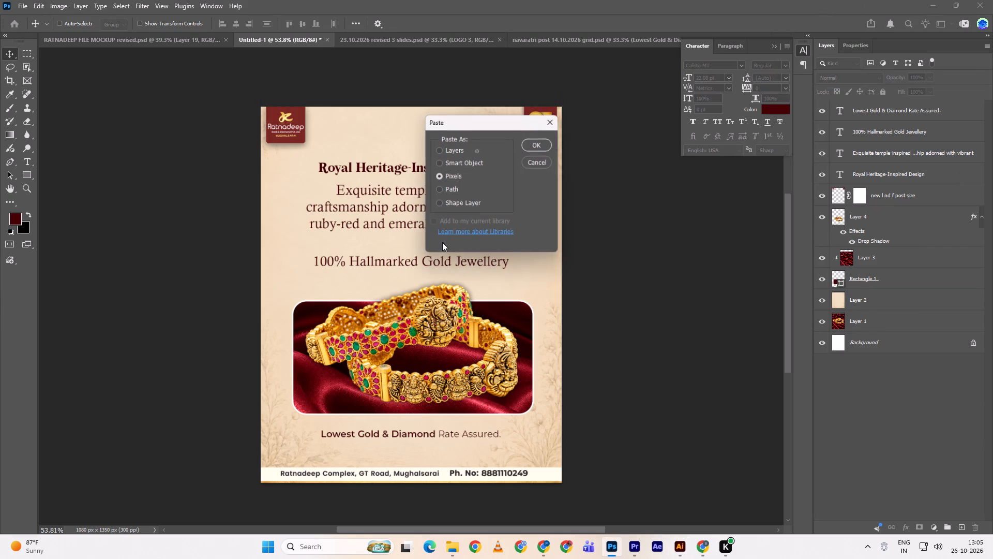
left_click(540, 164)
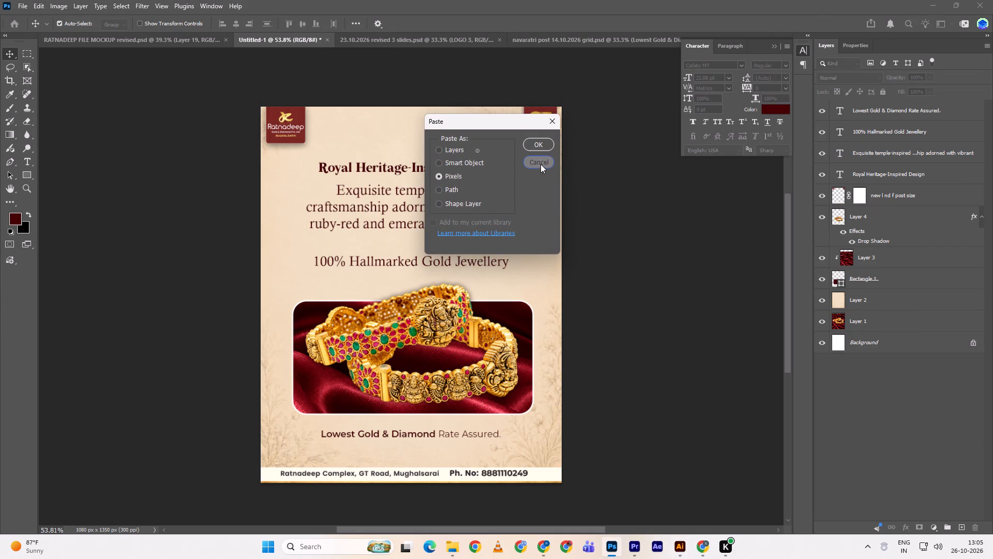
Bring the second, star-centred divider from Illustrator directly into the Photoshop jewellery post as a vector smart object.
key("alt+Tab")
left_click_drag(409, 158, 405, 164)
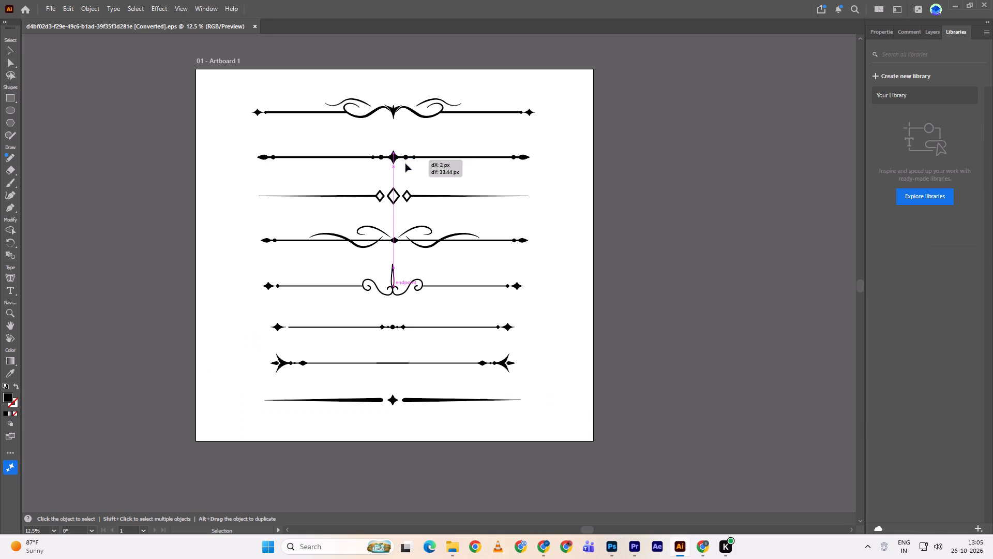
left_click_drag(405, 164, 389, 247)
key("alt+Tab")
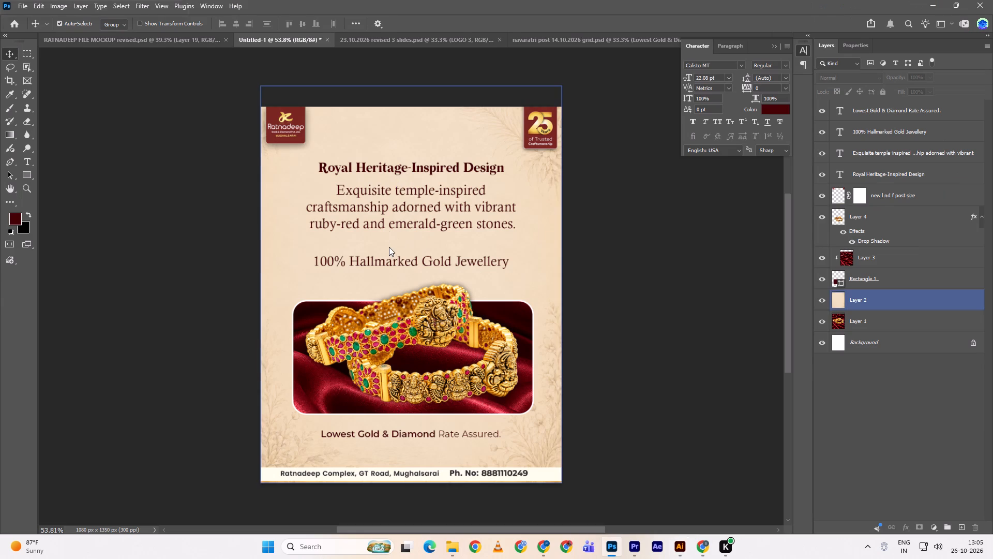
key("ctrl+t")
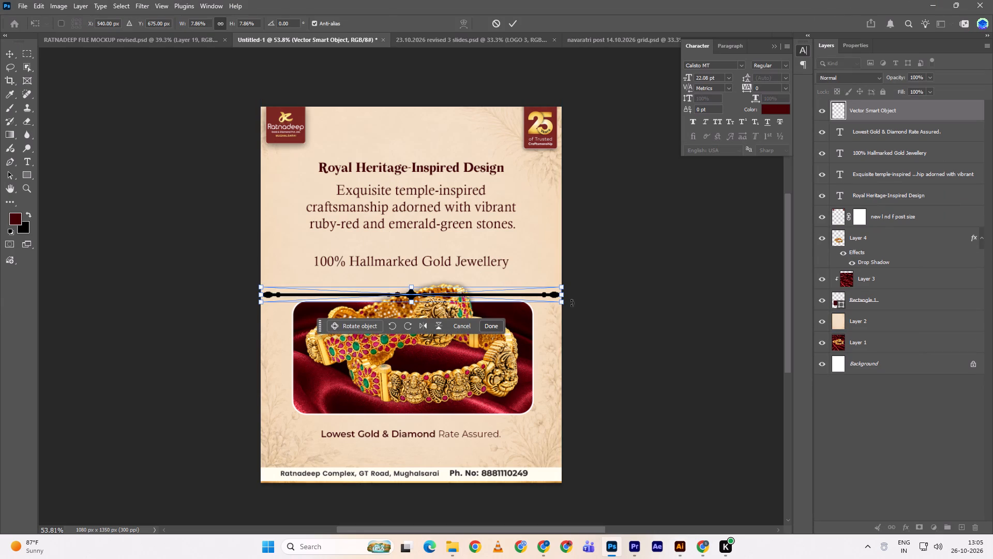
Scale the placed divider to about 3.91% and position it between the three-line description and the hallmark line, at Y about 489 px.
left_click_drag(563, 294, 488, 304, "alt")
left_click(488, 304, "alt")
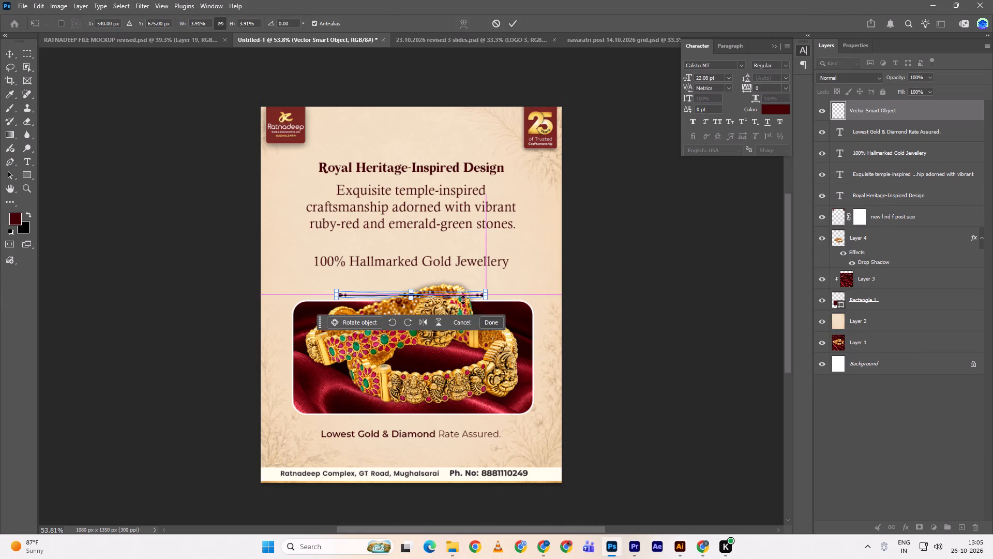
double_click(463, 300)
left_click_drag(463, 296, 465, 244)
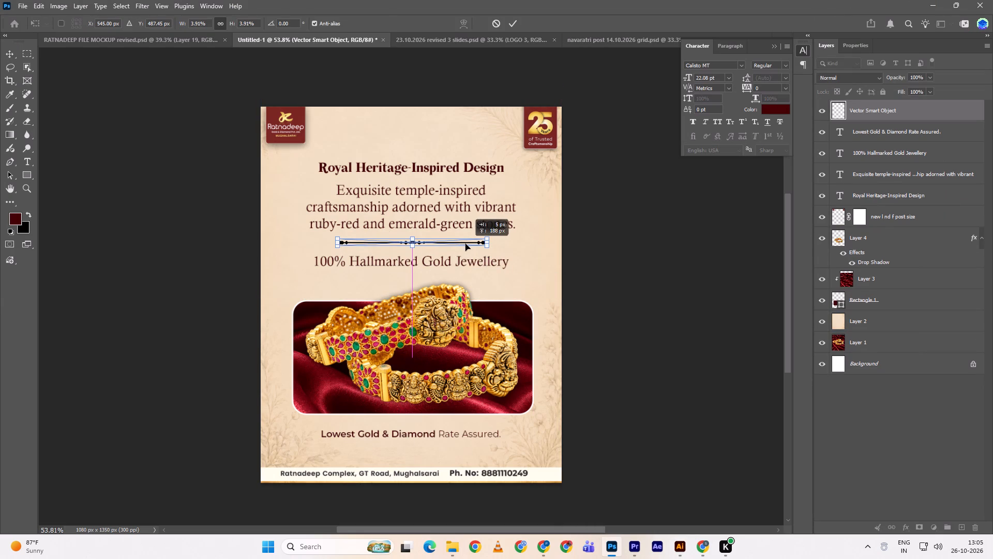
left_click_drag(465, 244, 464, 244)
left_click(464, 244)
left_click(515, 21)
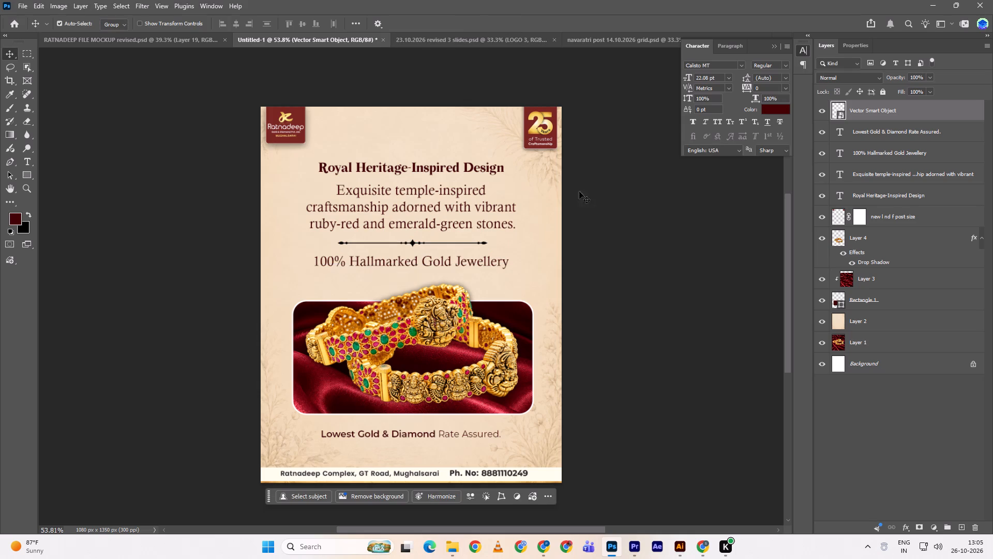
Scale the divider down further to about 2.93%, keeping it between the description and the hallmark line.
key("ctrl+t")
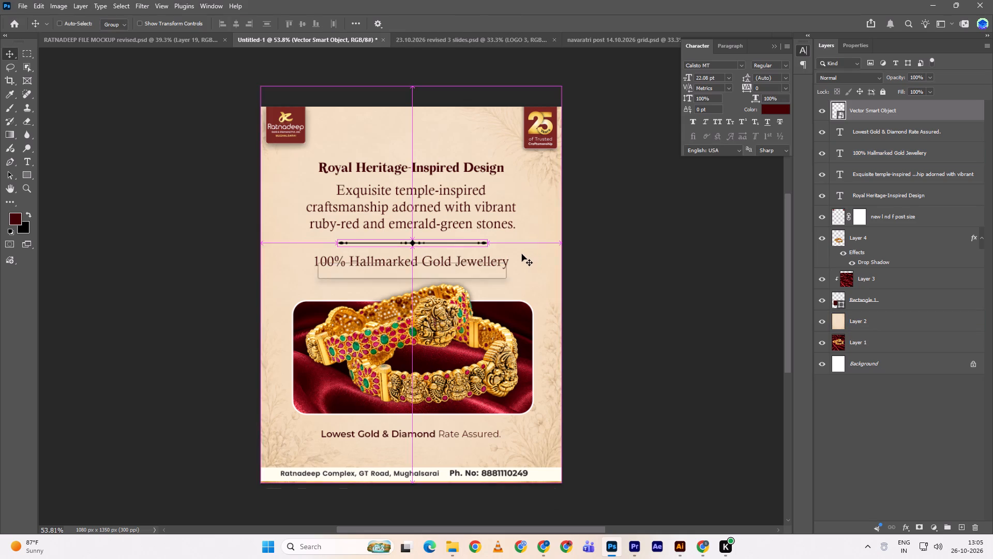
left_click_drag(490, 242, 471, 242, "alt")
left_click(471, 242, "alt")
left_click(515, 20)
Centre the divider horizontally on the whole canvas and deselect everything.
key("ctrl+a")
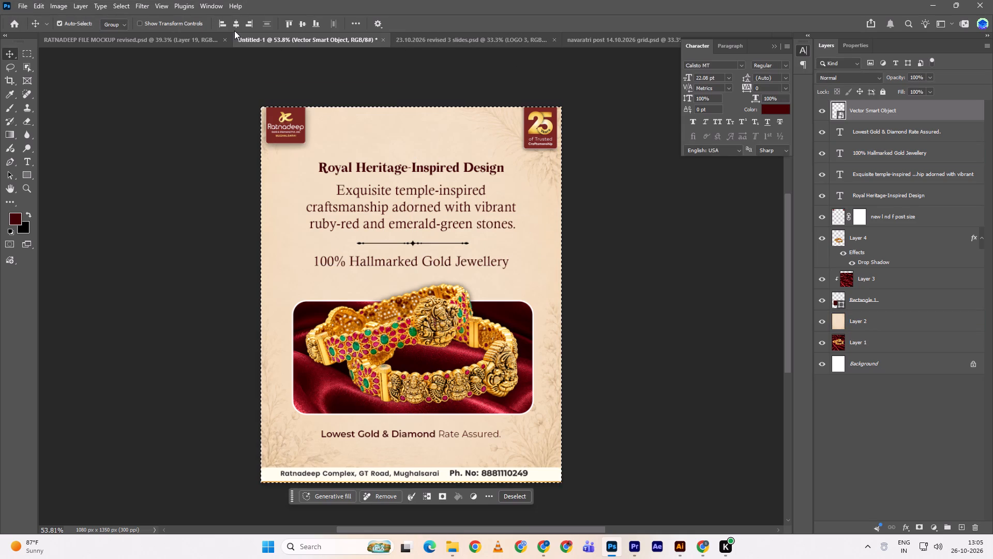
triple_click(236, 25)
double_click(236, 25)
key("ctrl+d")
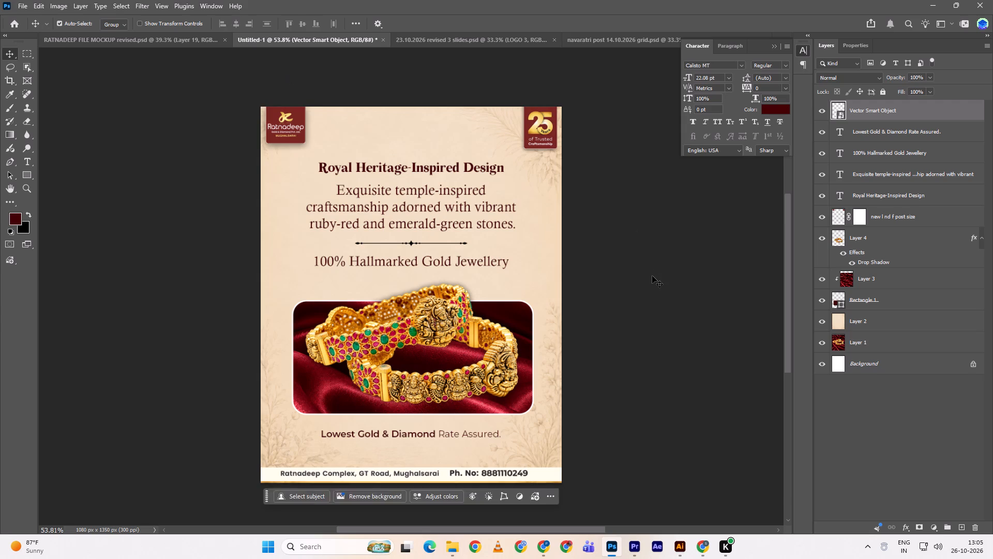
left_click(652, 276)
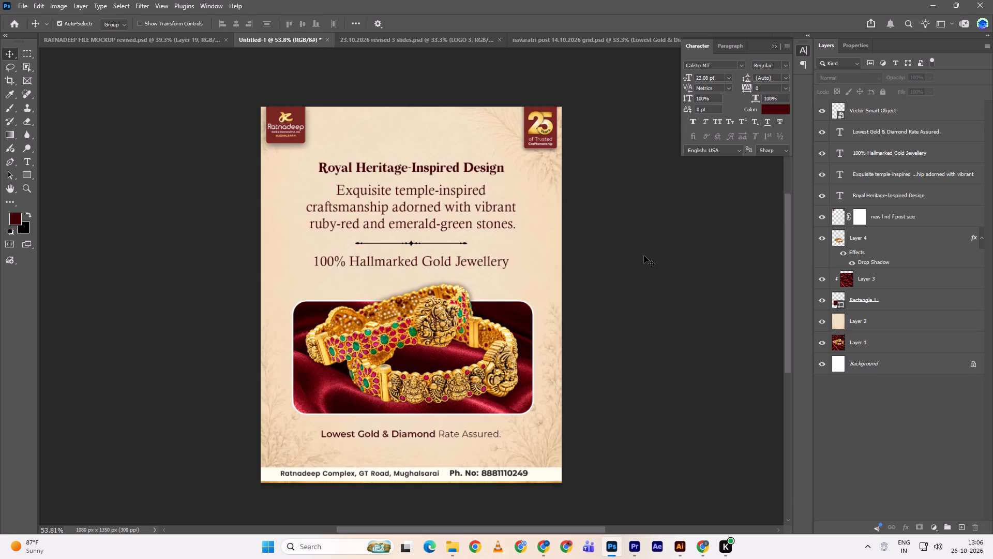
double_click(641, 271)
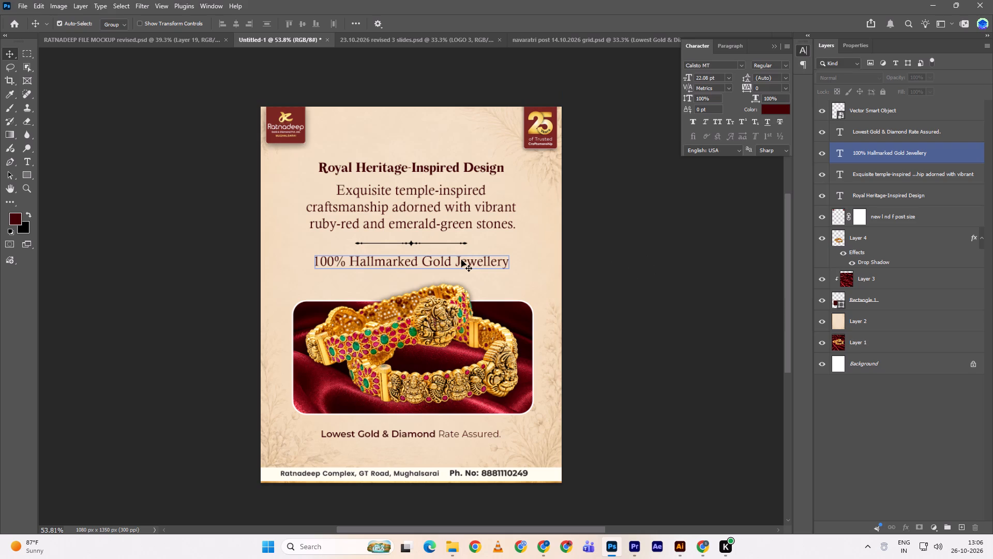
Move the "100% Hallmarked Gold Jewellery" line down 10 px to a Y position of about 565 px and deselect it.
double_click(461, 260)
key("ctrl+t")
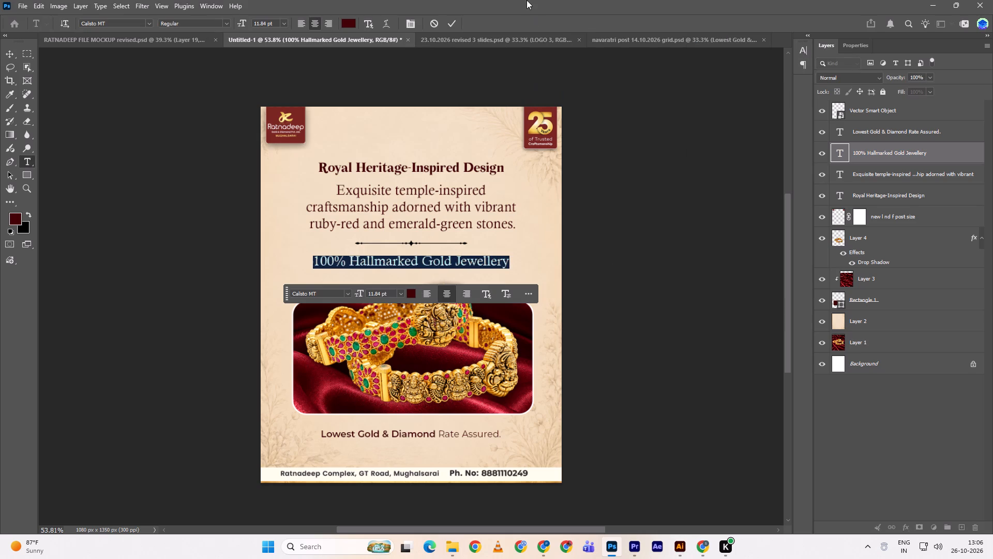
left_click(450, 30)
key("ctrl+t")
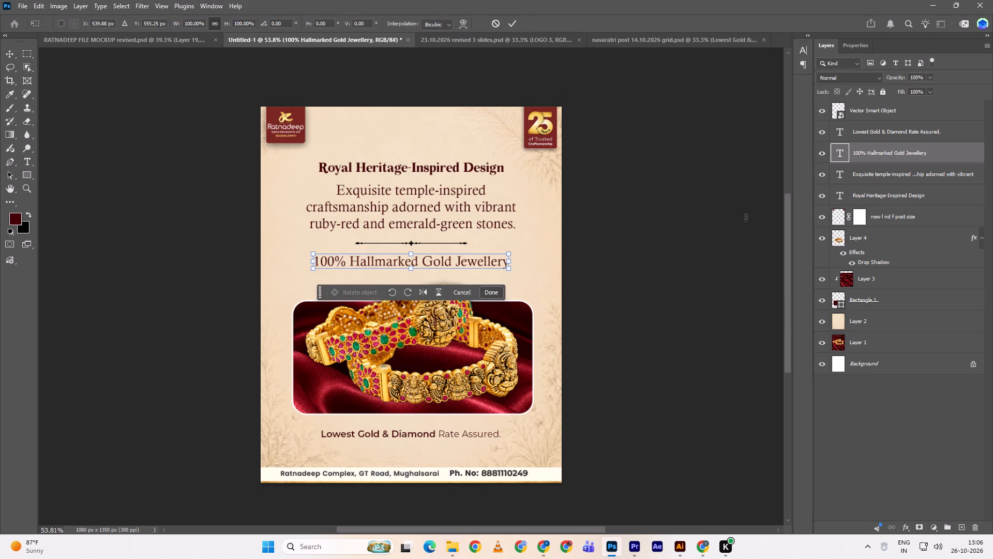
key("shift+Down")
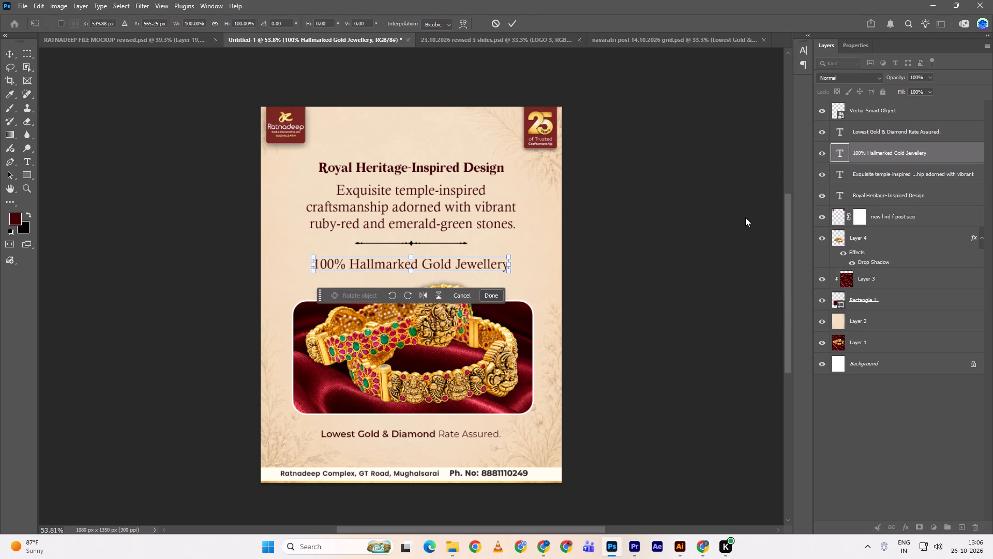
left_click(510, 23)
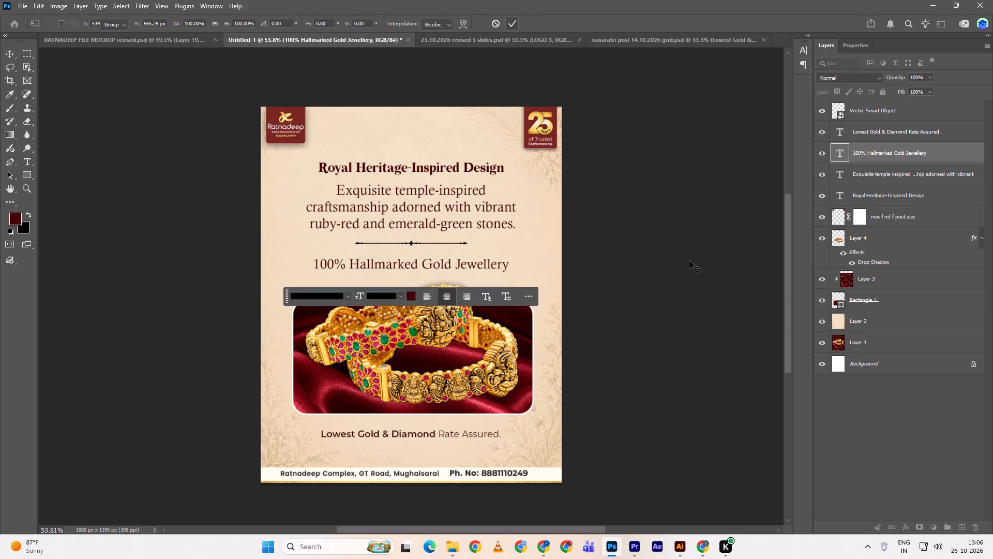
left_click(682, 256)
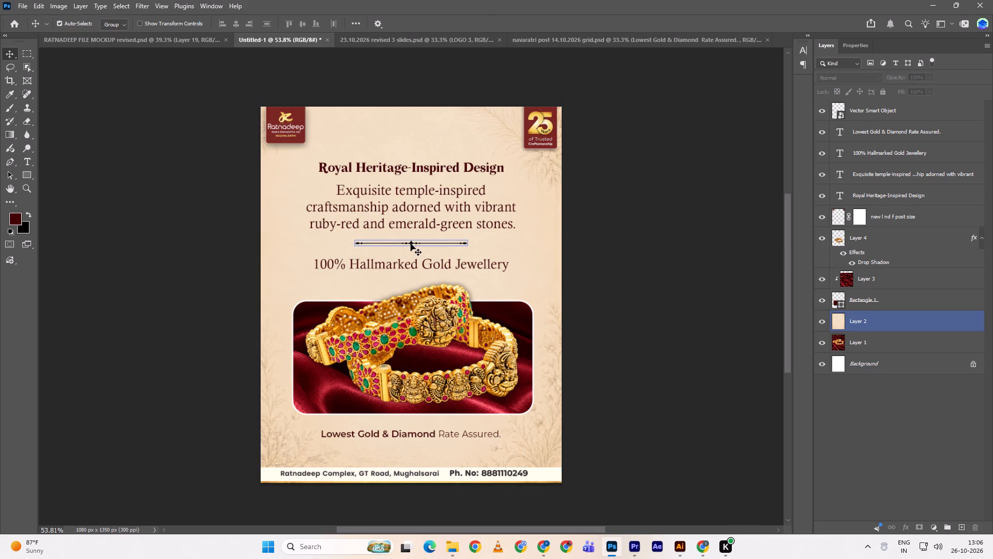
Select the divider and align it to the horizontal centre of the canvas again.
double_click(411, 244)
key("ctrl+a")
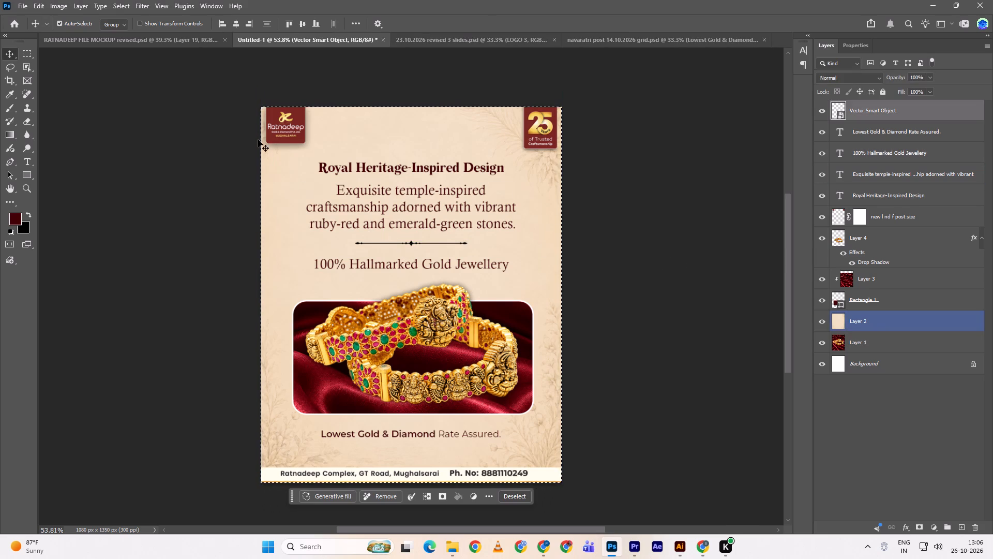
triple_click(234, 19)
key("ctrl+d")
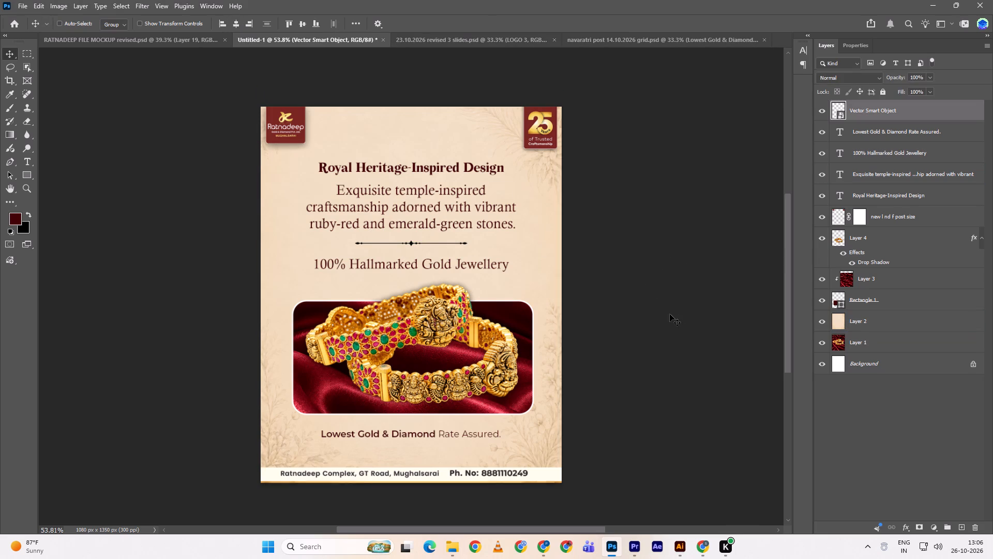
Transform the divider, moving it down to a Y position of about 496 px, and deselect it.
key("ctrl+t")
key("shift+Down")
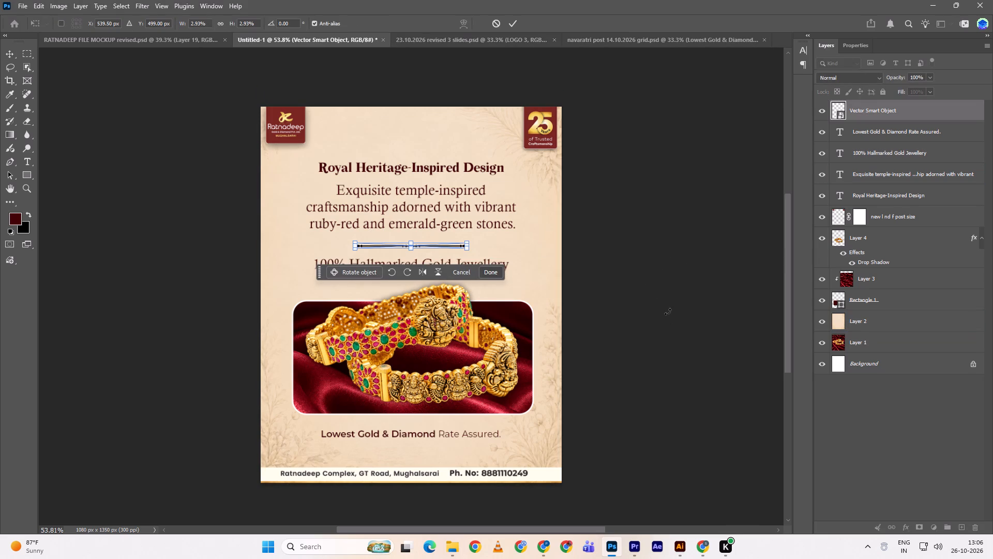
key("Up")
key("Up")
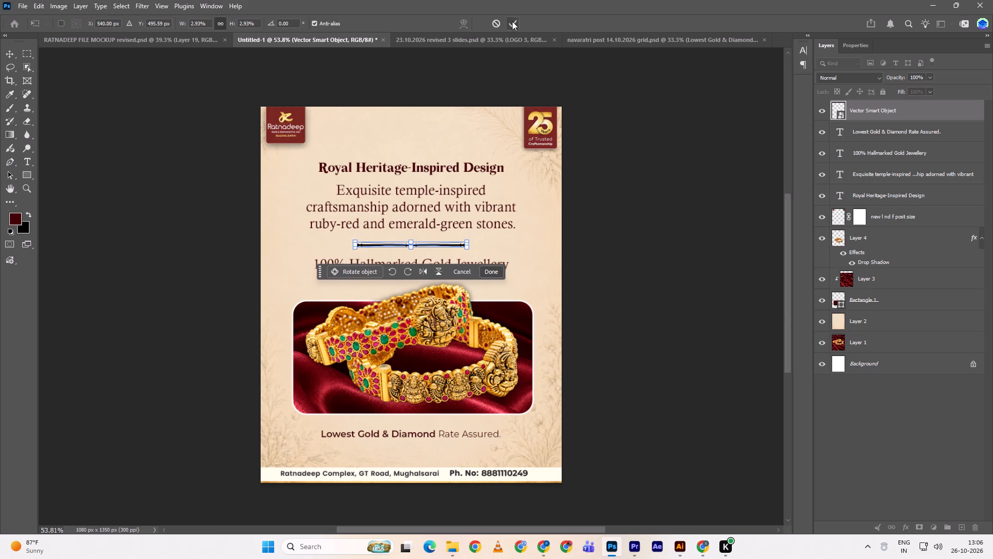
left_click(512, 21)
left_click(646, 218)
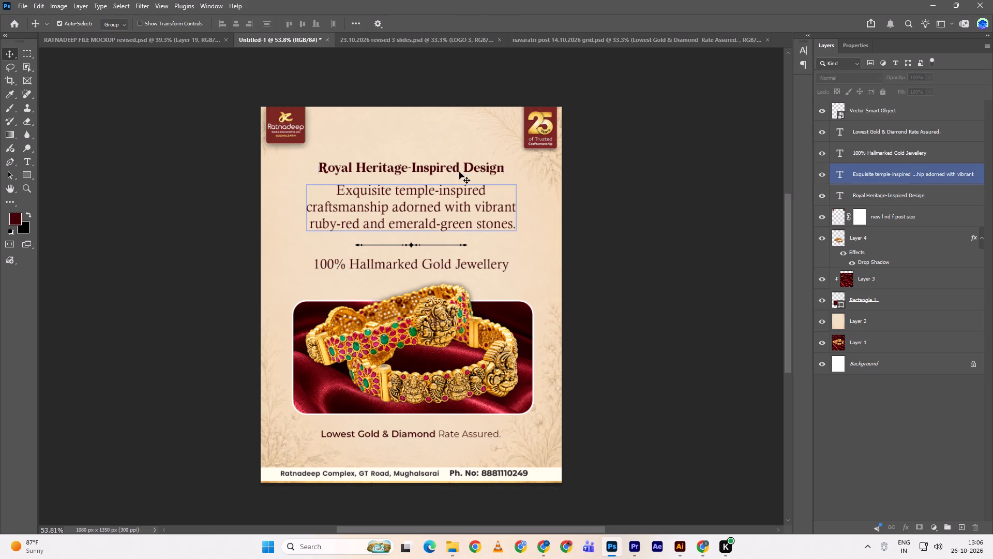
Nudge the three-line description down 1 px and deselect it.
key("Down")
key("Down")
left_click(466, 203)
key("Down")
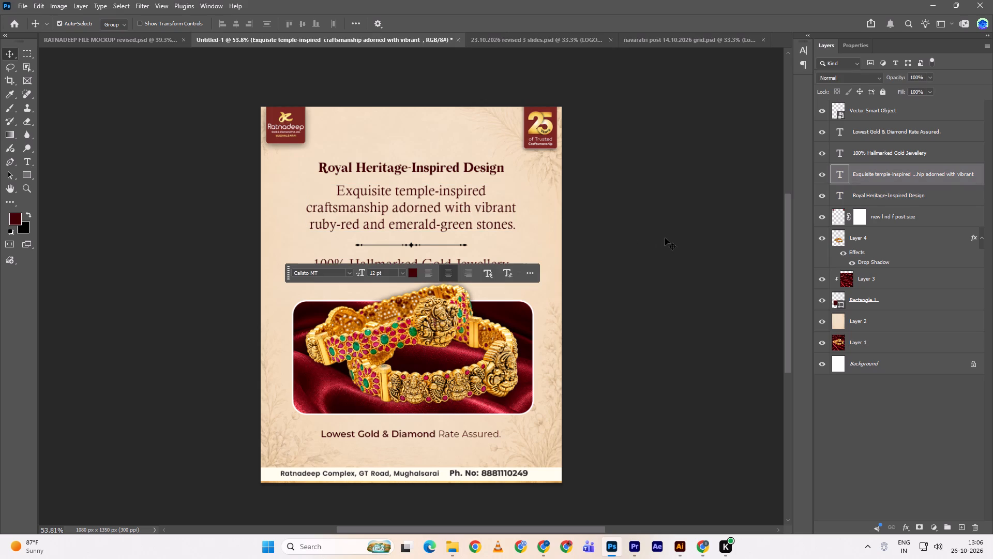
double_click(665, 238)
Nudge the "Royal Heritage-Inspired Design" heading up 1 px.
left_click(477, 169)
key("Up")
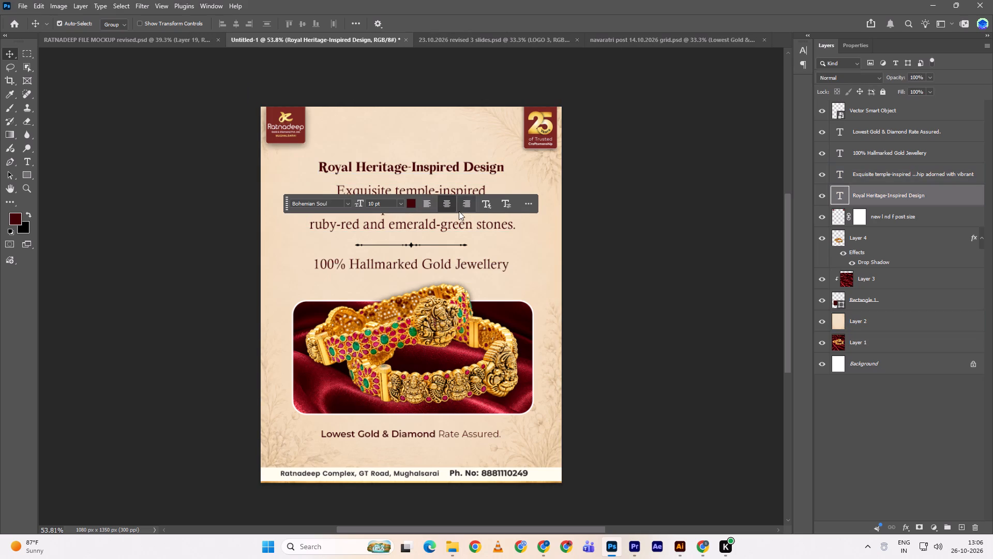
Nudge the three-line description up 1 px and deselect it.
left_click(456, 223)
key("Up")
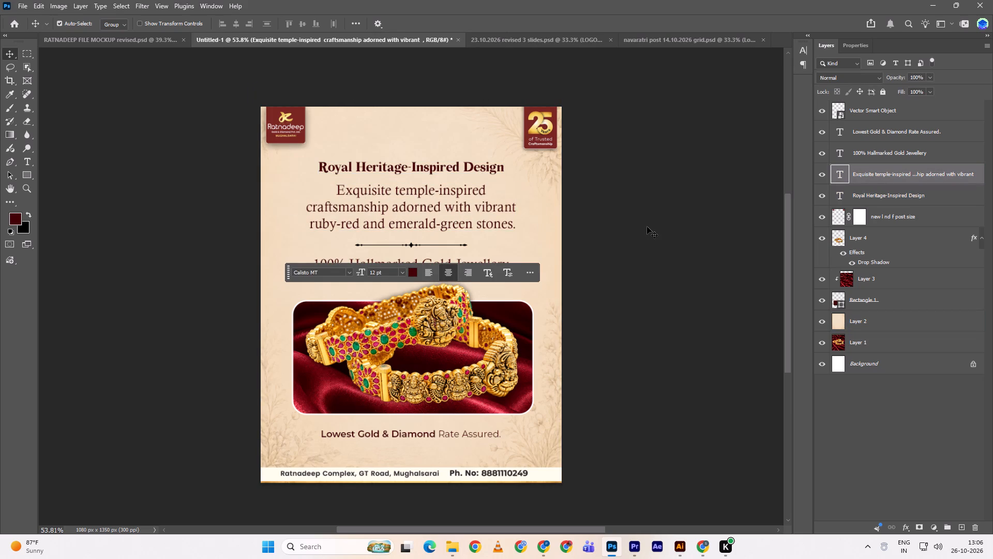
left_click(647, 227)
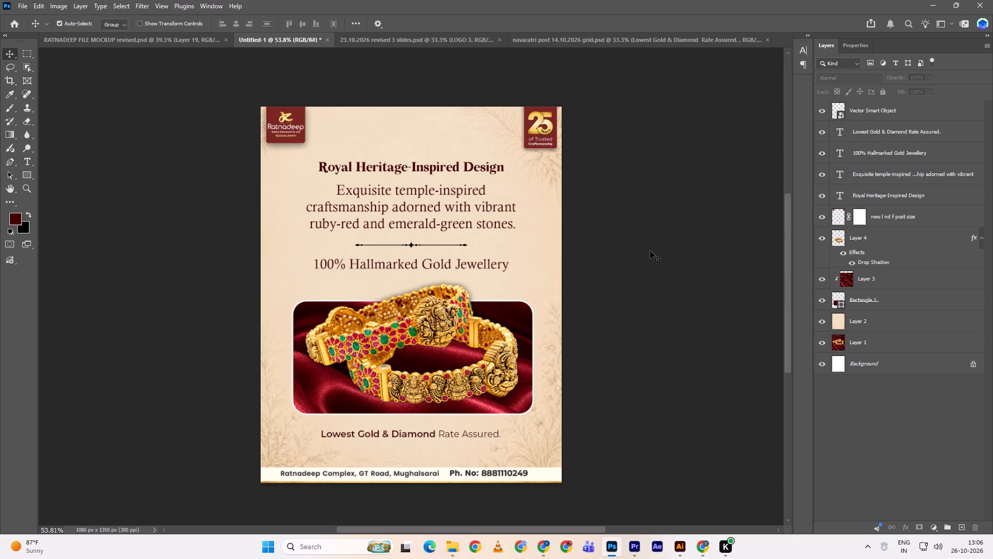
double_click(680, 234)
Nudge the three-line description down 4 px.
left_click(441, 201)
key("Down")
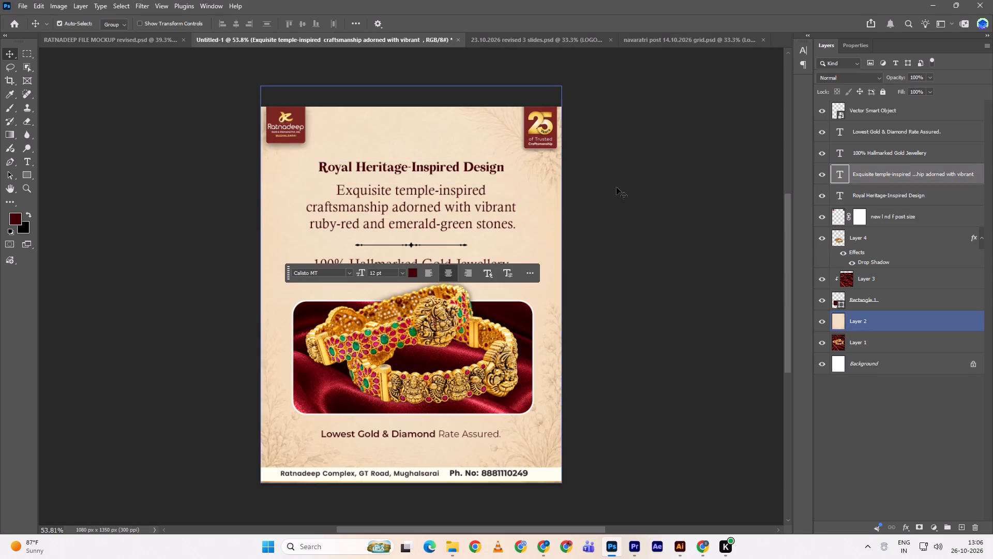
left_click(616, 187)
double_click(431, 217)
key("Down")
left_click(601, 208)
key("Down")
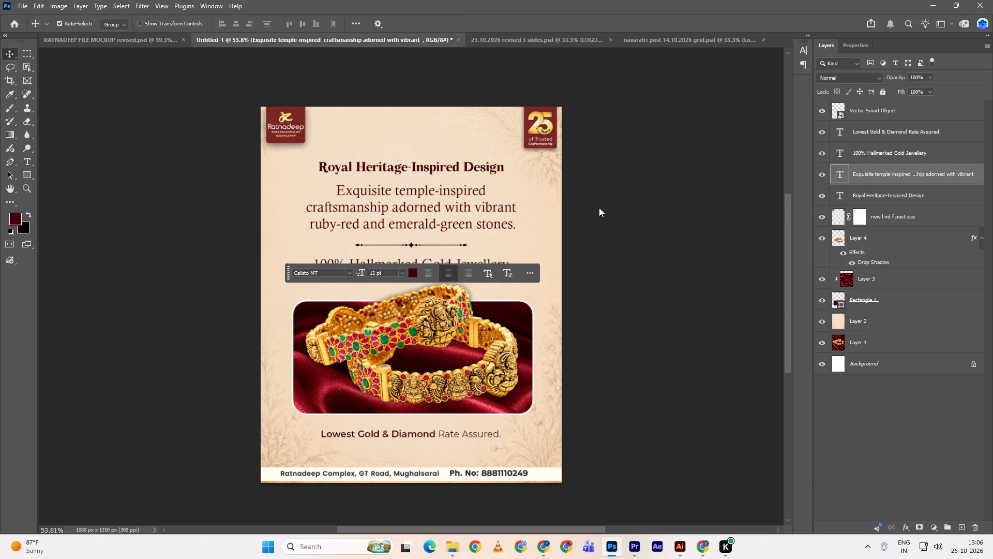
key("Down")
Nudge the "Royal Heritage-Inspired Design" heading up 1 px and deselect it.
left_click(469, 170)
key("Up")
left_click(622, 201)
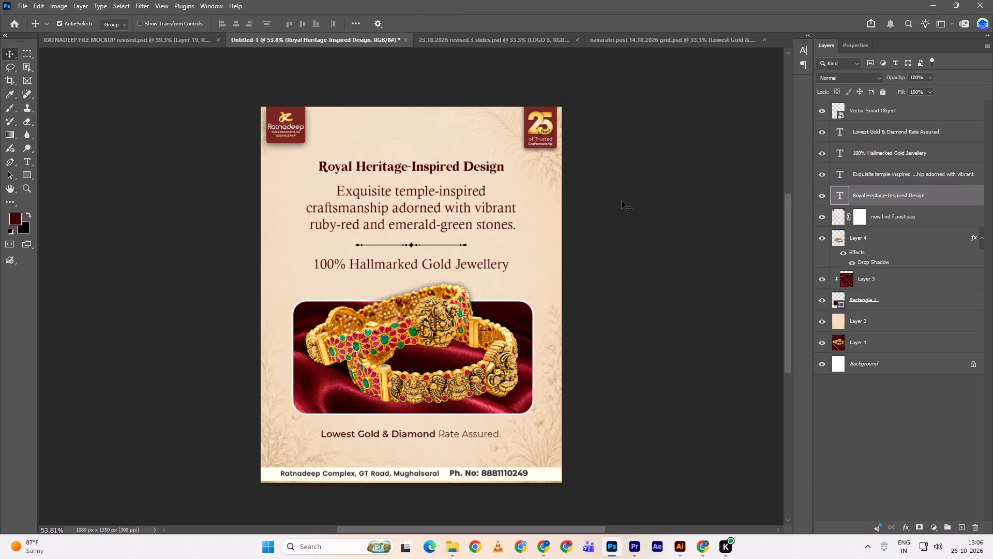
Nudge the "100% Hallmarked Gold Jewellery" line down 1 px and deselect it.
double_click(480, 260)
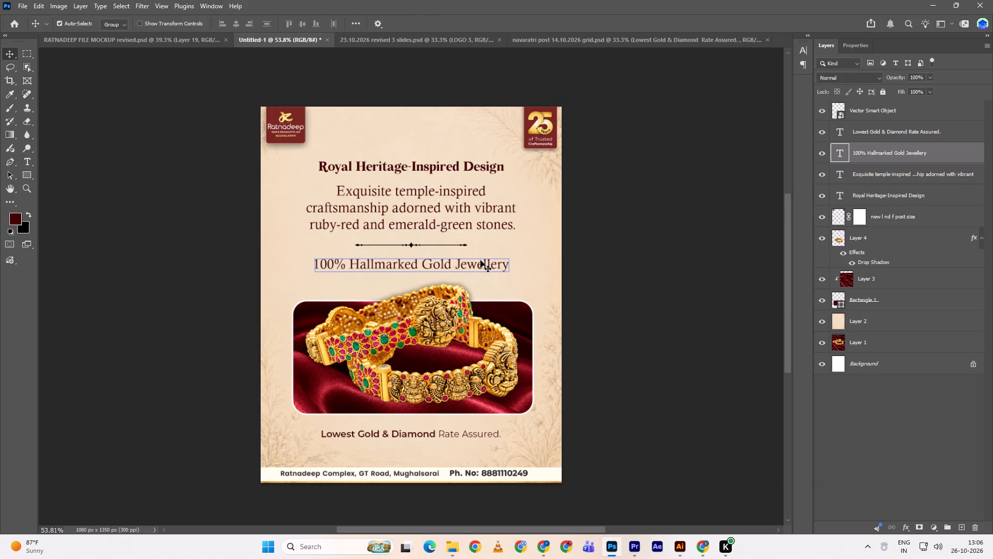
double_click(626, 251)
key("Down")
key("Down")
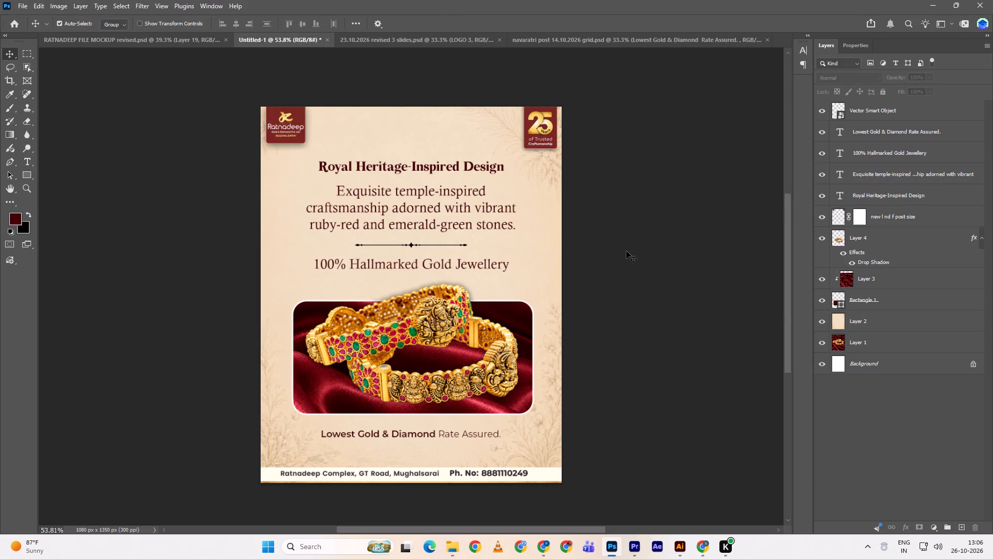
key("Down")
key("Down")
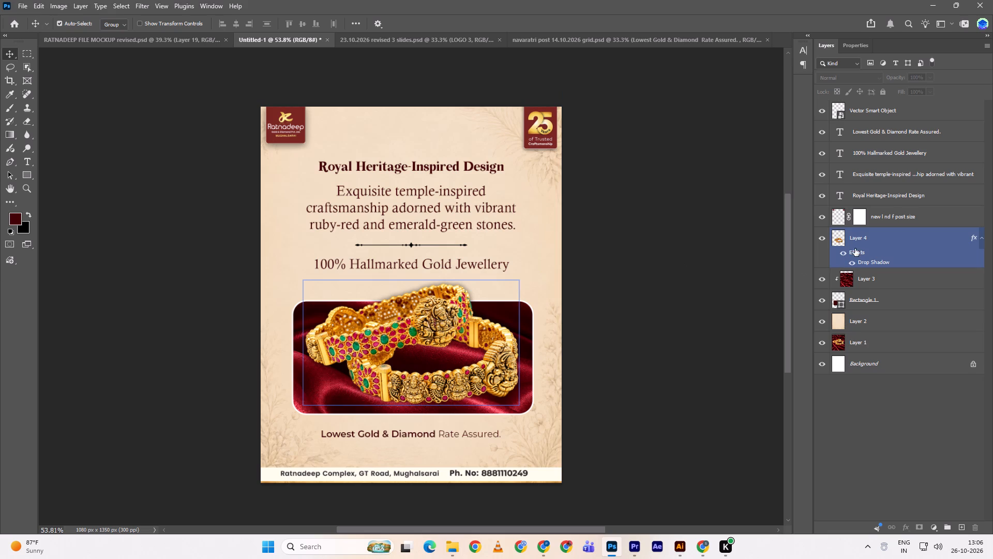
left_click(483, 265)
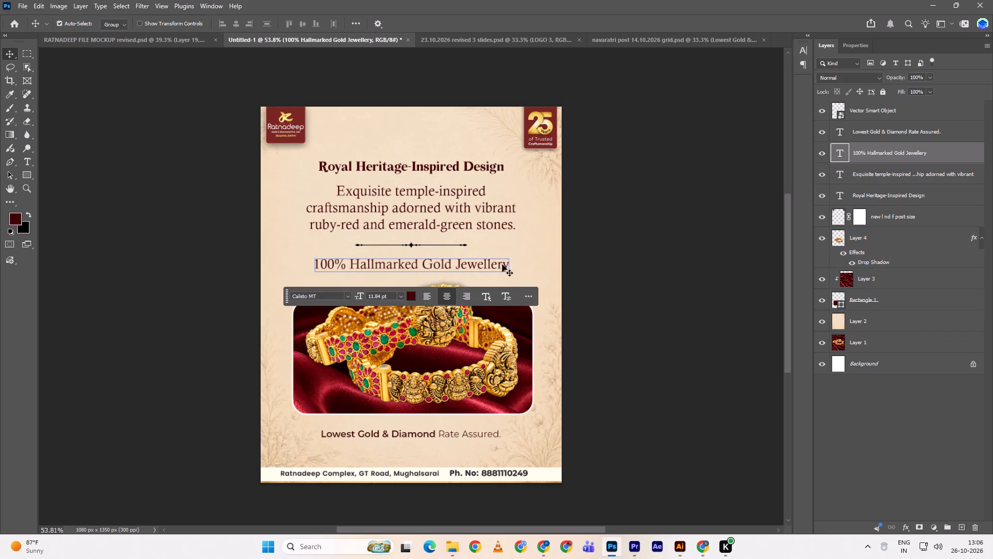
key("Down")
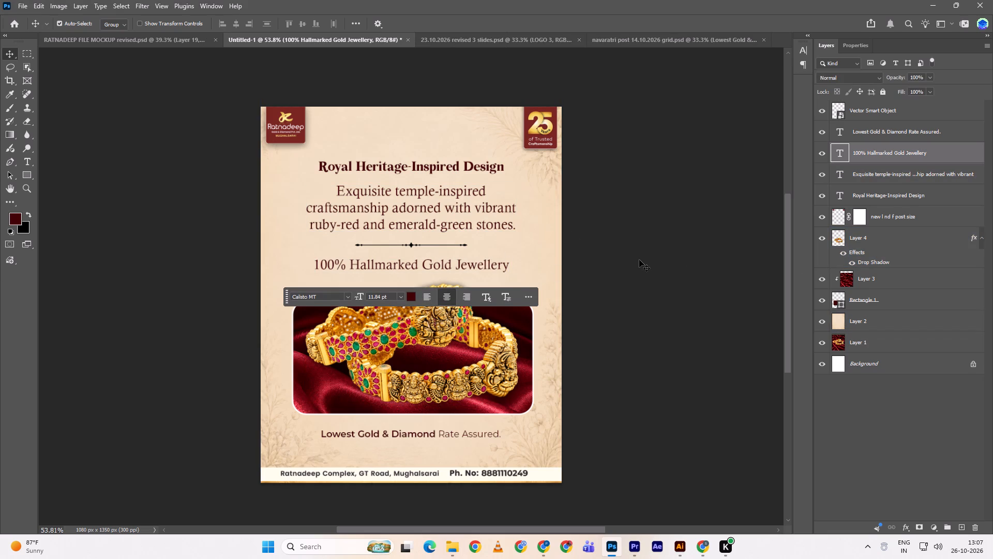
left_click(639, 260)
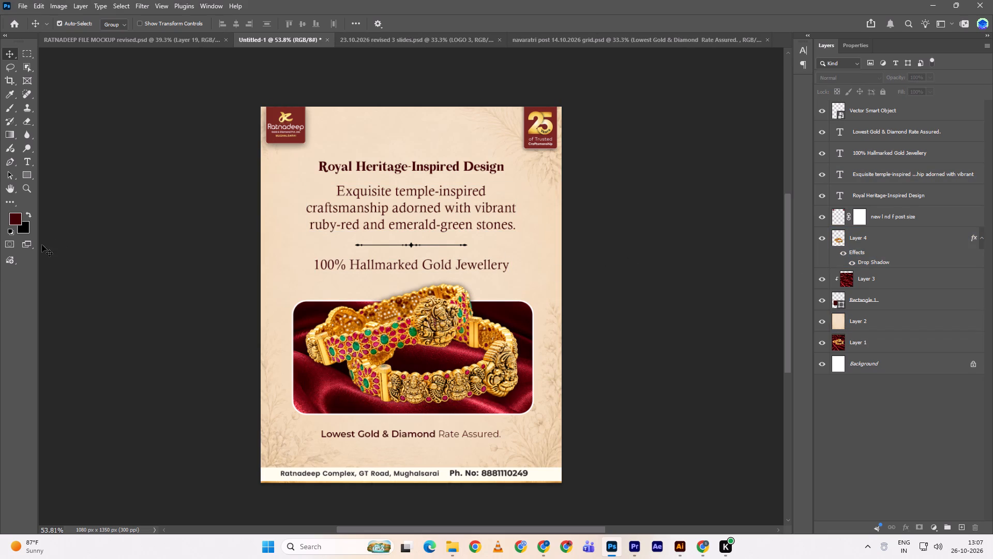
Draw a dark maroon rectangle about 721 x 60 px over the "100% Hallmarked Gold Jewellery" line.
right_click(20, 177)
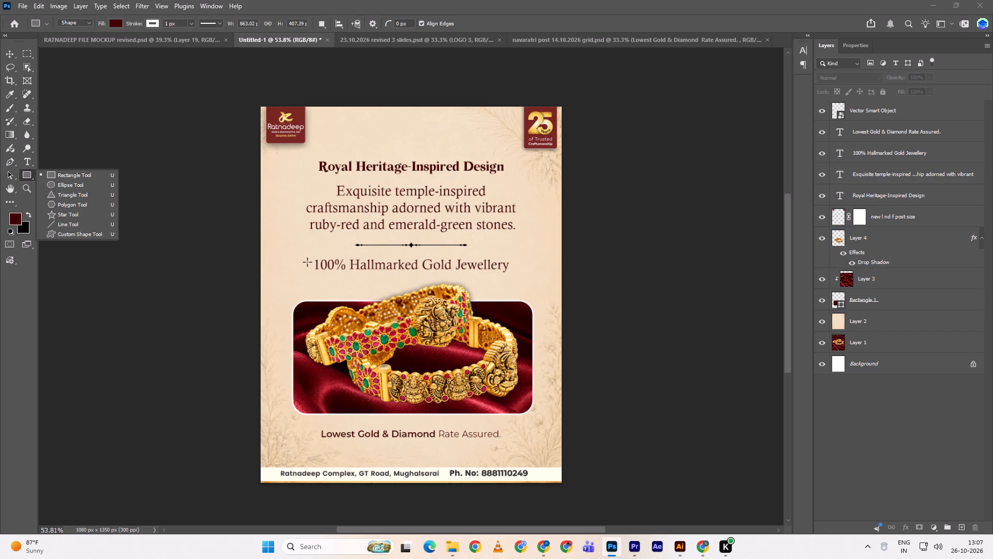
left_click_drag(312, 257, 504, 273)
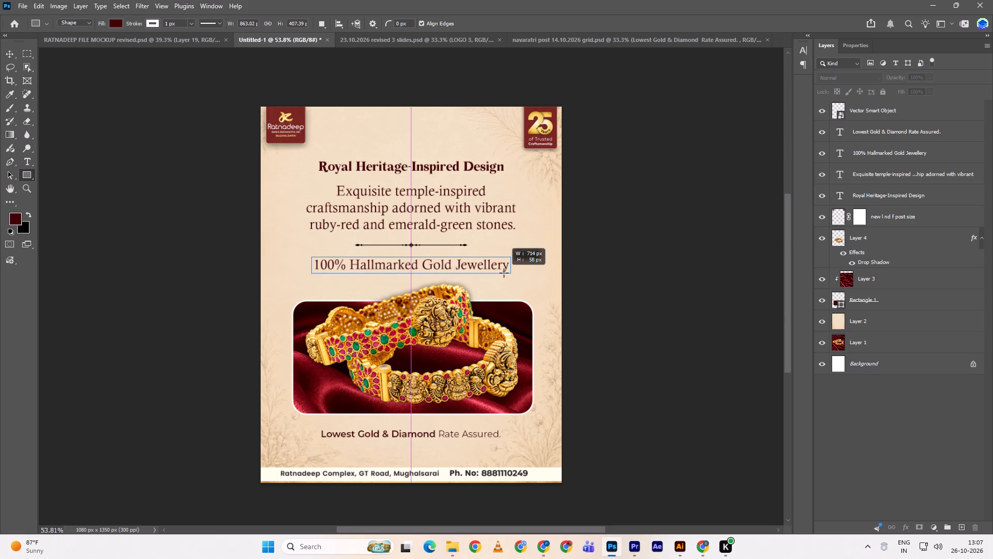
left_click_drag(504, 273, 512, 273)
left_click(512, 273)
key("v")
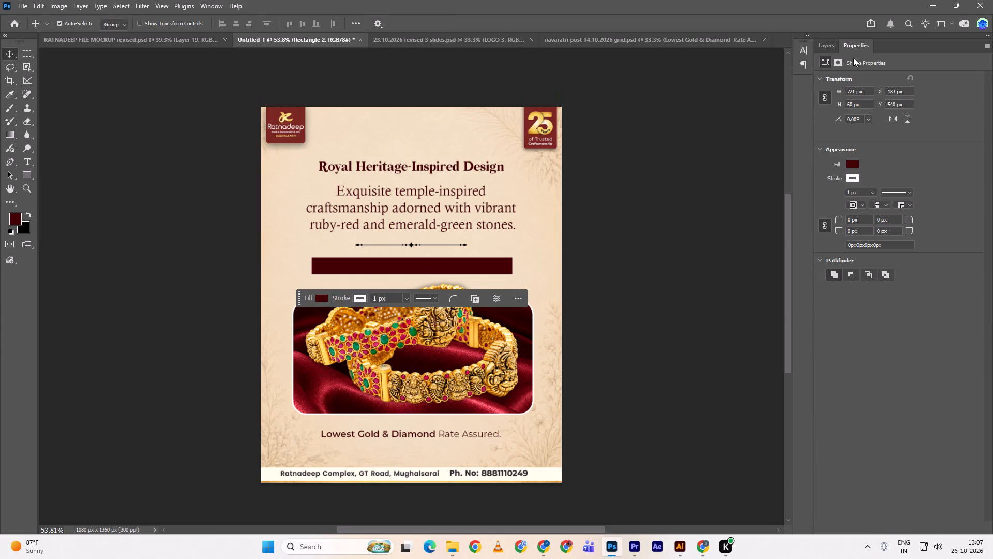
Move the new rectangle's layer below the text layers, directly above the "new l nd f post size" layer.
left_click(831, 46)
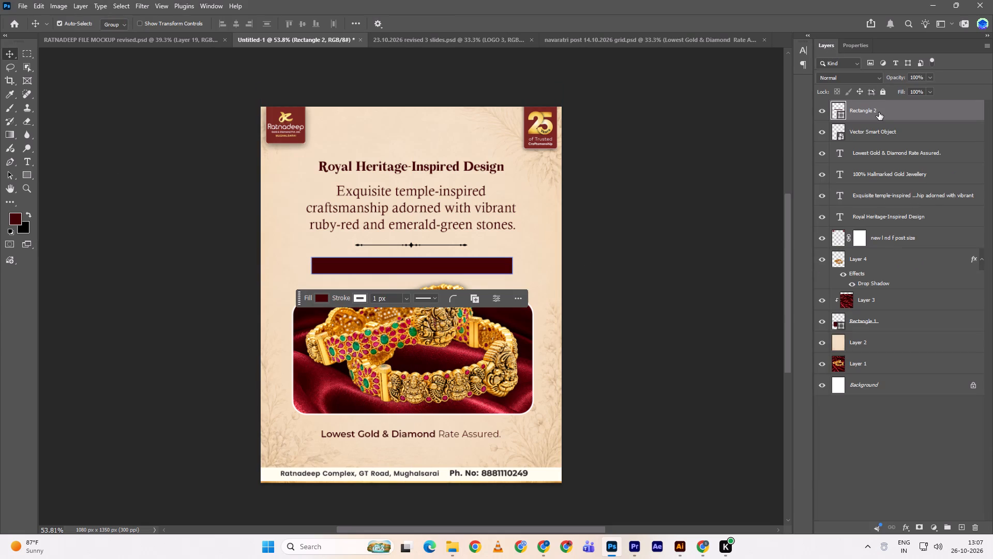
left_click_drag(880, 114, 879, 234)
left_click(879, 234)
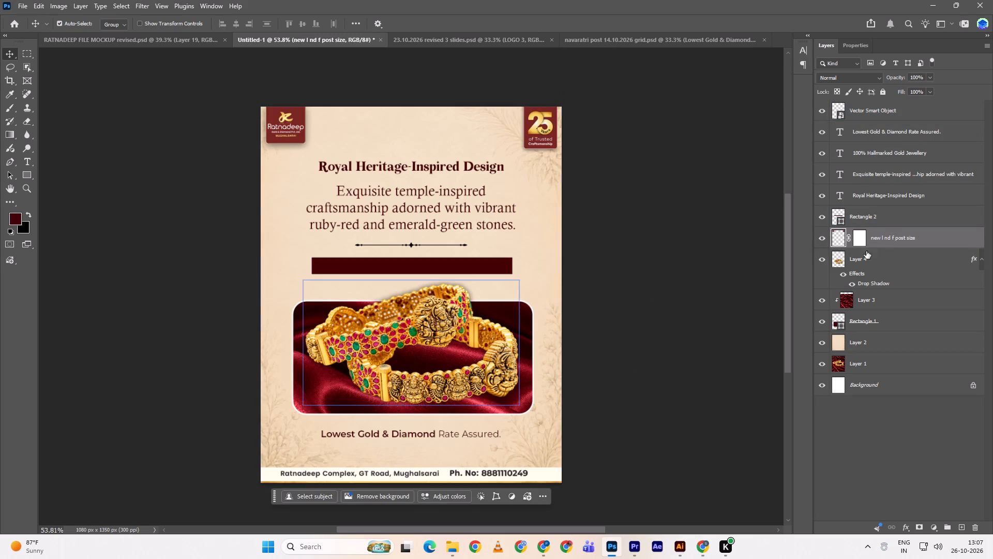
Recolour the "100% Hallmarked Gold Jewellery" text to pale cream #fbedc1, sampled from the gold 25 badge, and deselect it.
double_click(892, 159)
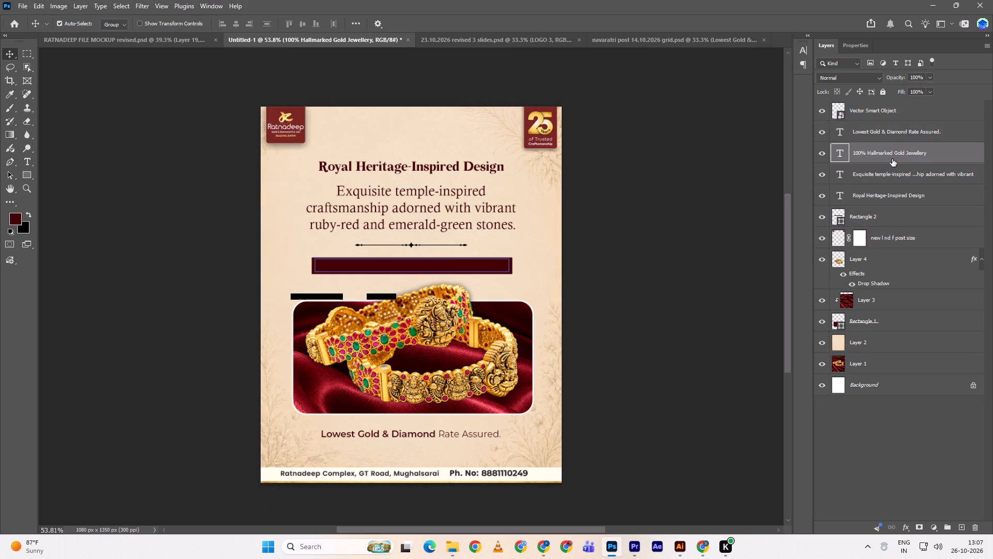
left_click(878, 277)
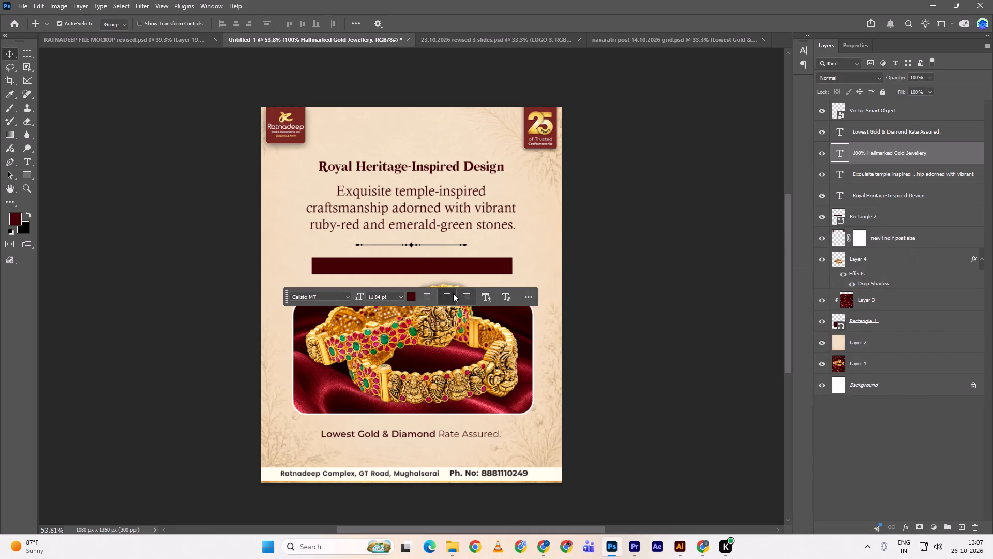
left_click(411, 298)
left_click_drag(199, 341, 128, 310)
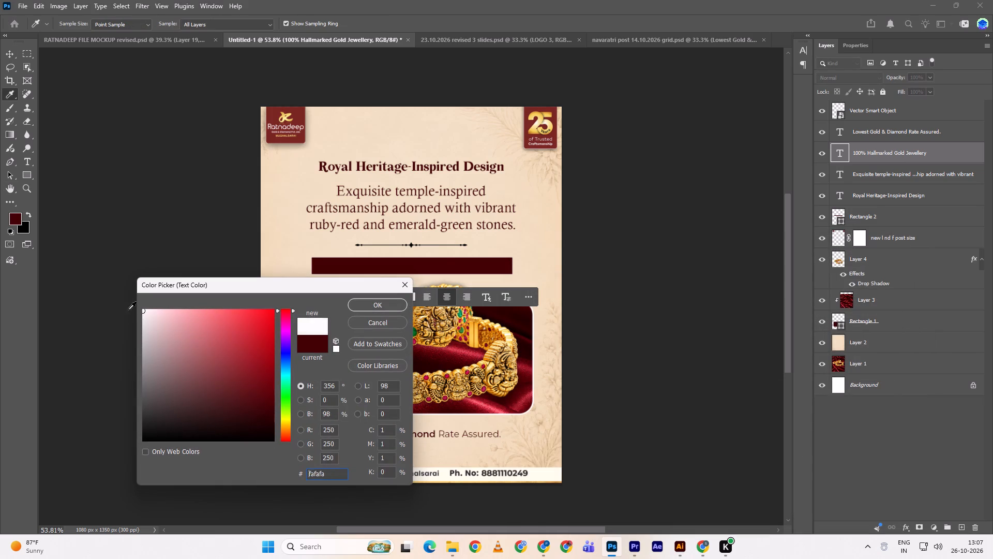
double_click(128, 310)
left_click_drag(128, 310, 128, 310)
left_click_drag(153, 331, 140, 306)
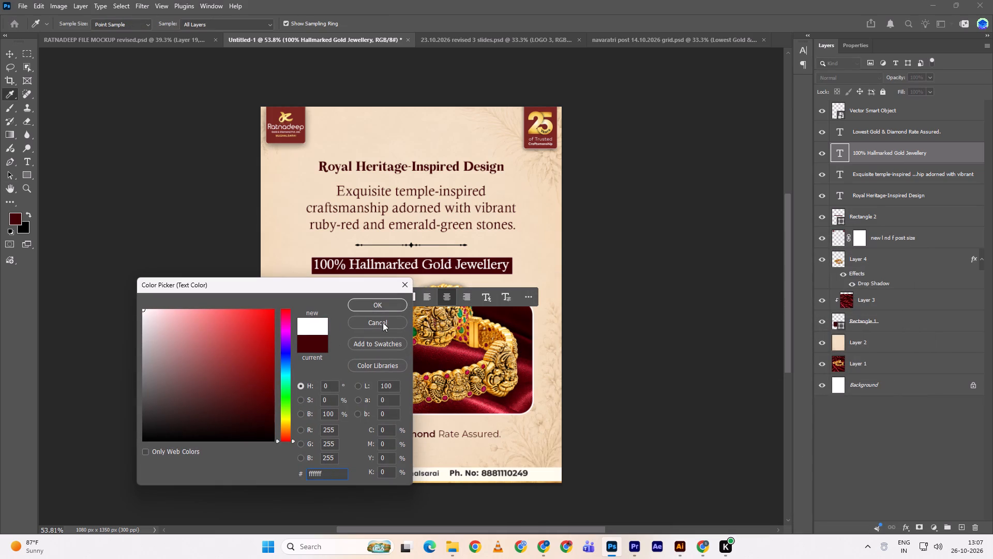
left_click(456, 378)
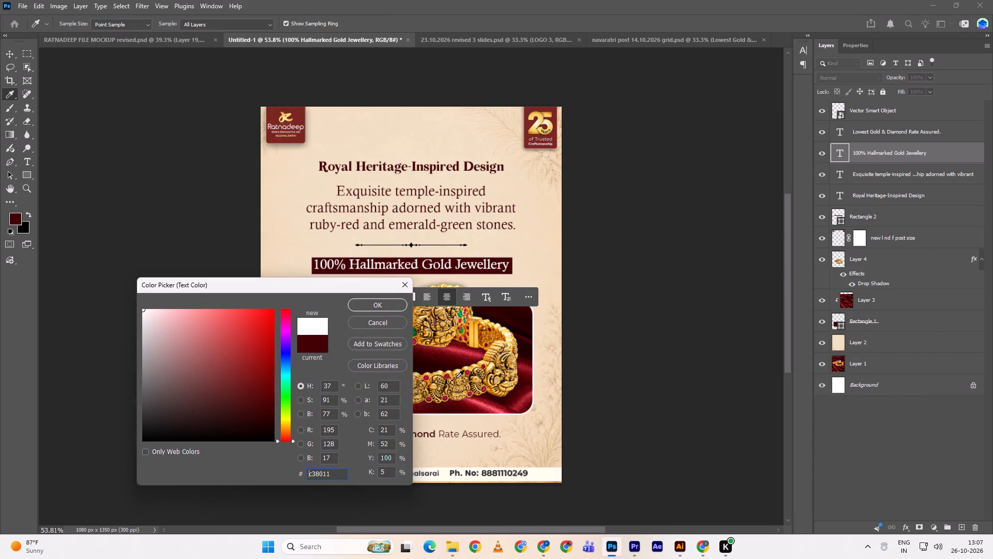
left_click(443, 341)
left_click(442, 338)
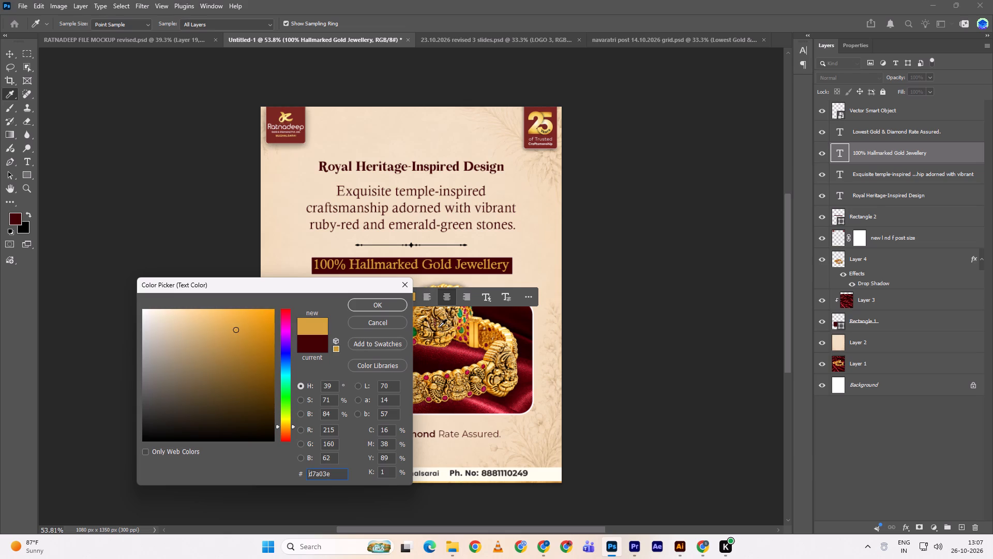
left_click(439, 327)
left_click(536, 124)
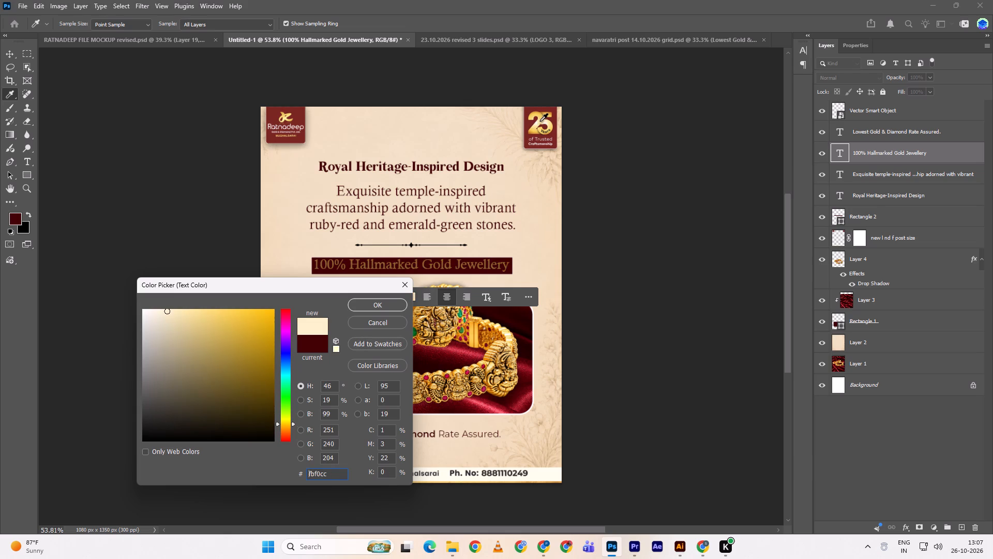
left_click(540, 121)
left_click(540, 122)
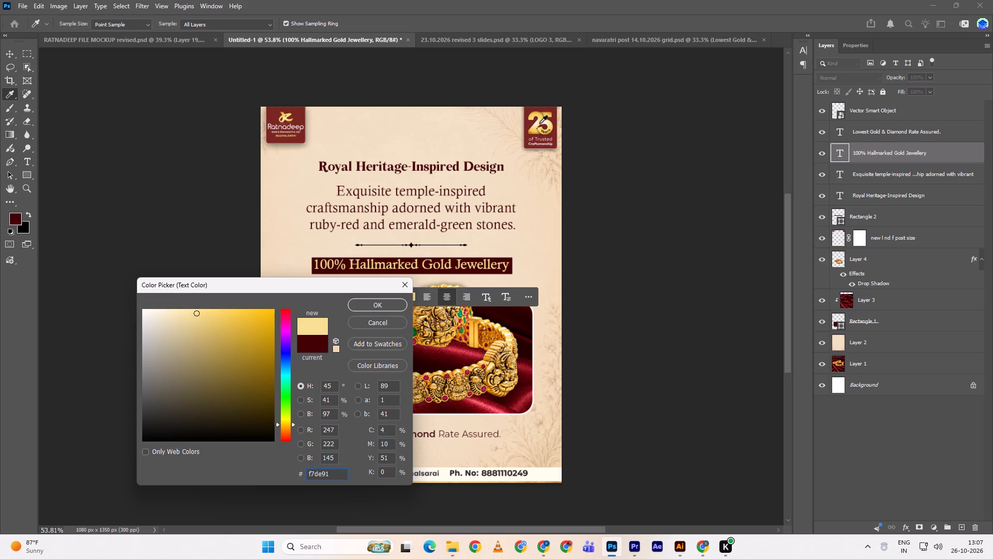
left_click(537, 124)
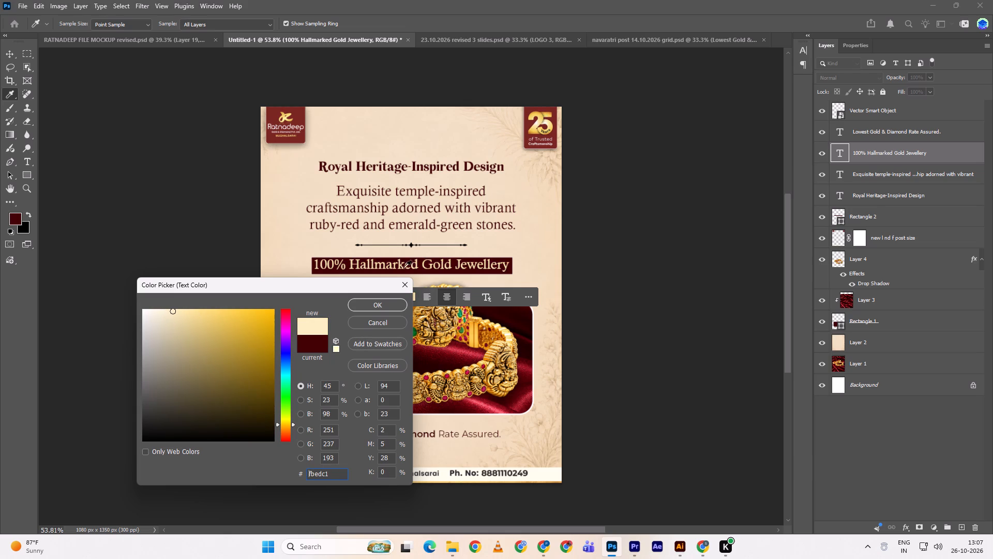
left_click(379, 306)
left_click(615, 288)
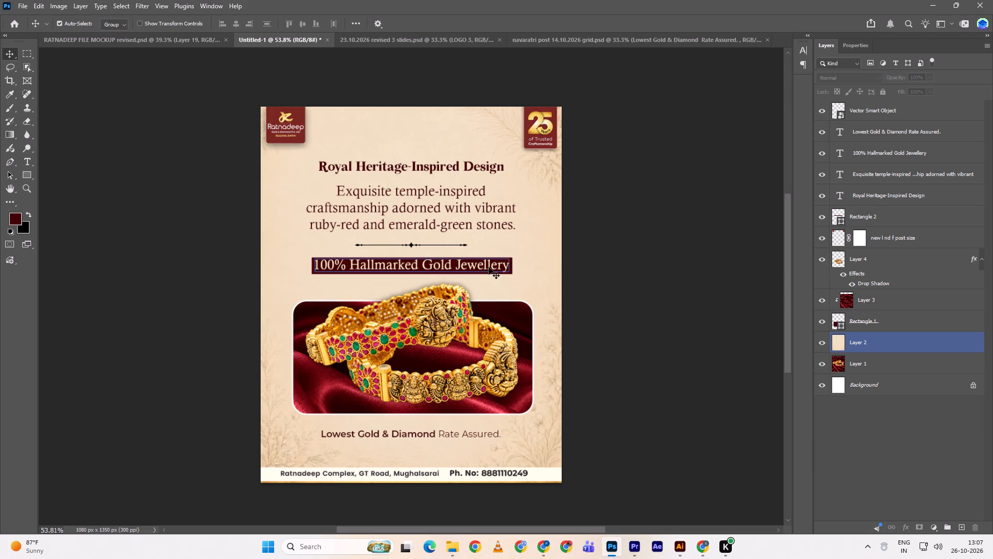
Scale the "100% Hallmarked Gold Jewellery" text about its centre to about 94.7%.
double_click(489, 267)
key("ctrl+t")
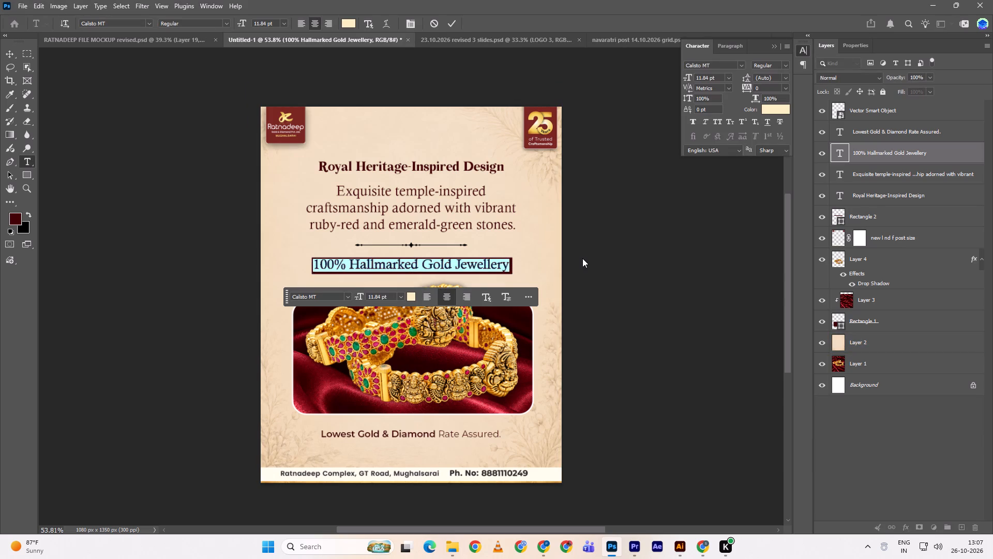
left_click(454, 23)
key("ctrl+t")
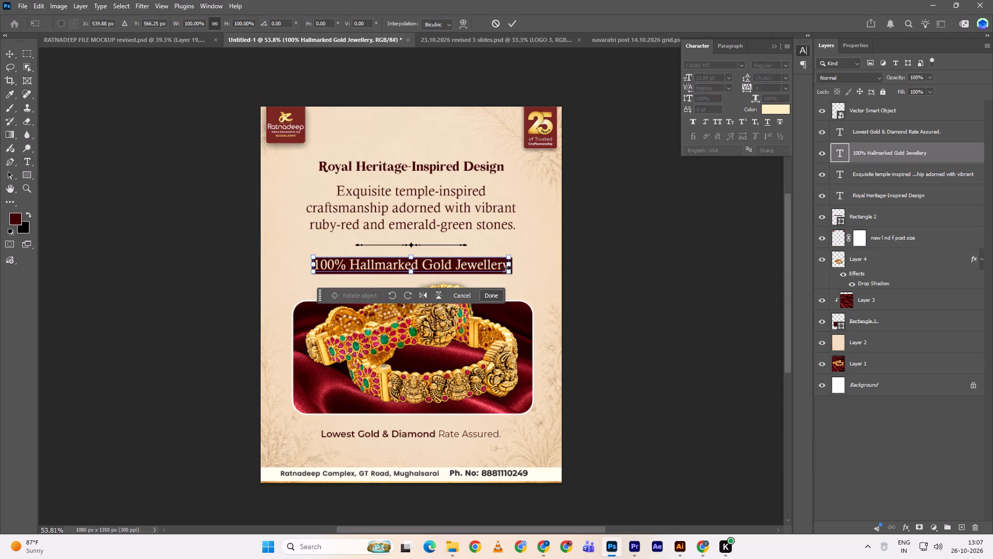
left_click_drag(508, 264, 504, 262, "alt")
left_click(504, 262, "alt")
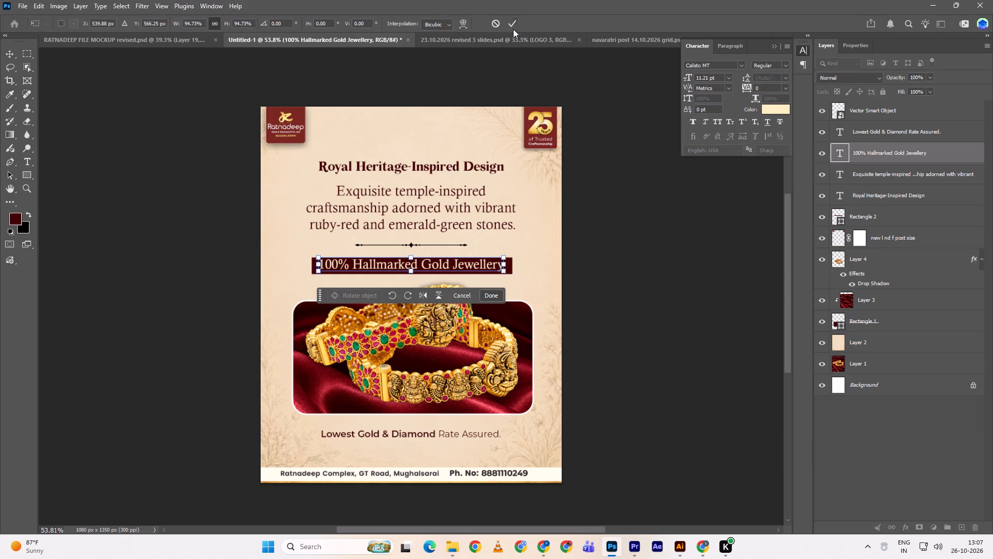
left_click(511, 25)
Nudge the "100% Hallmarked Gold Jewellery" text down 3 px within its maroon bar and deselect it.
key("Down")
key("Down")
key("Down")
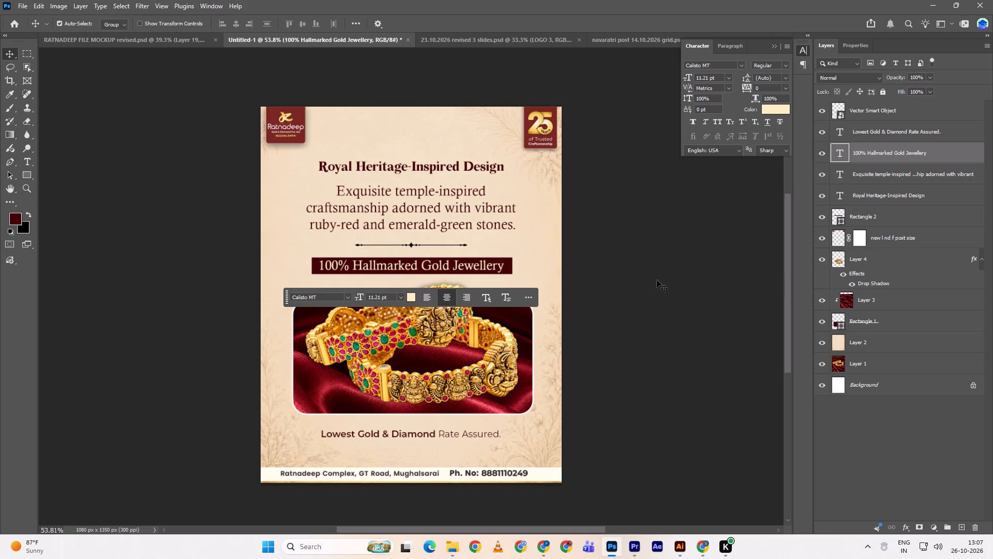
left_click(657, 279)
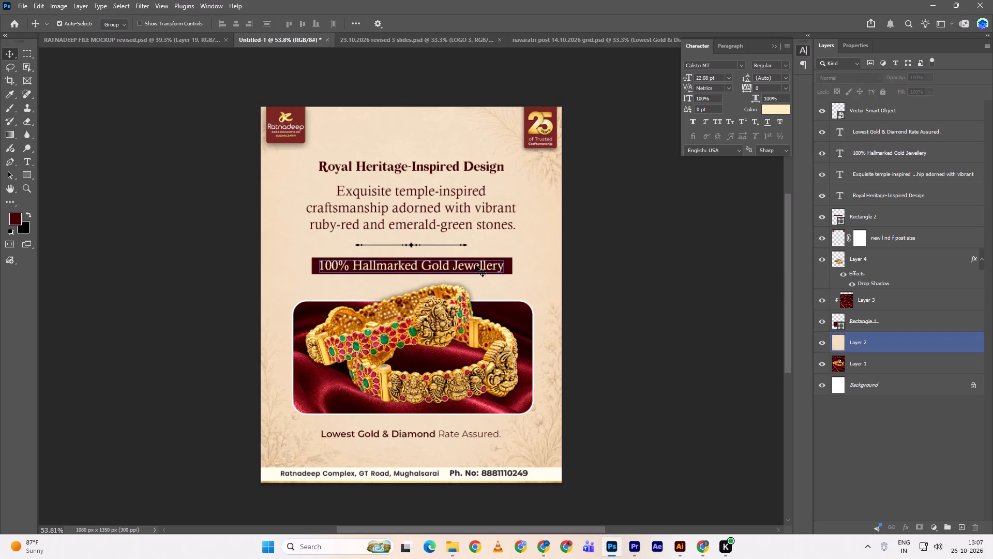
Scale the "100% Hallmarked Gold Jewellery" text down about its centre to about 10.2 pt and deselect it.
left_click(482, 266, "ctrl")
key("ctrl+t")
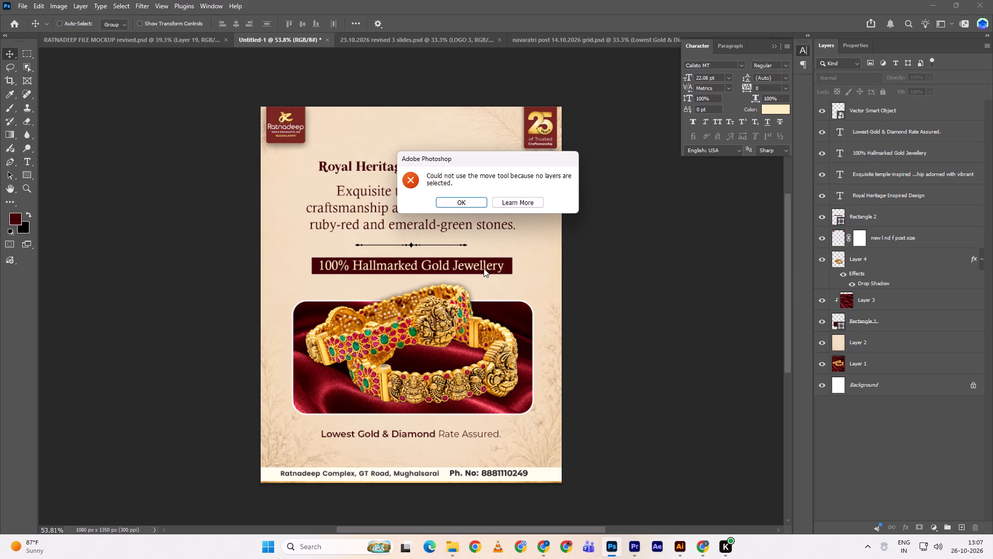
left_click(477, 200)
key("ctrl+t")
left_click(492, 270)
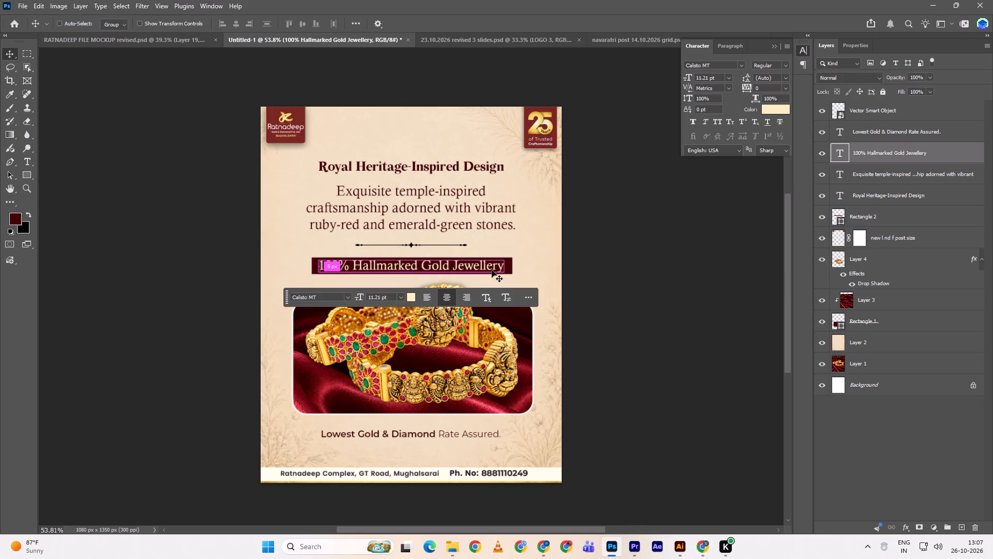
key("ctrl+t")
left_click_drag(507, 265, 499, 265, "alt")
left_click(499, 265, "alt")
left_click(510, 24)
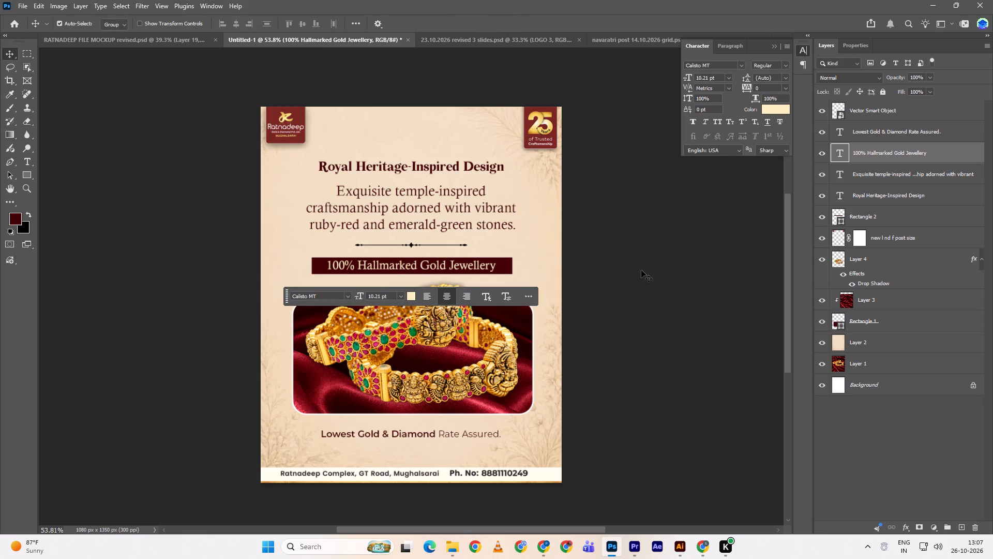
left_click(641, 271)
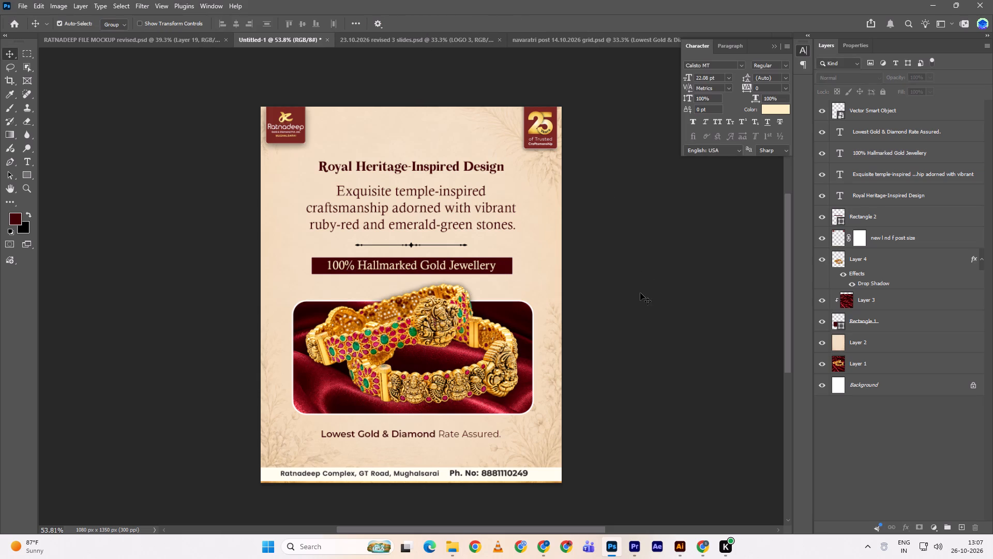
Scale the maroon bar behind "100% Hallmarked Gold Jewellery" about its centre to about 91.3%.
left_click(505, 267)
key("ctrl+t")
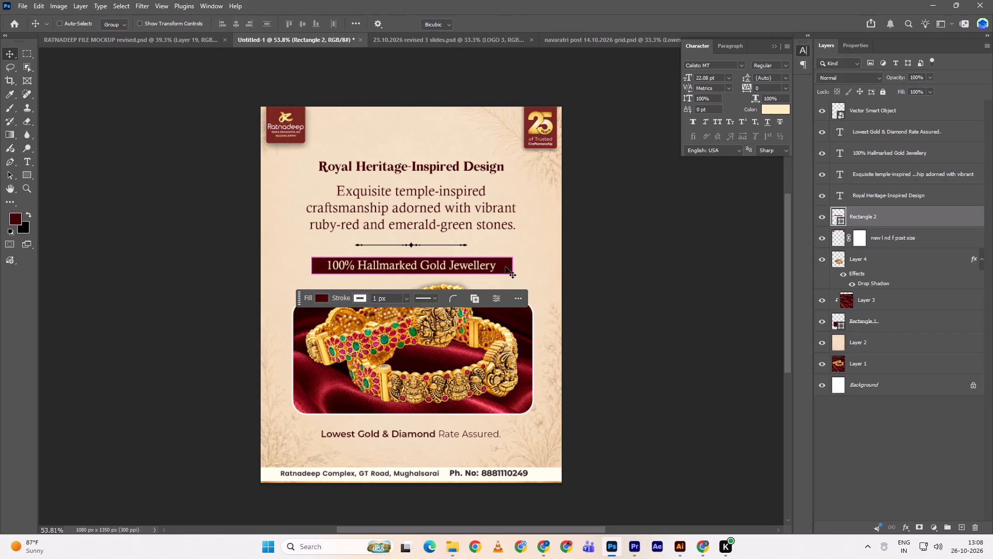
left_click_drag(514, 267, 507, 265, "alt")
left_click(507, 265, "alt")
left_click(507, 26)
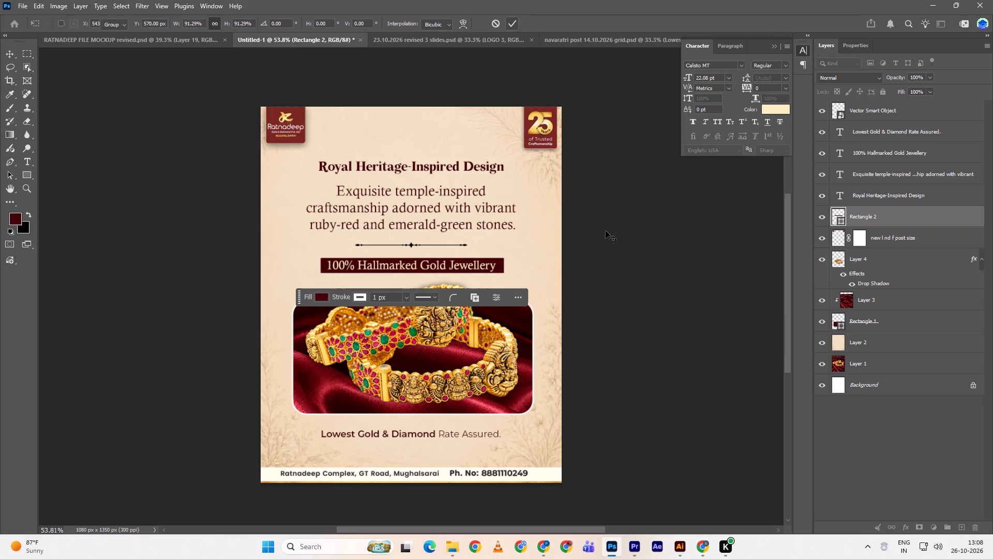
Undo the last scaling of the maroon bar behind "100% Hallmarked Gold Jewellery".
double_click(623, 243)
key("ctrl+z")
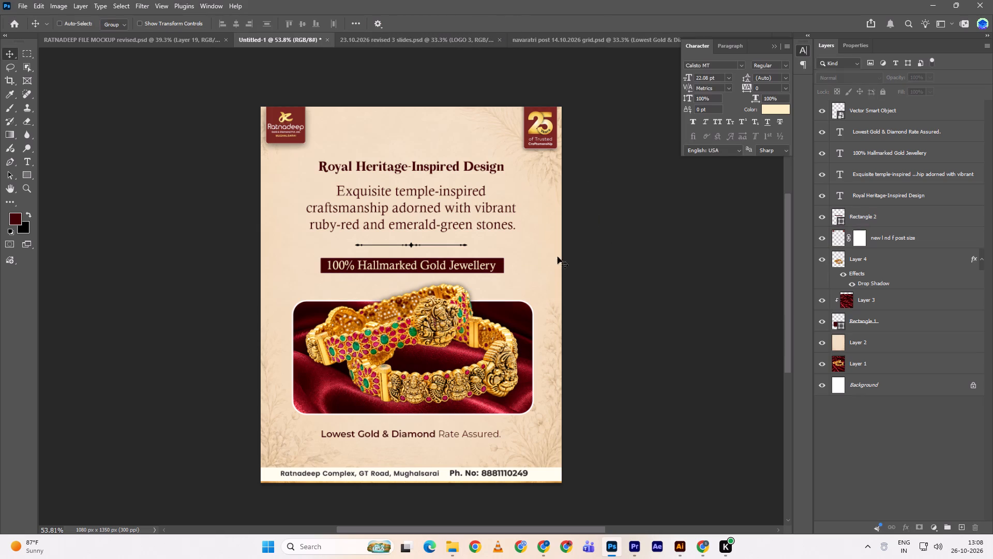
Shrink the maroon bar from both sides so it fits closely around "100% Hallmarked Gold Jewellery", then deselect it.
double_click(503, 266)
key("ctrl+t")
left_click_drag(512, 264, 505, 263, "shift")
left_click(505, 263, "shift")
left_click_drag(314, 267, 320, 266, "shift")
left_click(320, 266, "shift")
left_click(516, 24)
left_click(636, 208)
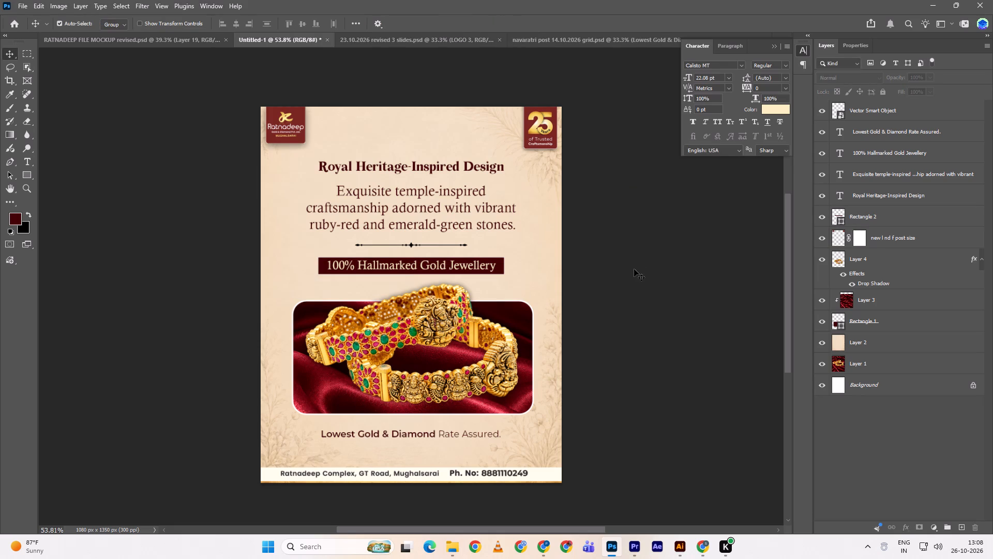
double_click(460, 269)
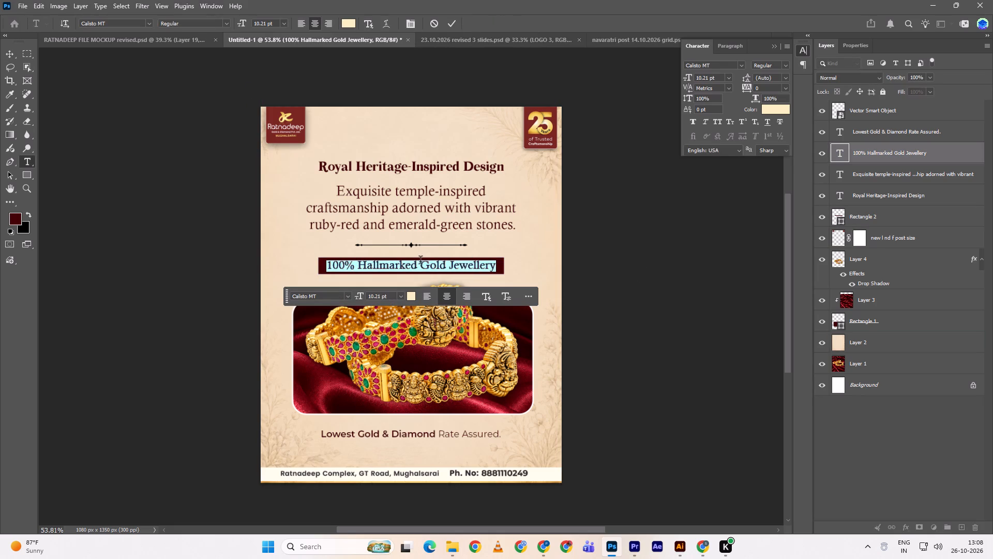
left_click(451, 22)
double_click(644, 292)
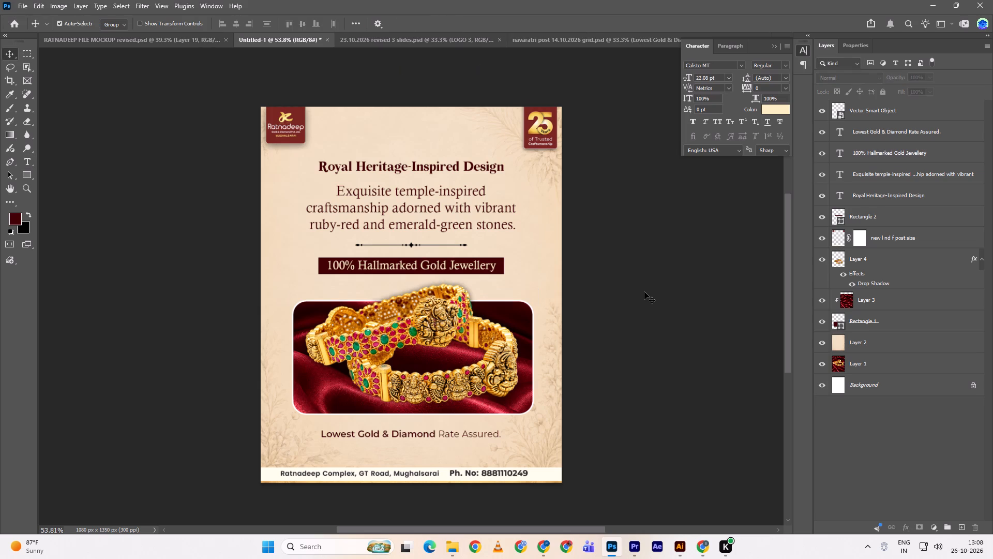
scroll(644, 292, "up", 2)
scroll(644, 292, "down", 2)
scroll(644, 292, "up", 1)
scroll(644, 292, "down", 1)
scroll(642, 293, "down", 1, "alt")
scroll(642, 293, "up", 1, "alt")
Save the post as a Photoshop file named "26.10.2026 corousel psd" in the grid posts folder of Ratnadeep Rakhi Work.
key("ctrl+s")
scroll(94, 262, "up", 2)
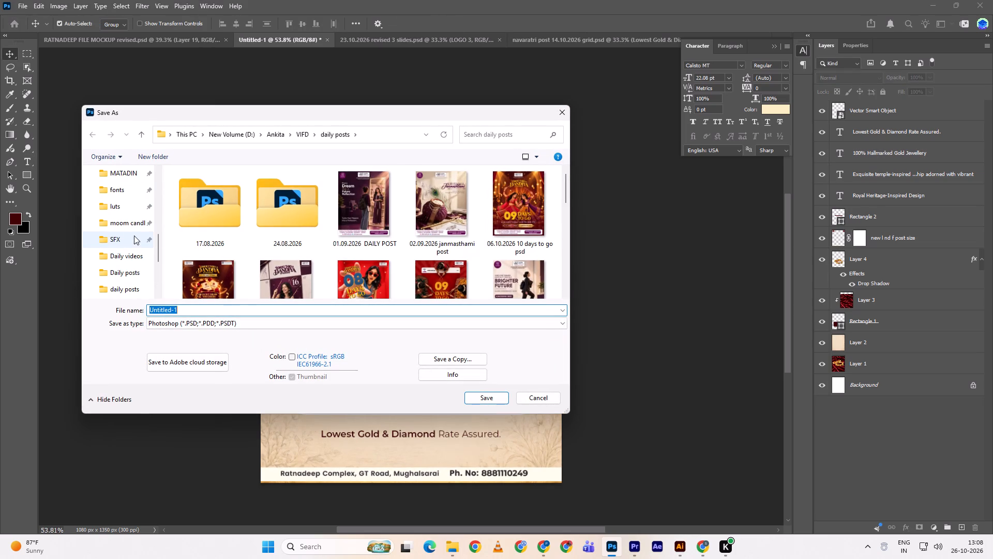
scroll(123, 216, "up", 2)
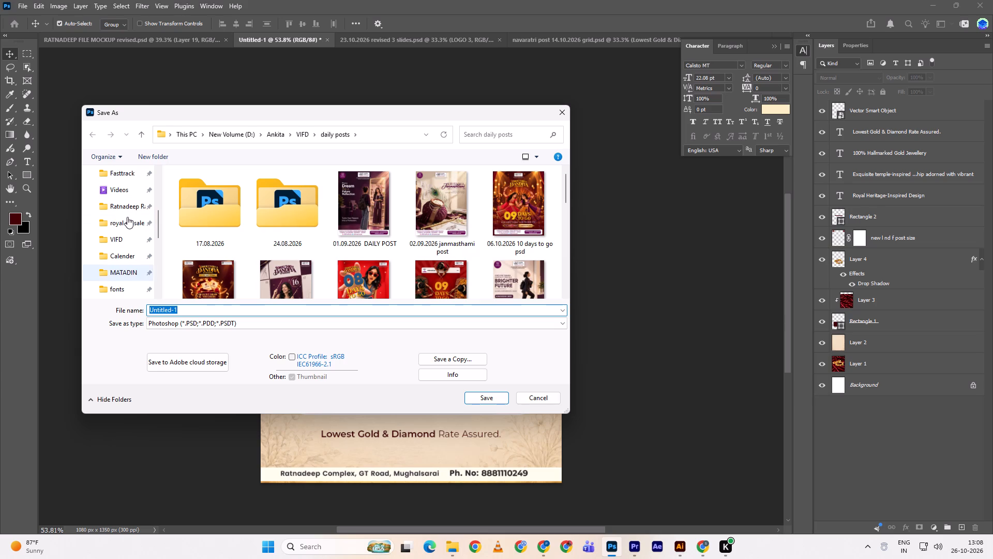
left_click(124, 215)
left_click(122, 205)
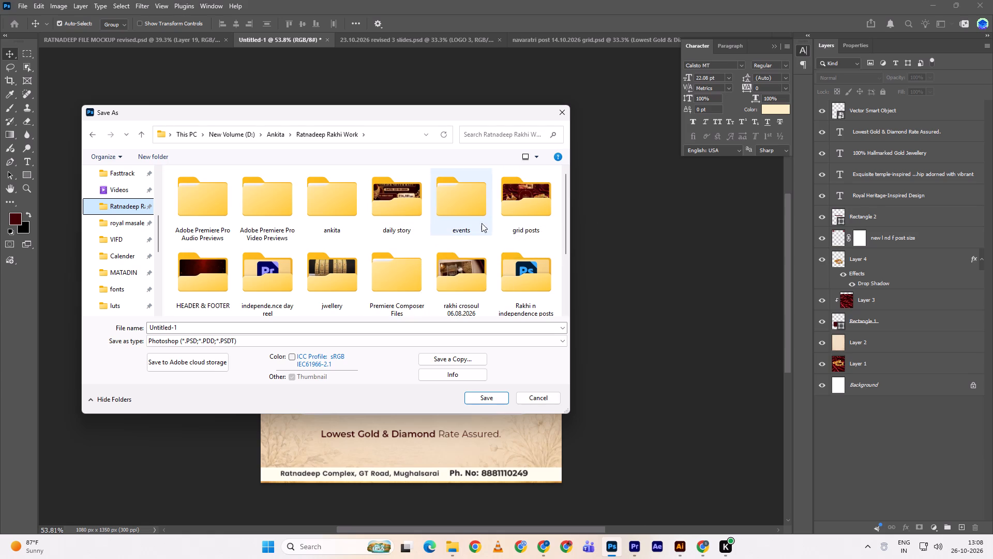
double_click(525, 224)
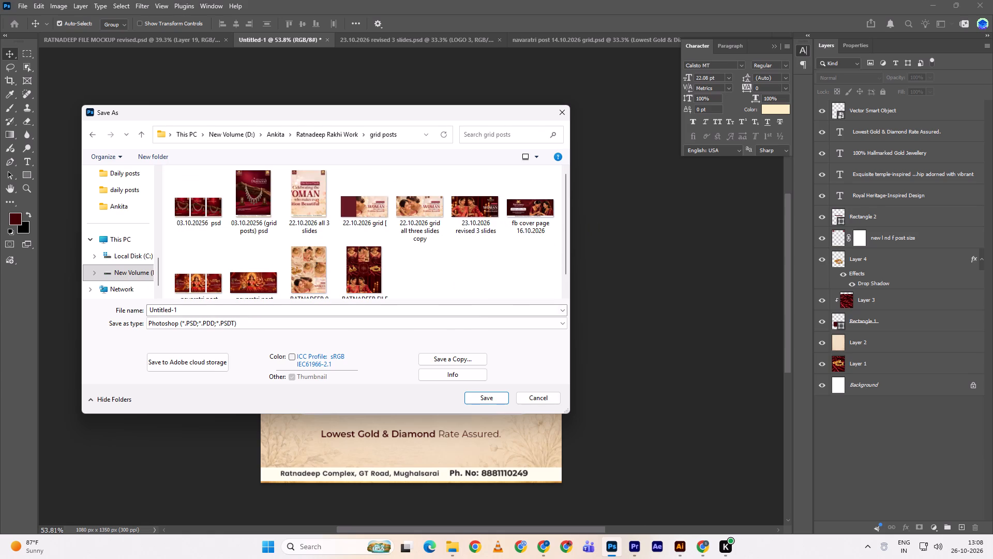
left_click(247, 312)
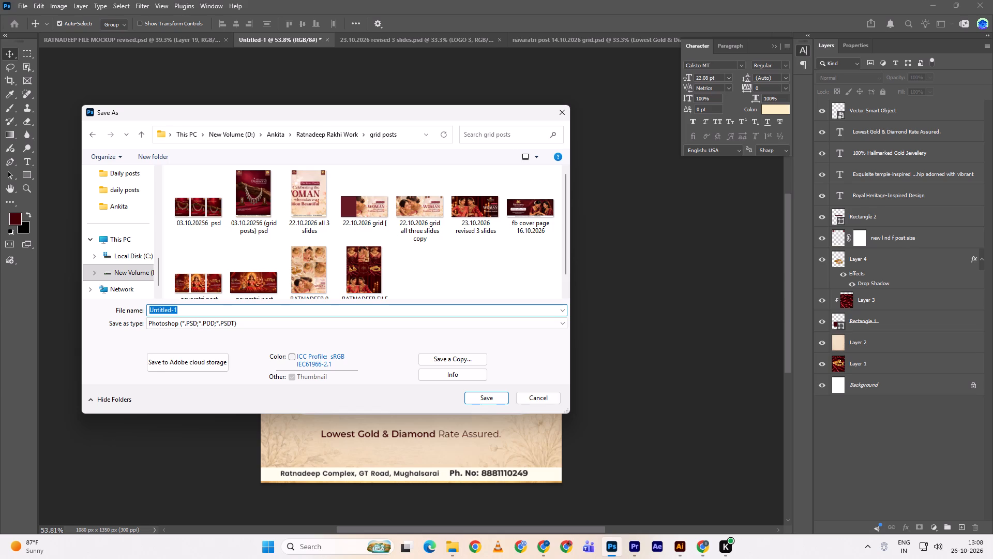
type("26.10.2026")
key("space")
key("r")
key("BackSpace")
type("slide")
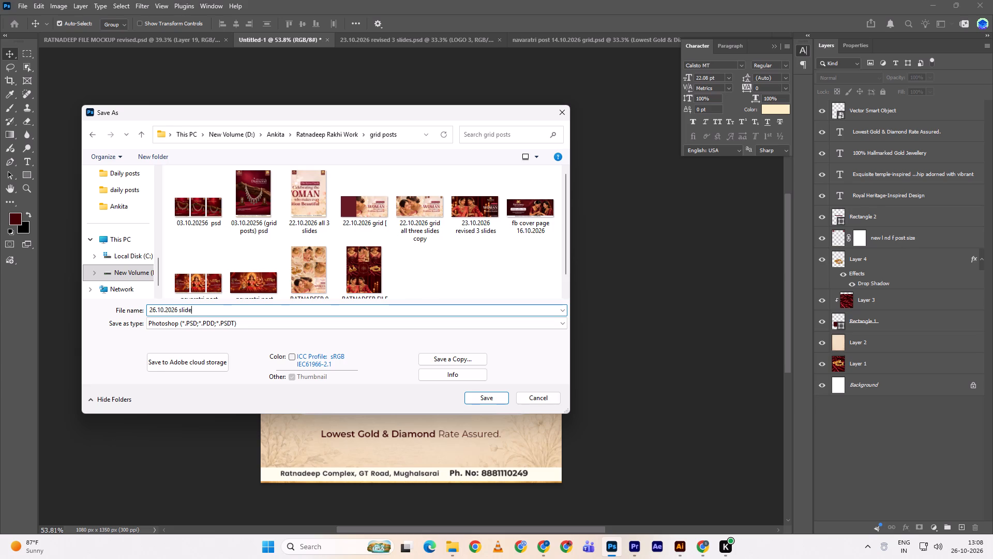
key("BackSpace")
key("BackSpace")
key("BackSpace")
key("BackSpace")
key("BackSpace")
type("corousel psd")
key("Return")
key("Return")
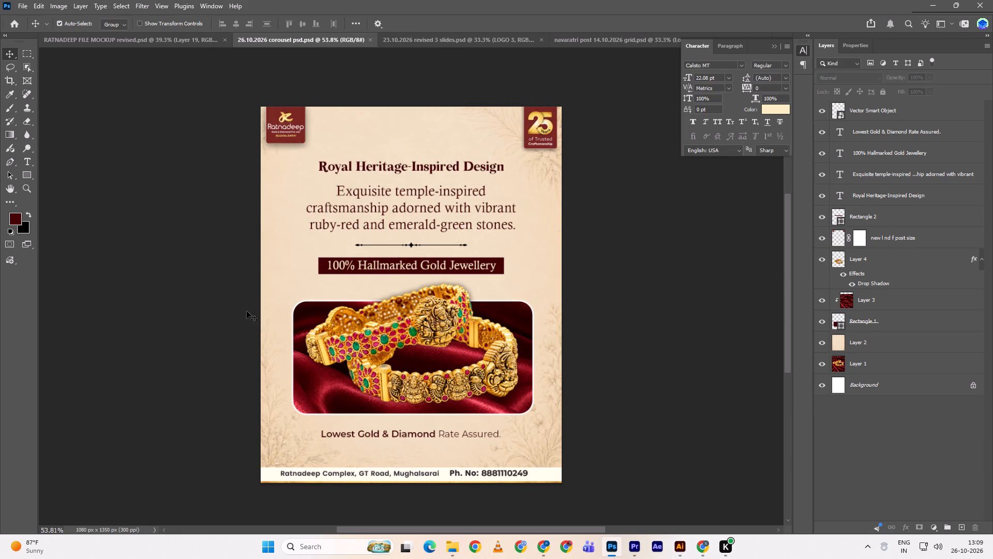
Collapse the floating Character settings to clear the workspace.
double_click(631, 227)
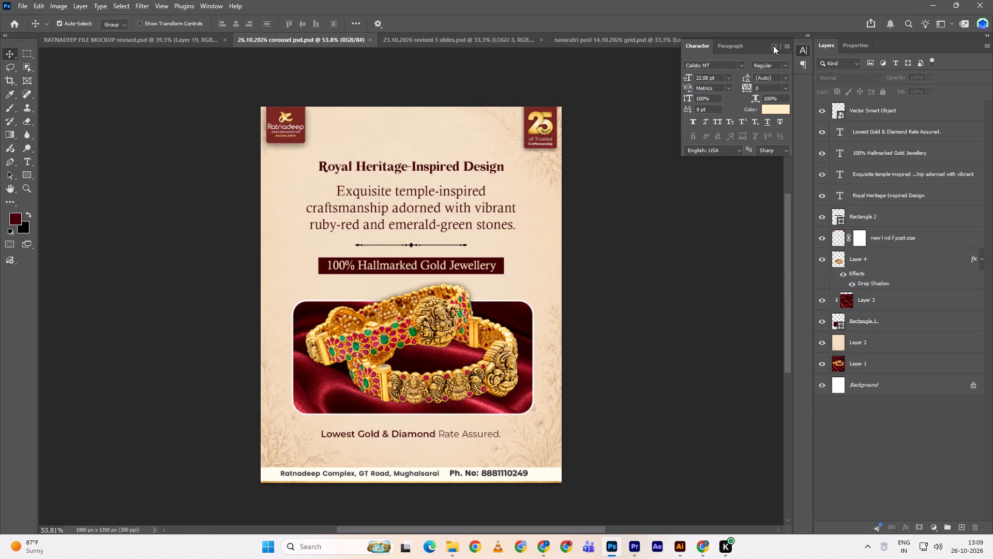
double_click(773, 46)
scroll(631, 246, "up", 1)
scroll(631, 246, "down", 1)
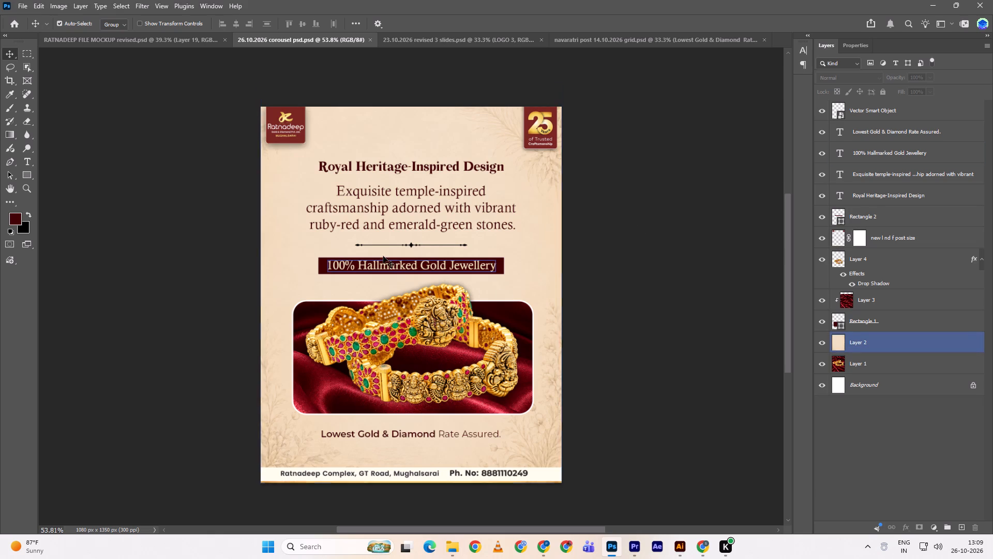
Add a Color Overlay to the ornamental divider in a dark maroon slightly deeper than the hallmark bar's colour.
double_click(409, 245)
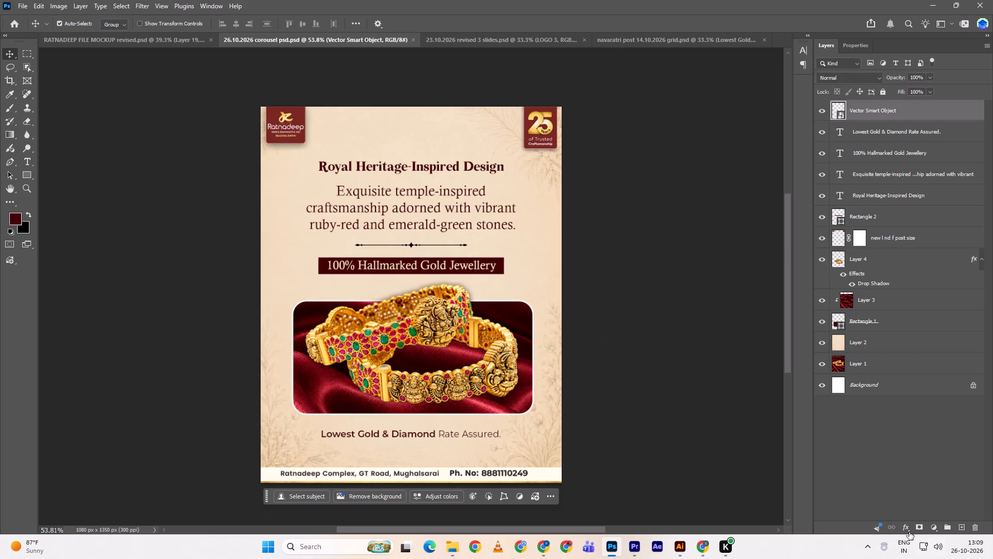
triple_click(906, 528)
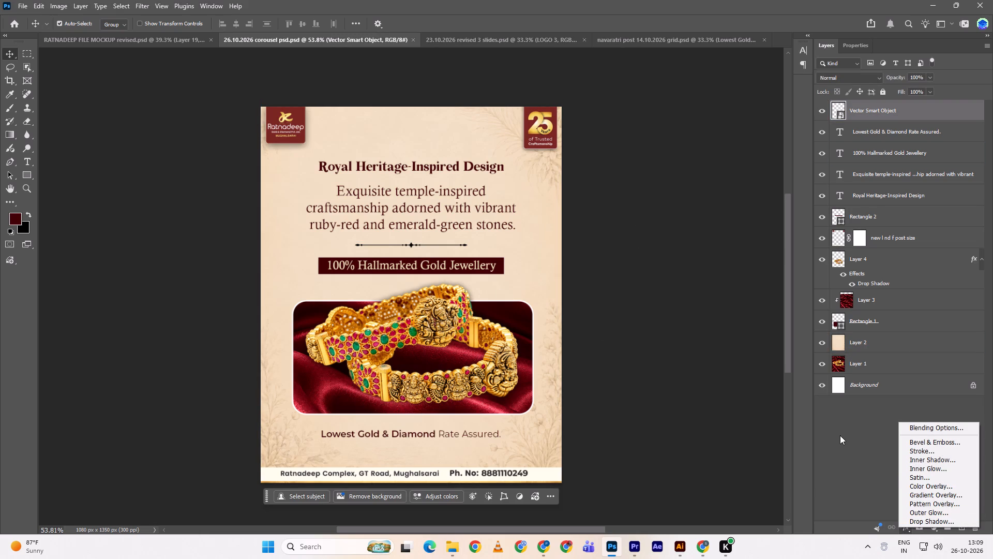
double_click(919, 485)
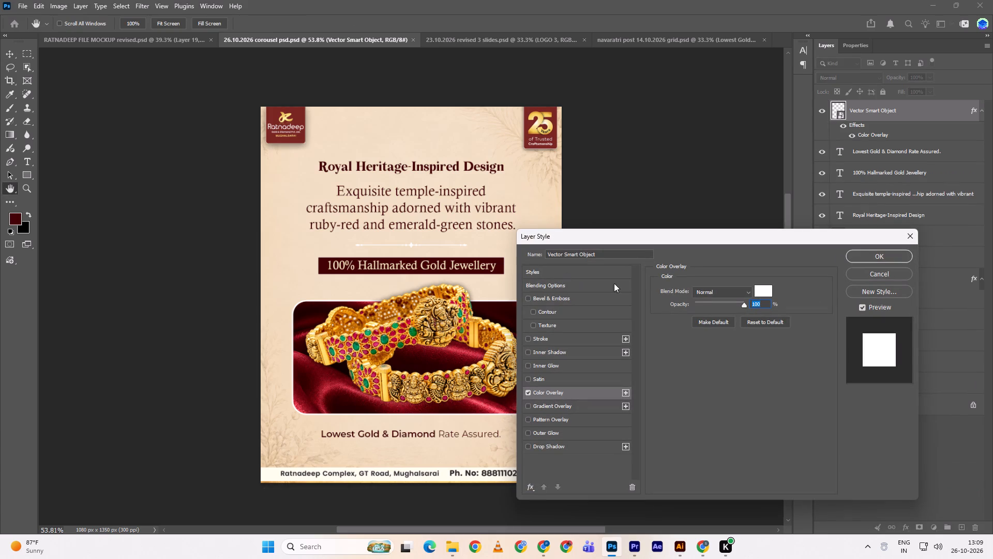
double_click(768, 288)
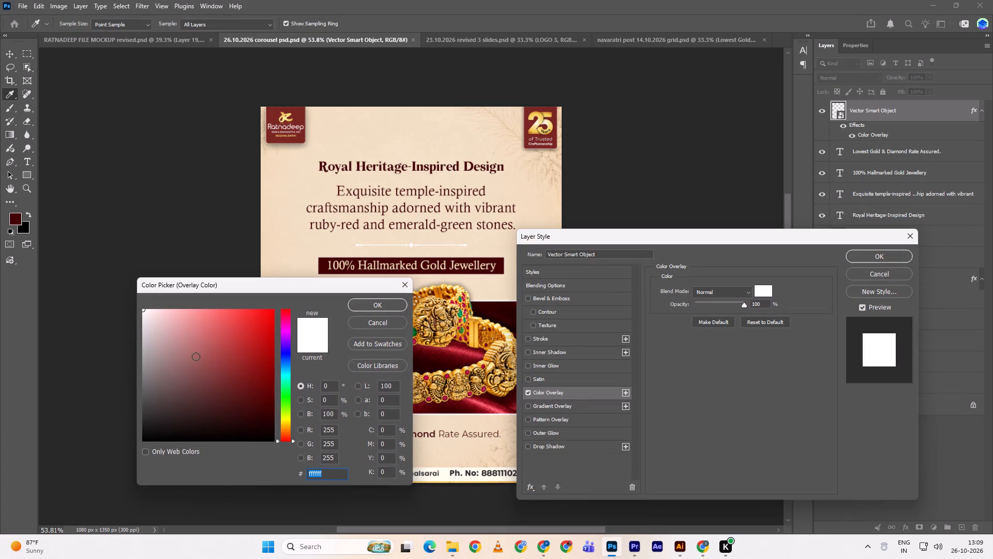
double_click(499, 270)
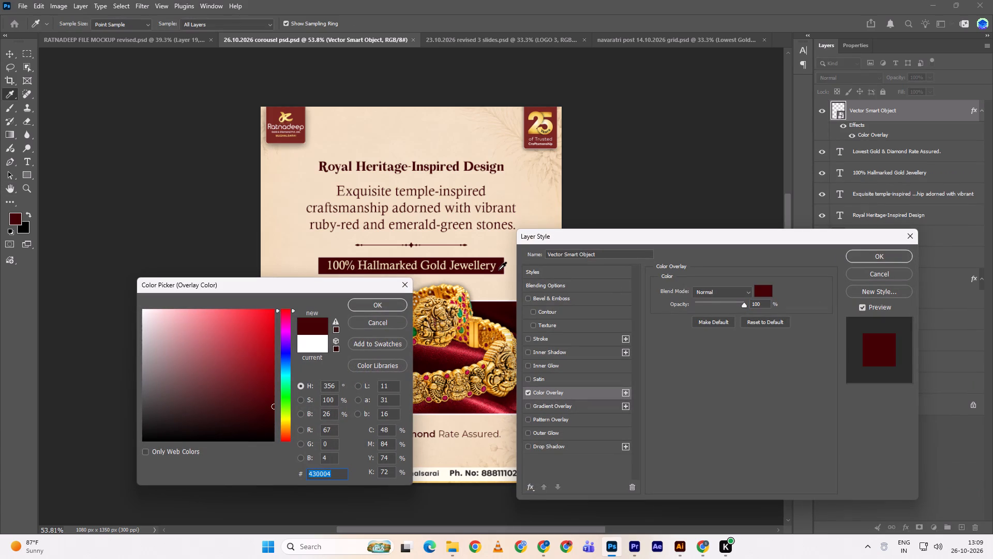
left_click(262, 414)
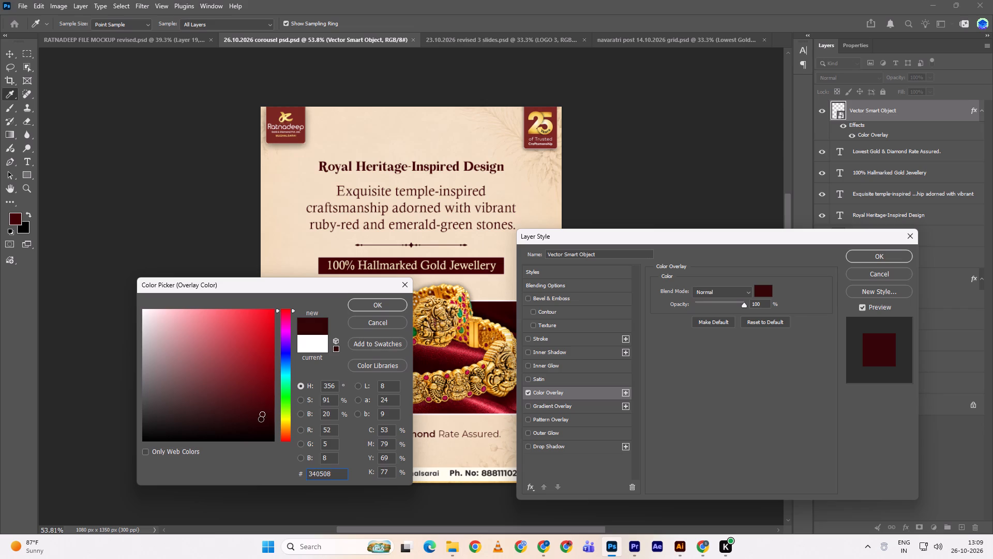
left_click(261, 419)
left_click(365, 304)
left_click(898, 259)
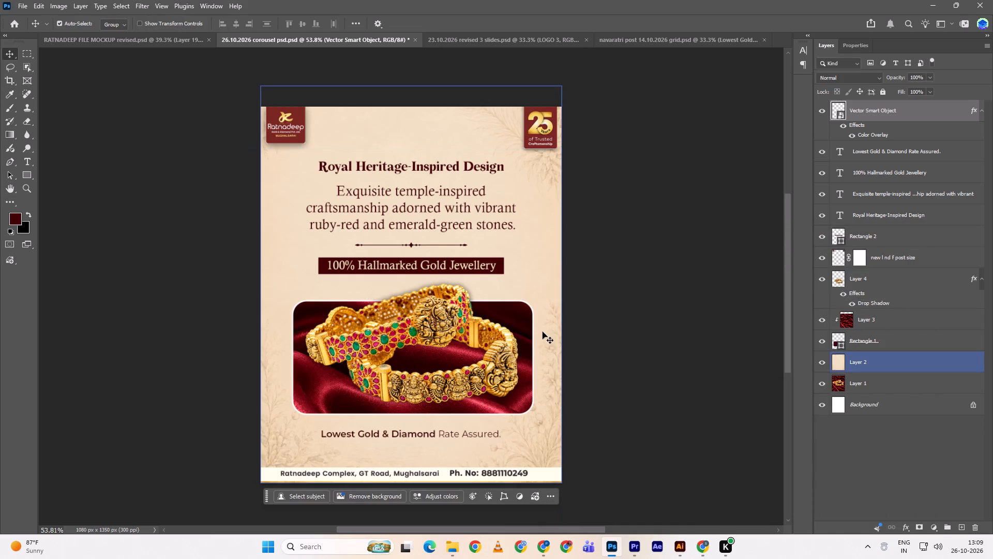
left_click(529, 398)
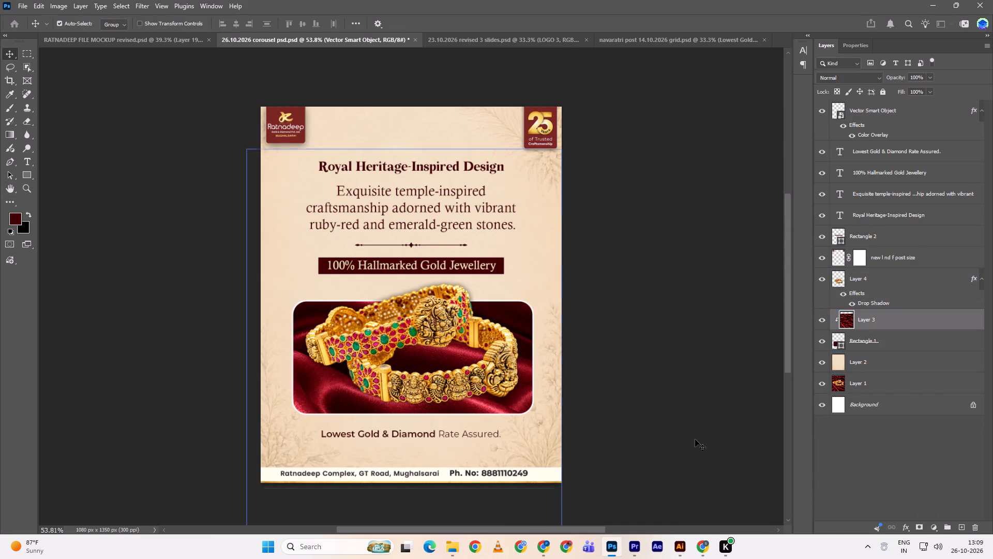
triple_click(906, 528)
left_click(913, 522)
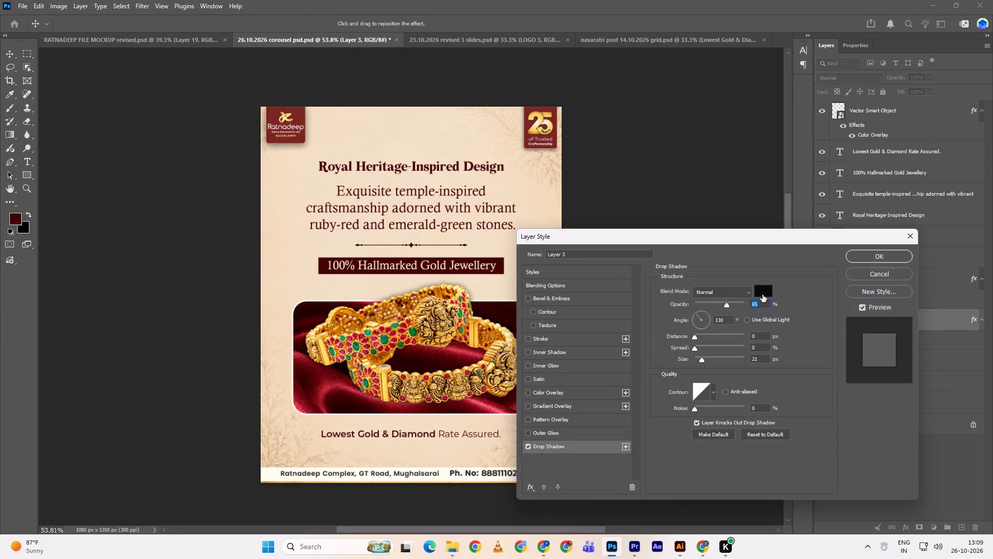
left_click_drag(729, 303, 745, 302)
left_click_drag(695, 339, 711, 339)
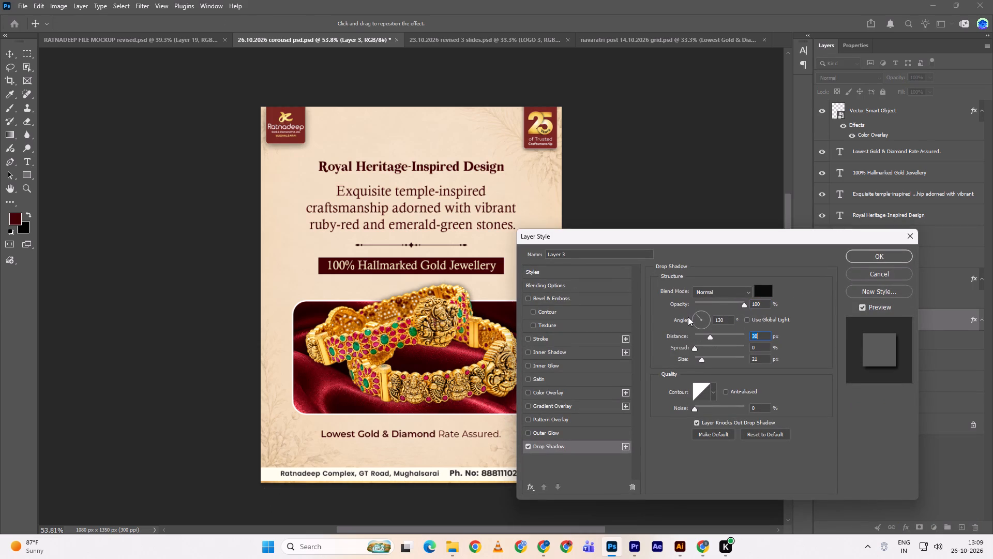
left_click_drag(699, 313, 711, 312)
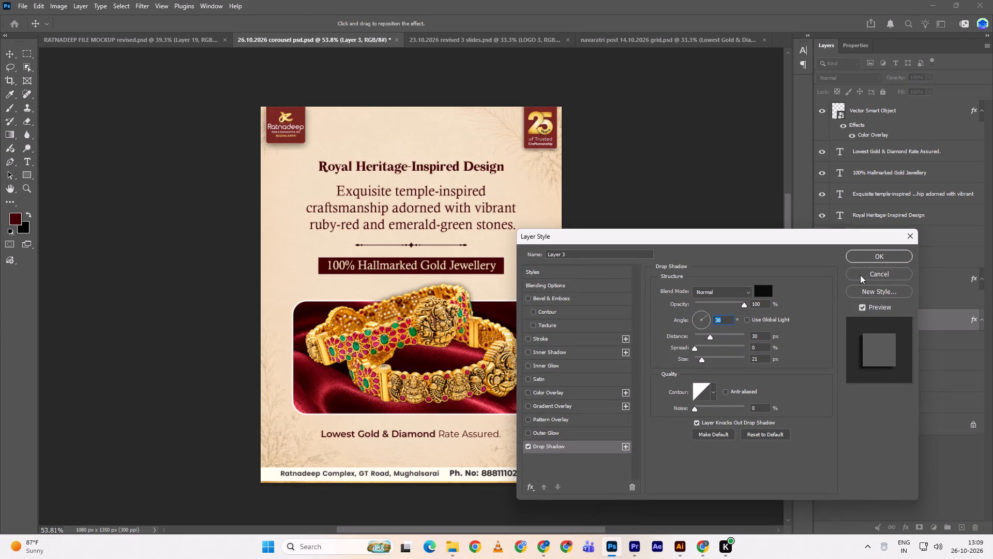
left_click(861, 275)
Add a Drop Shadow to the rounded image frame, Rectangle 1, with 67% opacity, 10 px distance and 18 px size.
left_click(876, 336)
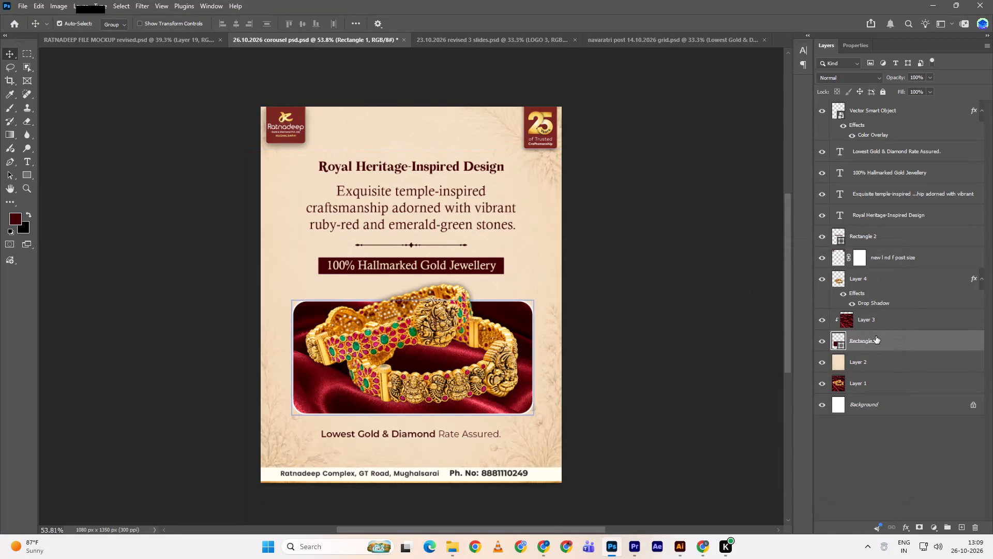
triple_click(904, 525)
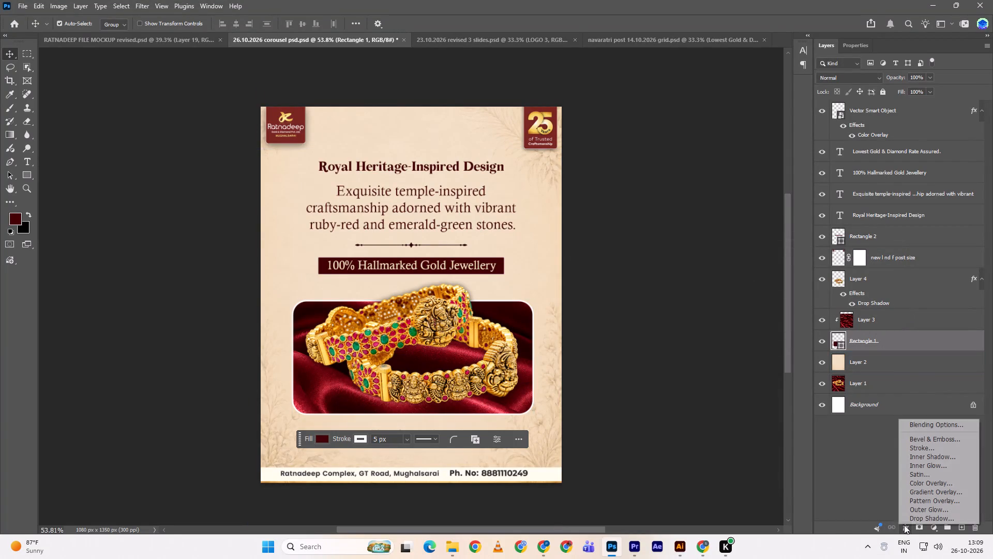
left_click(908, 518)
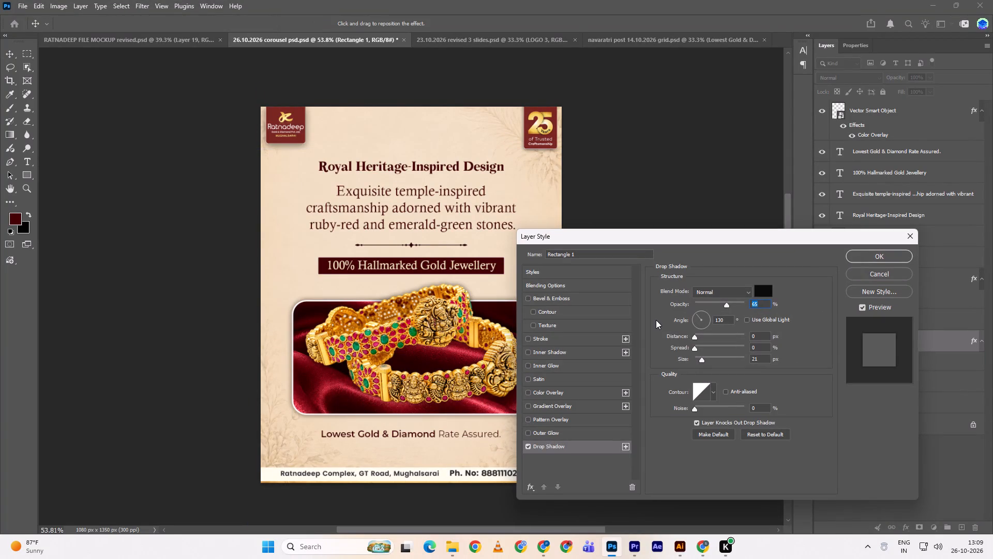
left_click_drag(728, 305, 746, 305)
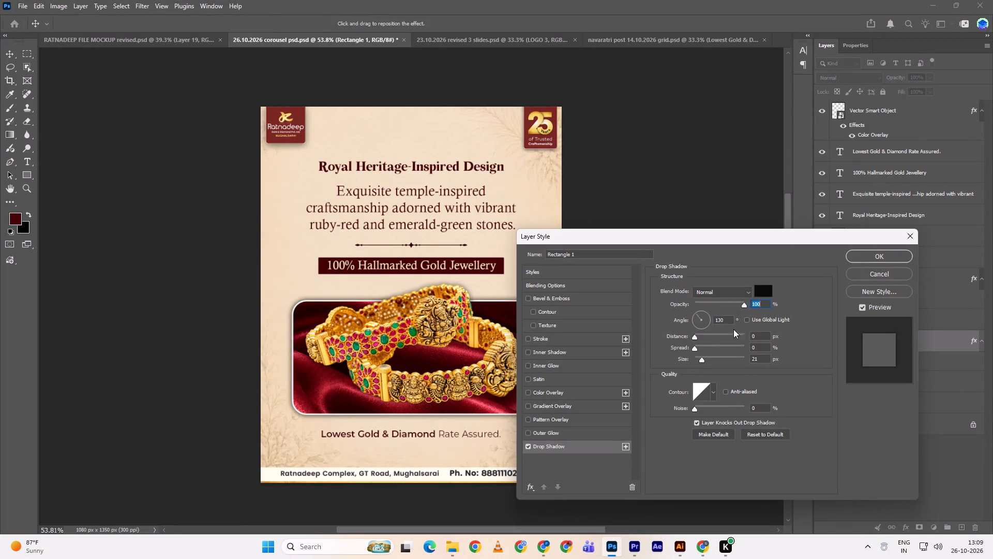
left_click(702, 361)
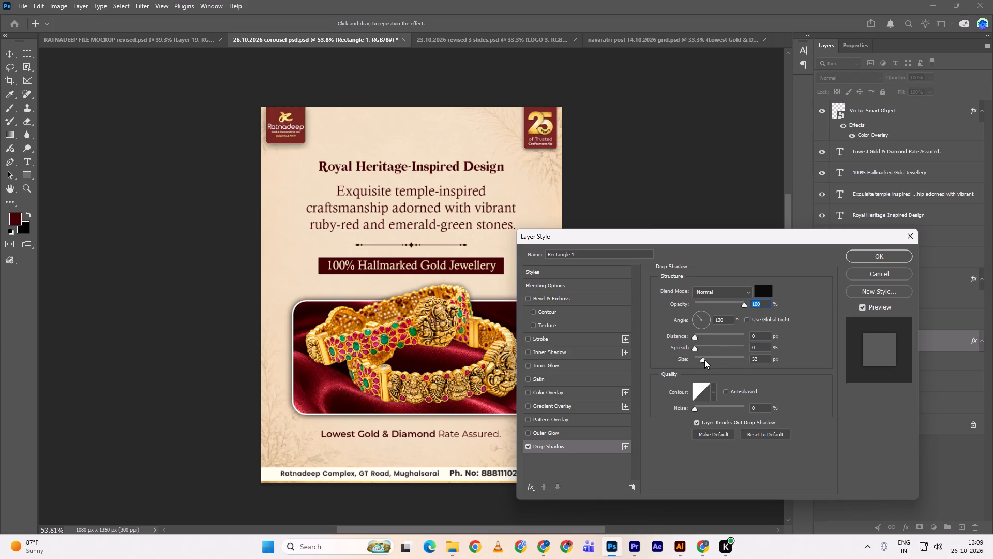
left_click_drag(695, 336, 700, 337)
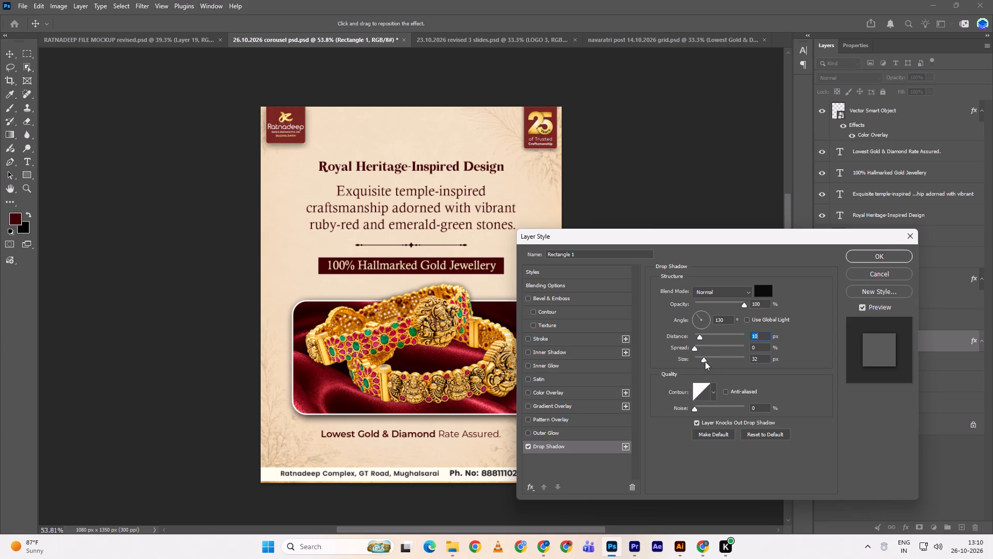
left_click(705, 361)
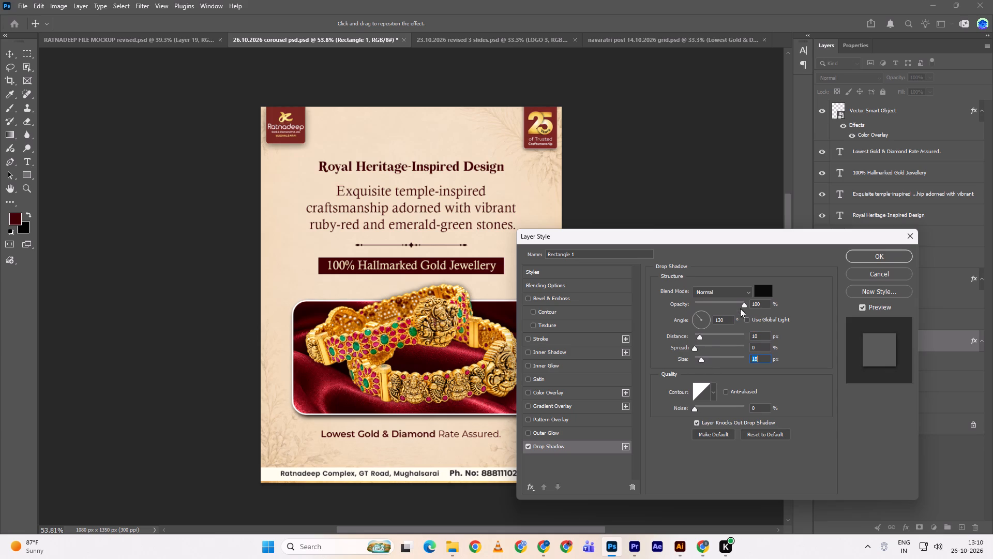
left_click_drag(744, 306, 728, 309)
Recolour the frame's shadow to a near-black maroon sampled from the velvet background and darkened slightly, then apply the style and deselect.
left_click(757, 293)
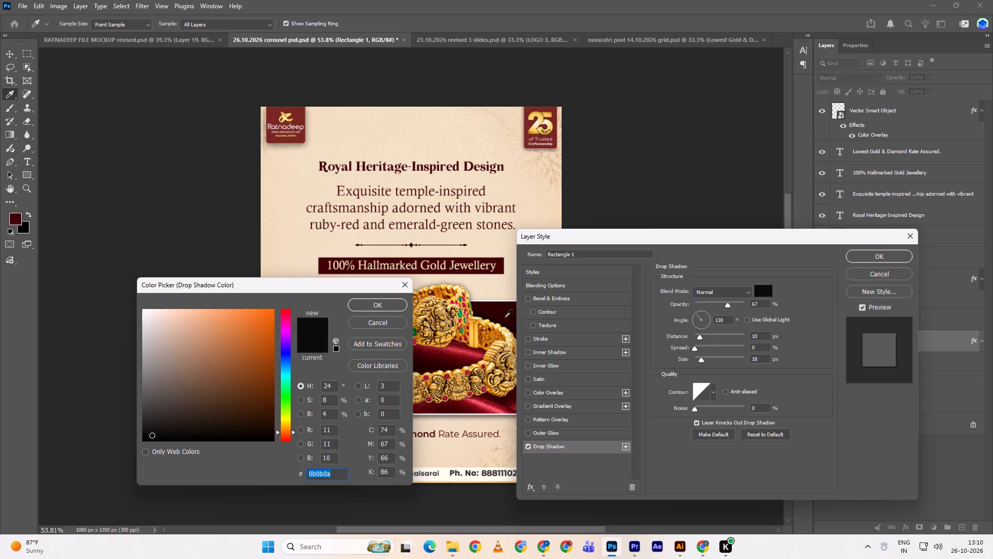
left_click(504, 313)
double_click(358, 311)
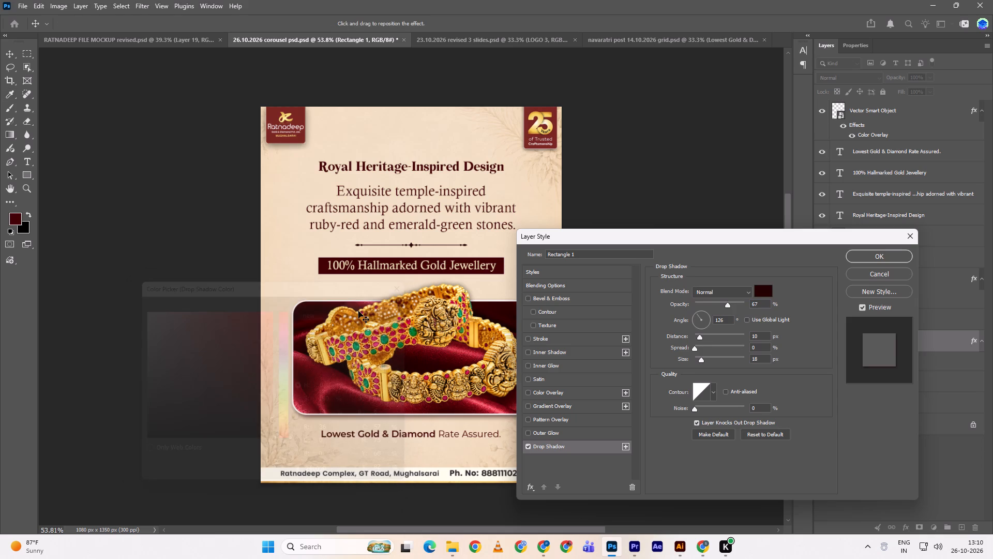
left_click(772, 290)
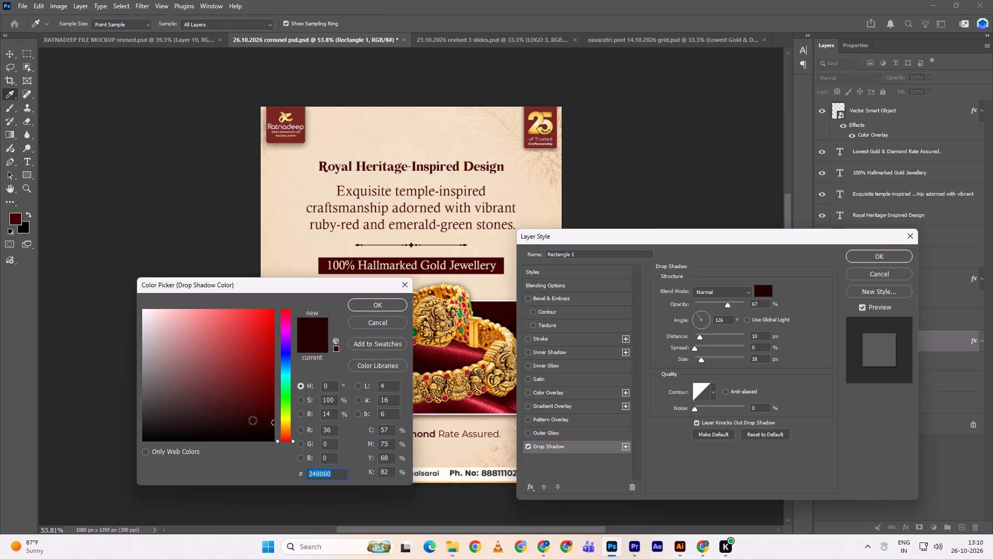
left_click(258, 426)
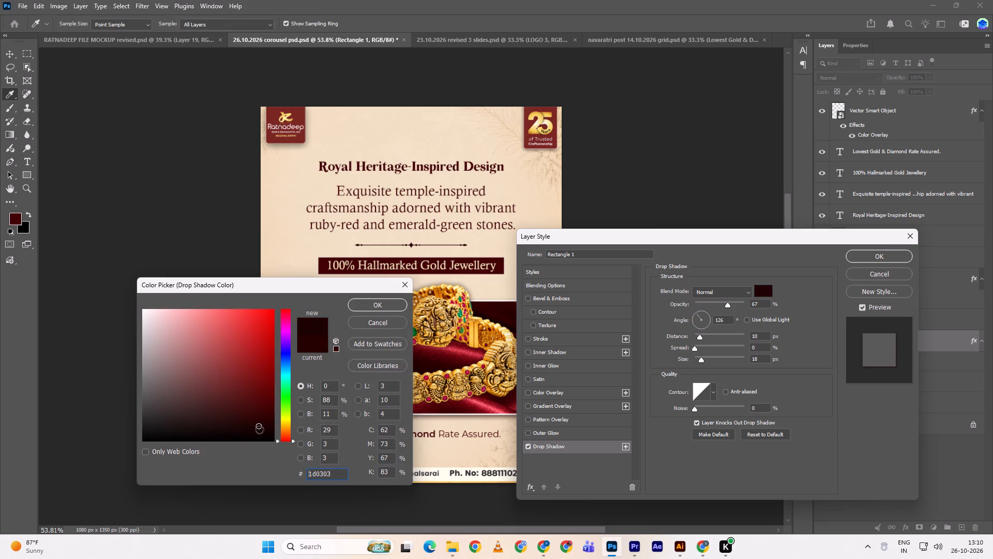
double_click(259, 430)
left_click(360, 304)
left_click(881, 256)
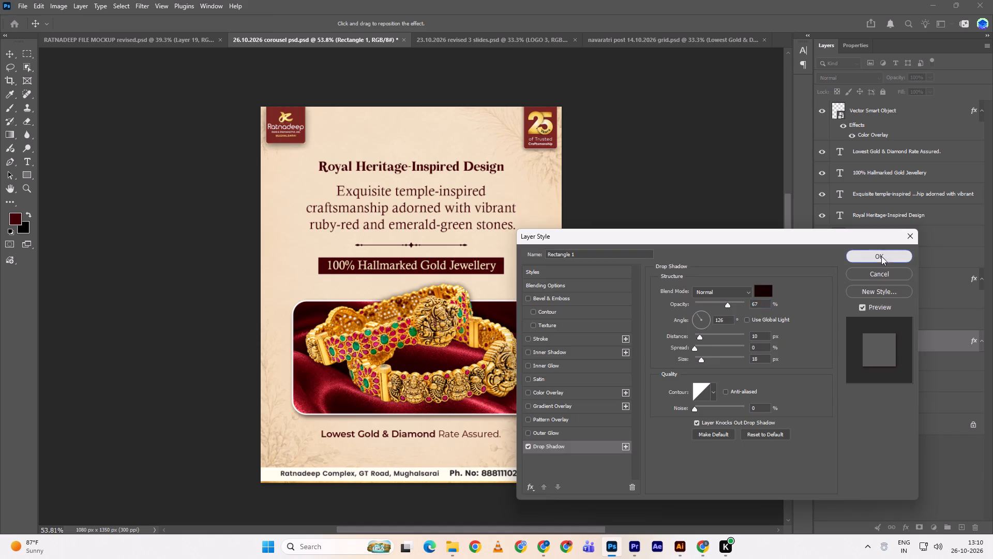
left_click(636, 415)
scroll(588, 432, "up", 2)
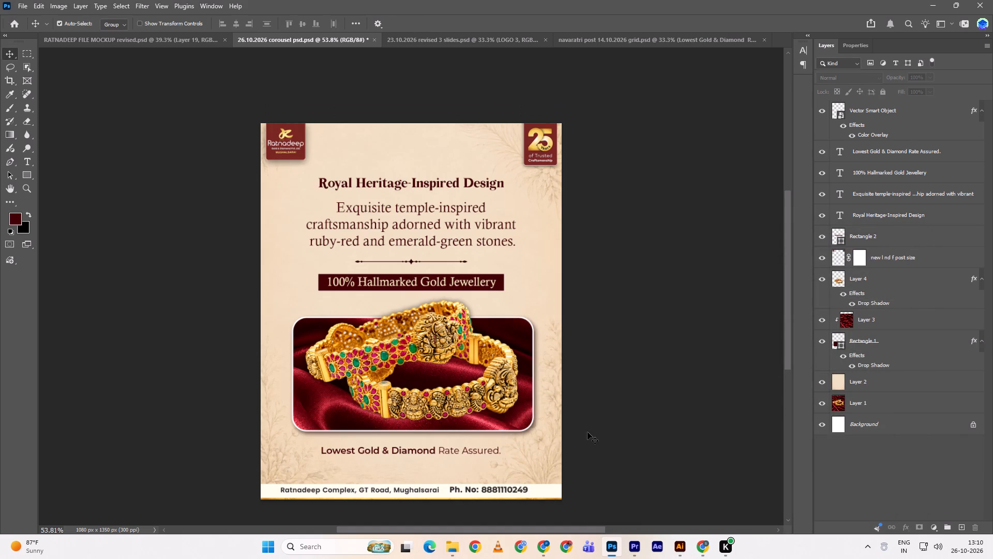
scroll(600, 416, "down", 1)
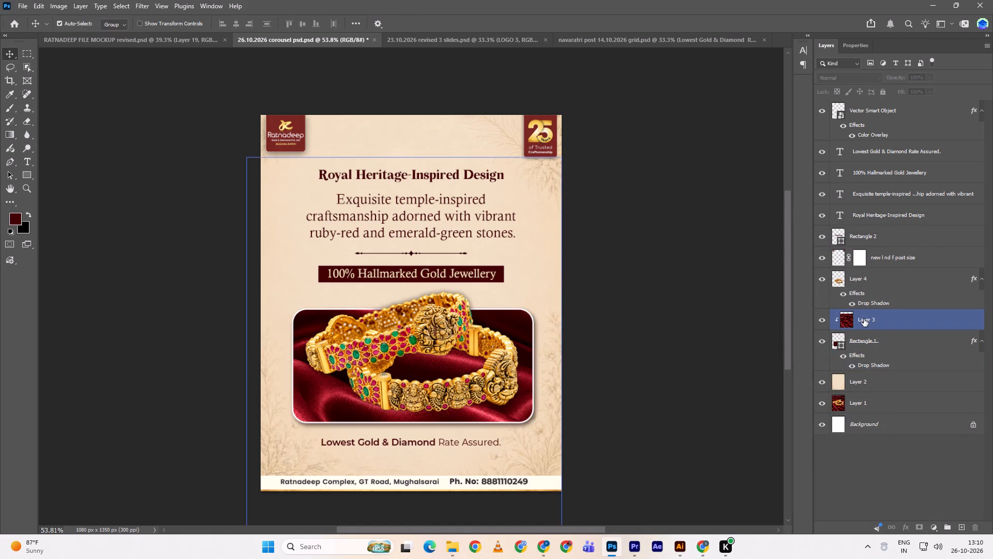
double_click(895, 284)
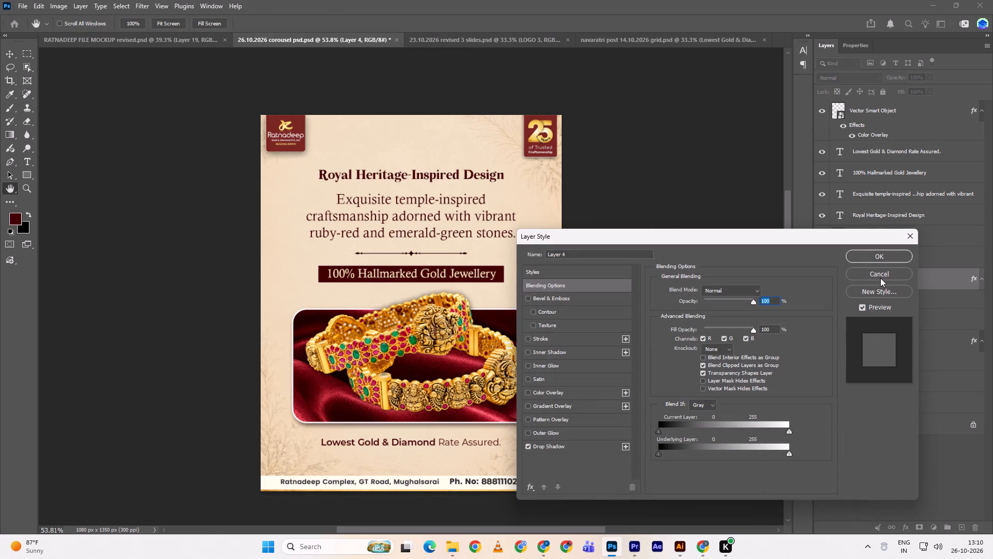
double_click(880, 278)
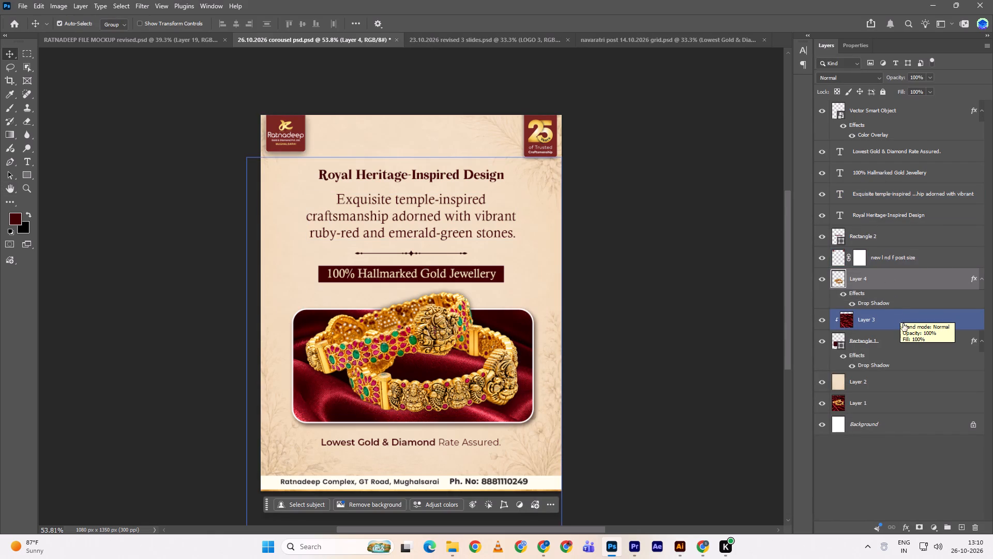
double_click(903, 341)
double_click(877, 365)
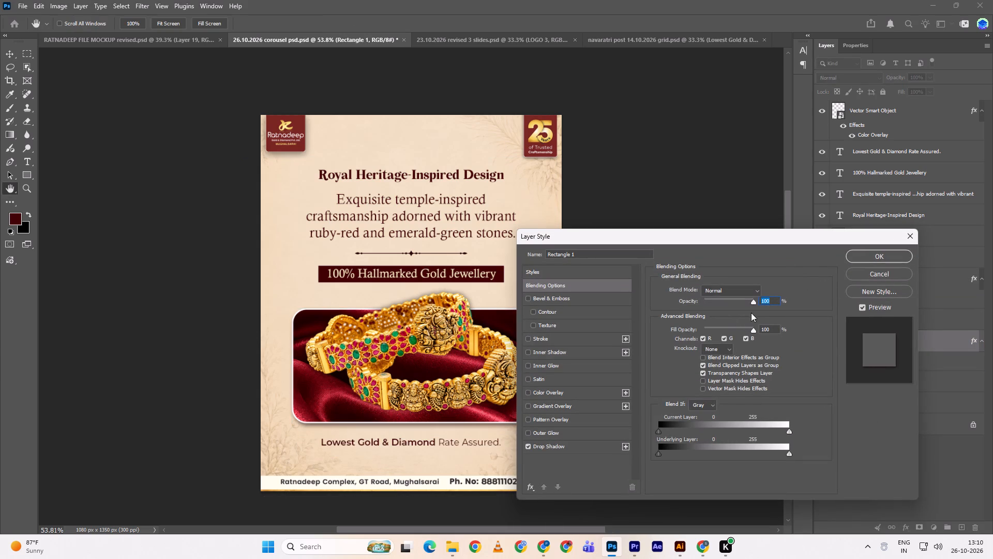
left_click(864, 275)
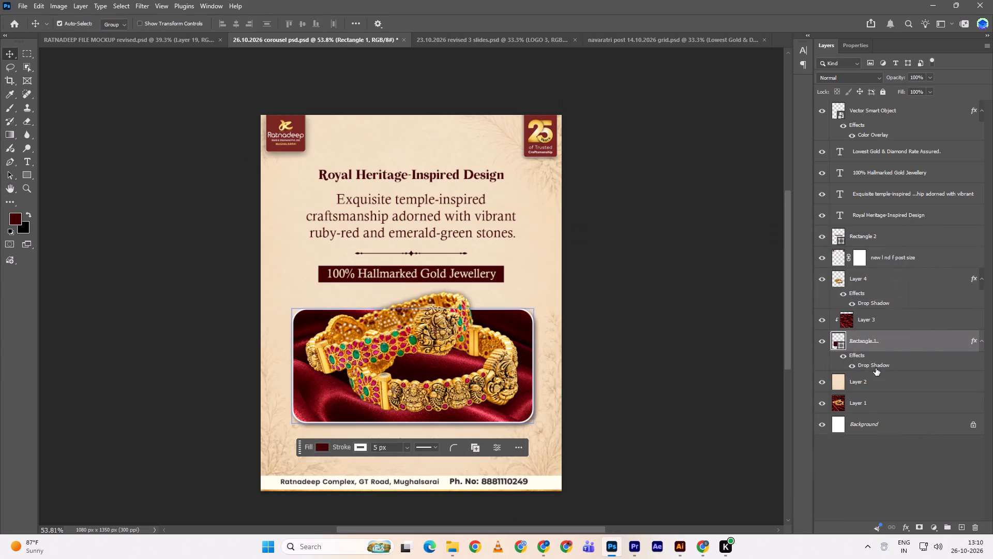
Refine Rectangle 1's Drop Shadow to a 97° angle, 6 px distance and 16 px size, then deselect the frame.
double_click(876, 368)
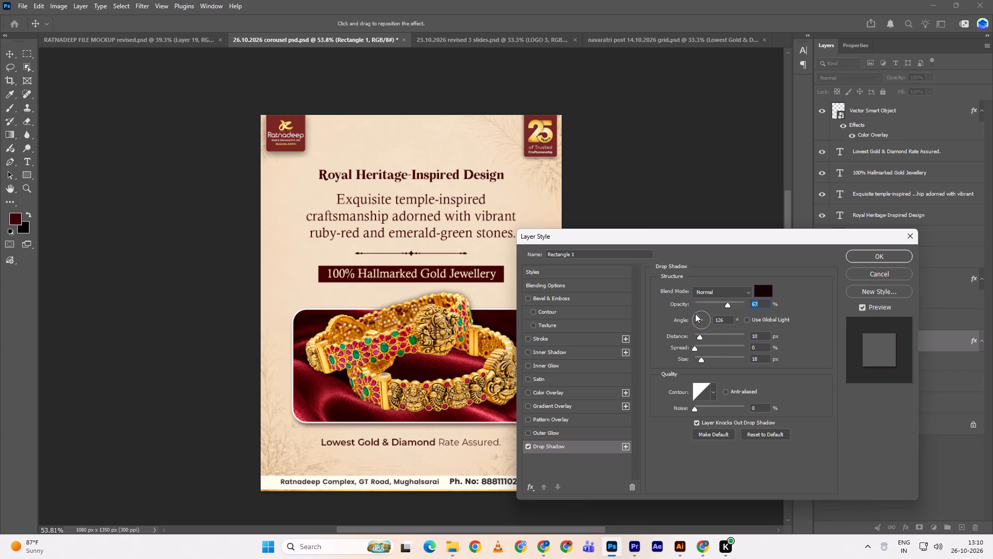
double_click(698, 312)
left_click_drag(666, 240, 744, 248)
left_click(744, 248)
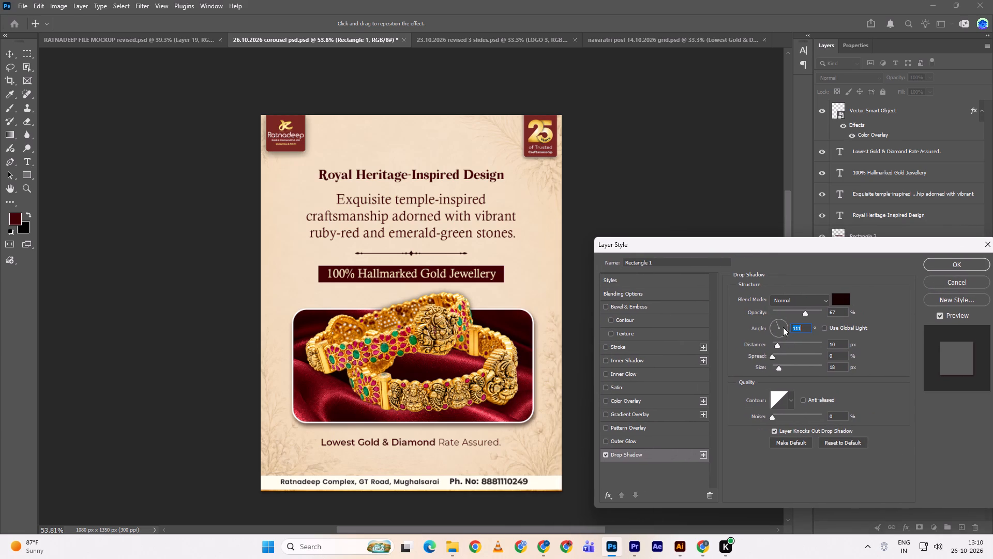
double_click(779, 319)
left_click(777, 368)
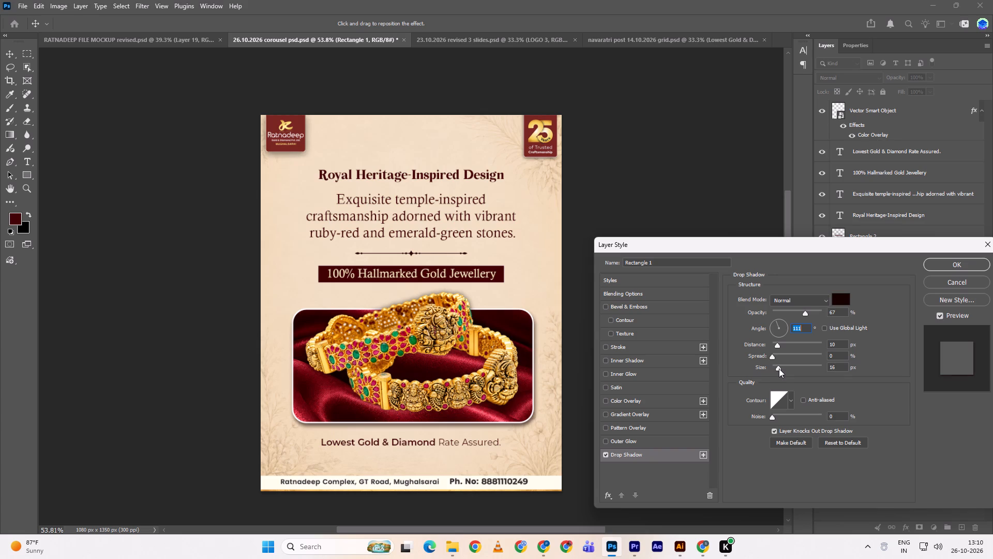
left_click(779, 369)
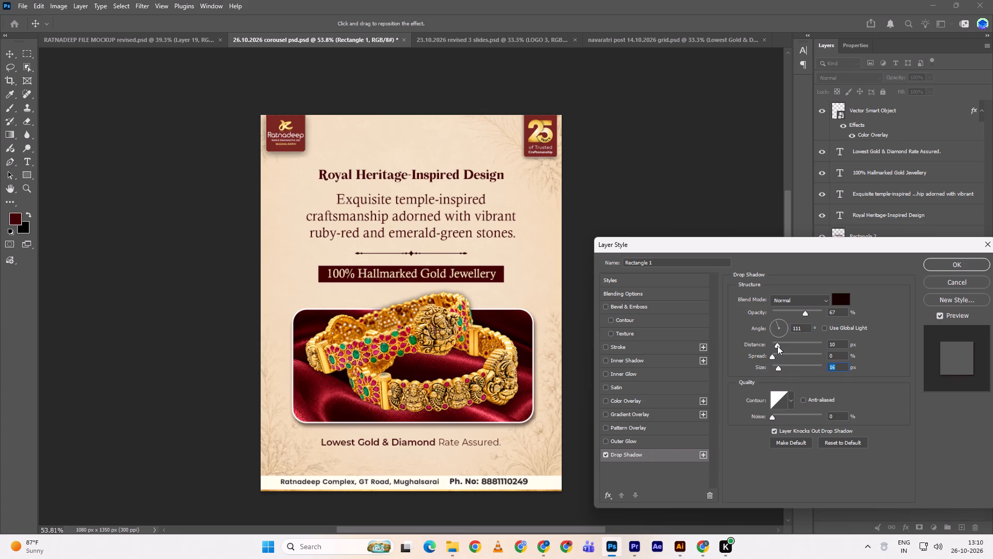
left_click(777, 346)
left_click(776, 345)
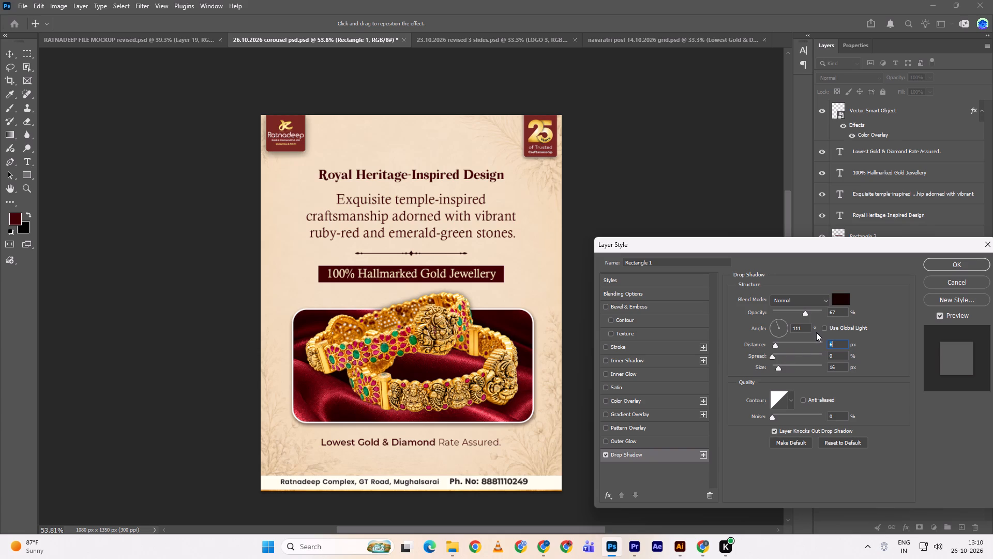
left_click(778, 317)
left_click(781, 320)
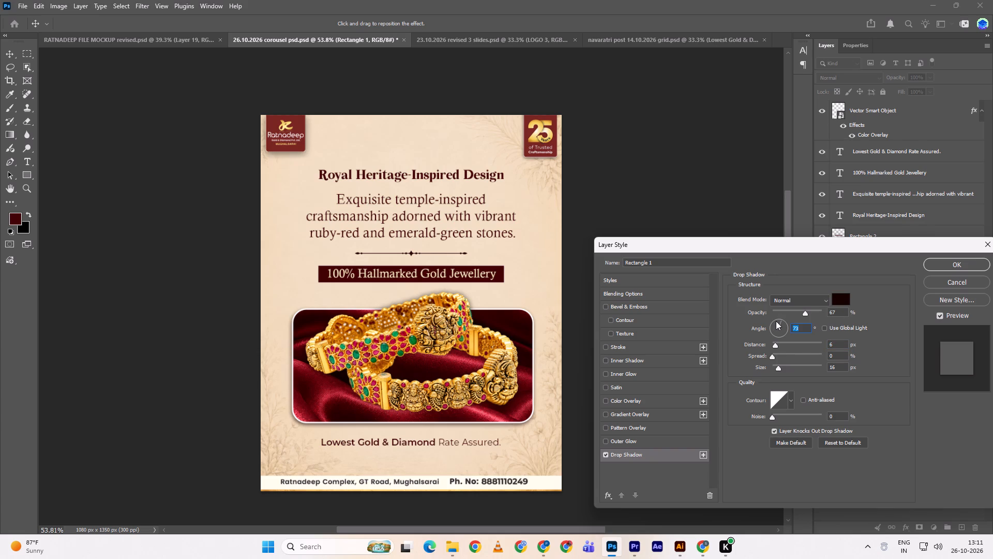
left_click(776, 321)
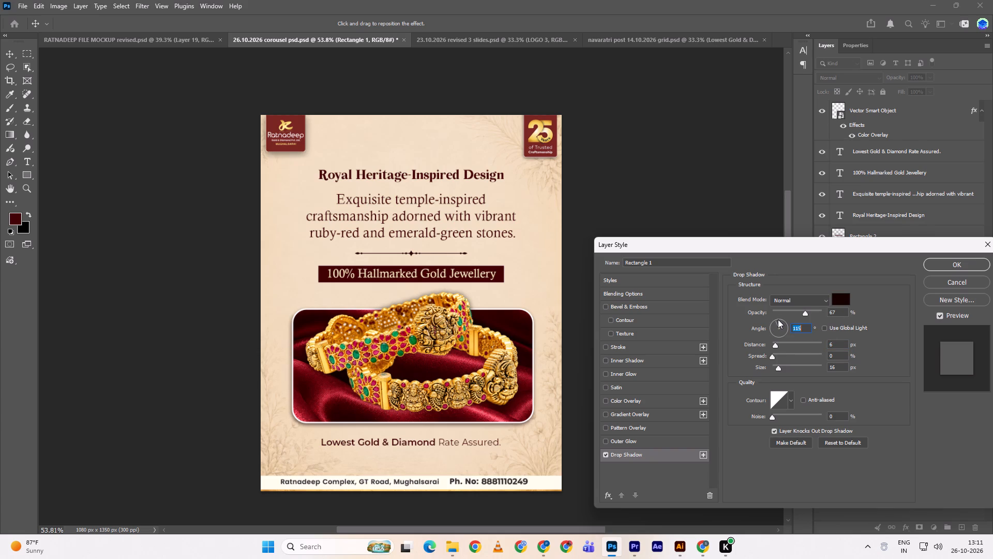
left_click(778, 319)
left_click(944, 267)
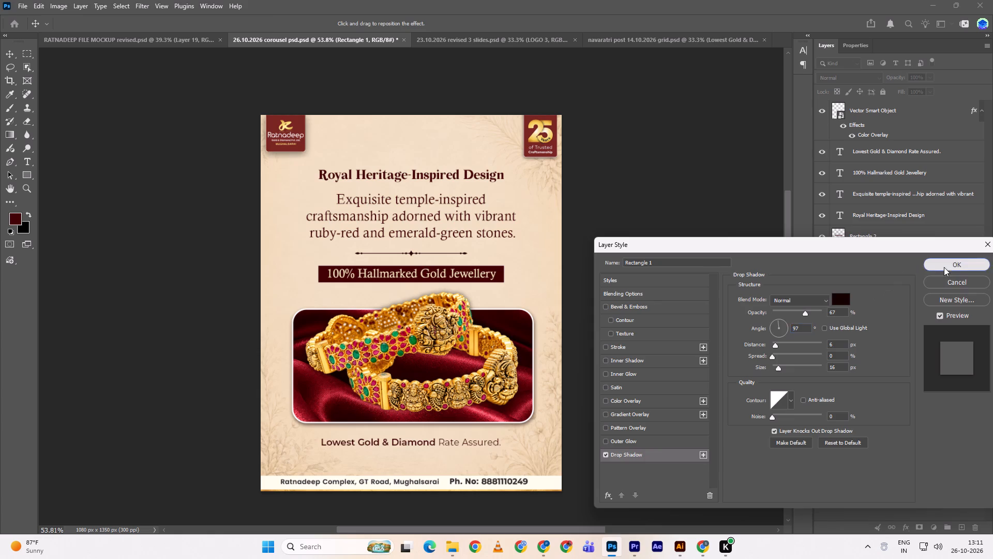
double_click(606, 329)
Save the updated post to its existing Photoshop file.
scroll(612, 327, "down", 2)
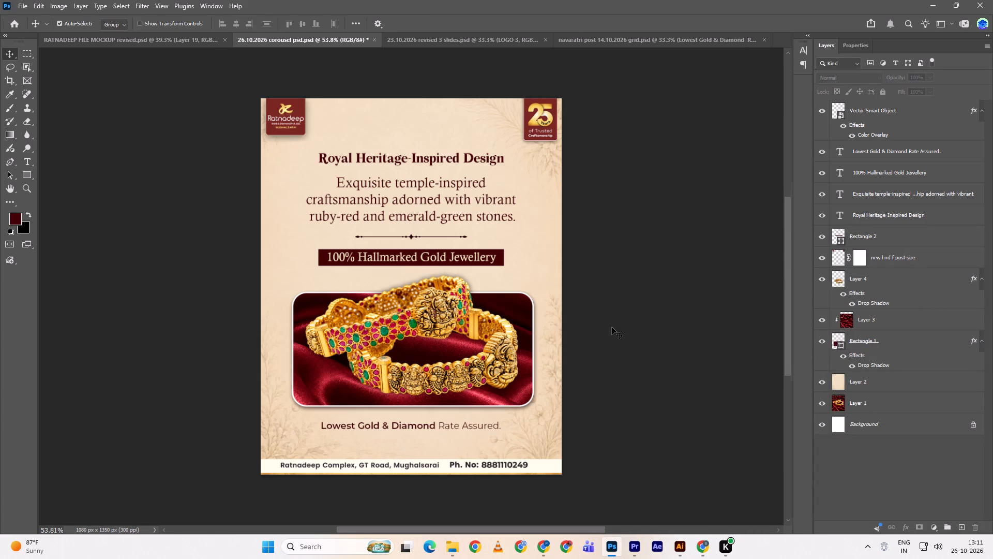
scroll(612, 327, "down", 3)
scroll(612, 327, "up", 1)
scroll(612, 327, "up", 1, "alt")
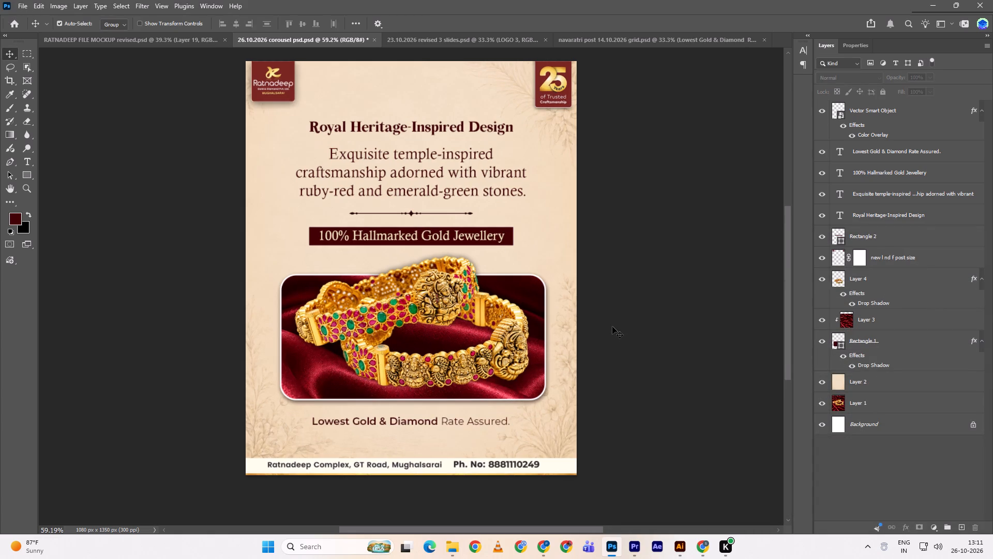
scroll(612, 327, "up", 1)
key("ctrl+s")
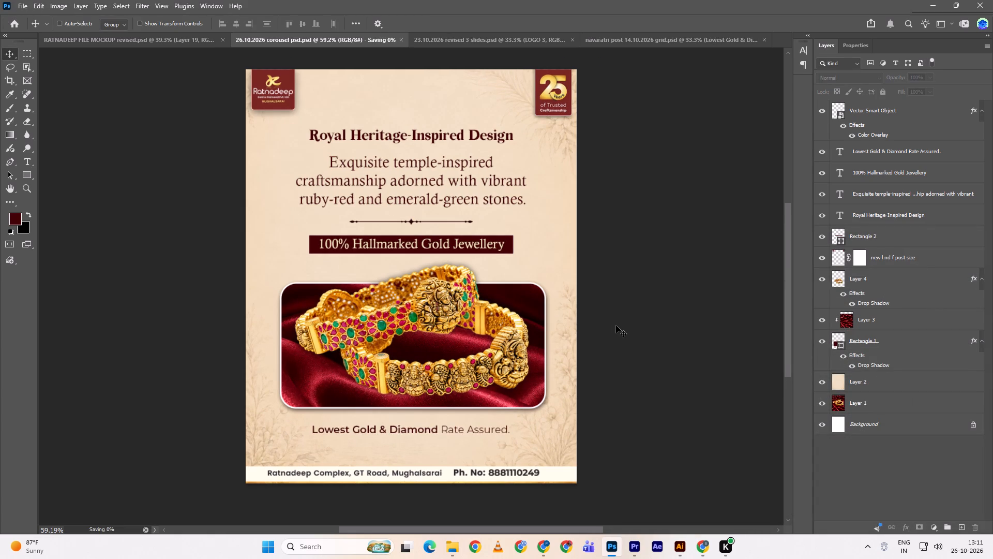
key("ctrl+s")
key("ctrl+w")
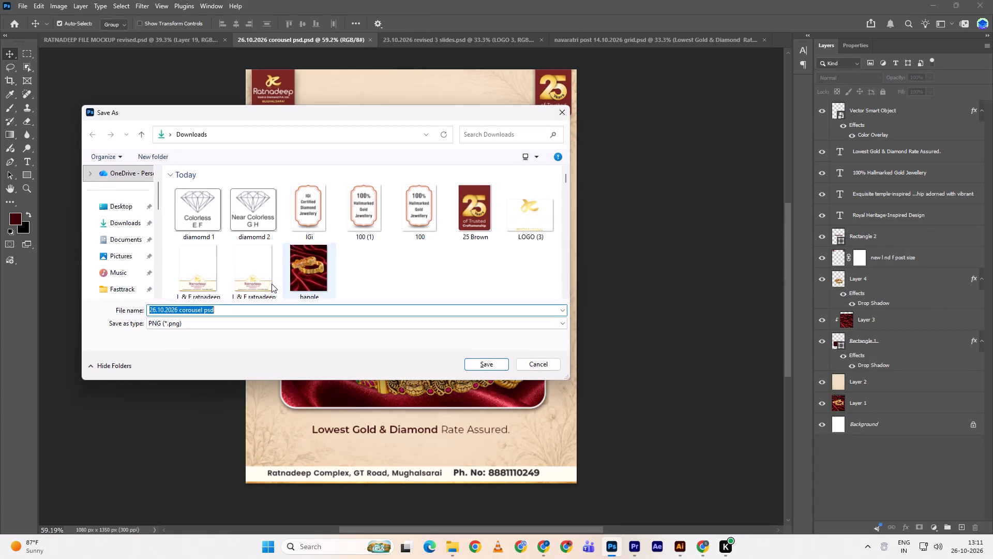
scroll(106, 238, "down", 3)
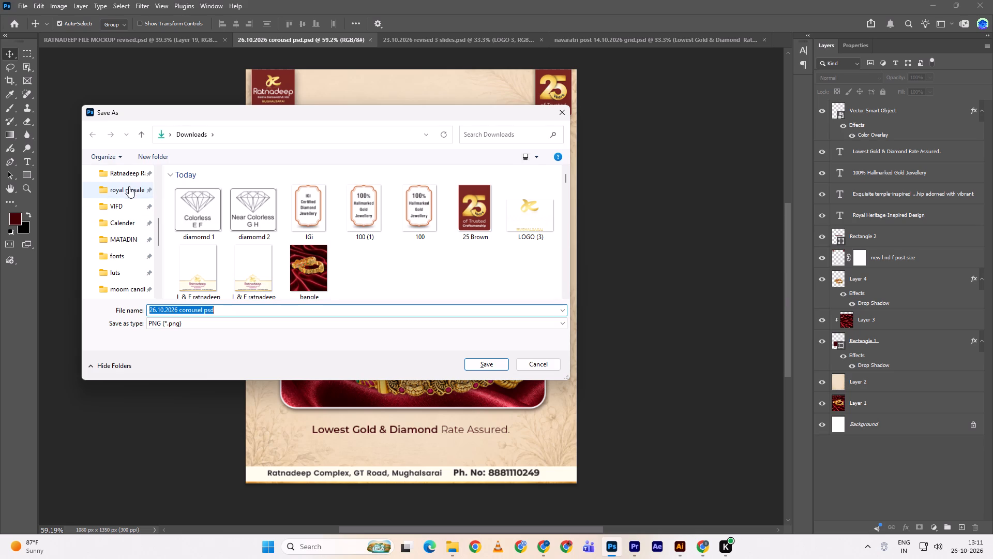
left_click(130, 181)
double_click(544, 209)
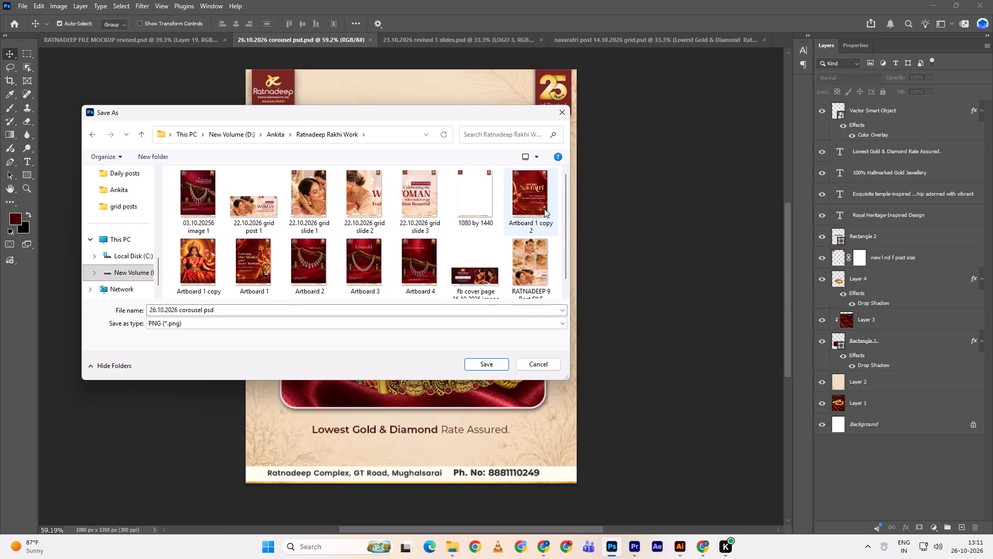
scroll(381, 256, "down", 5)
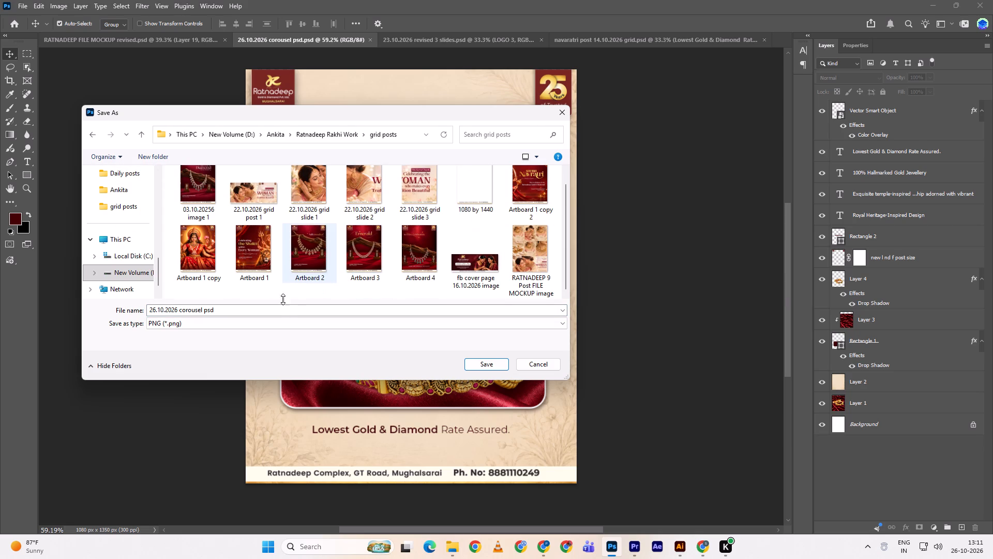
Name the PNG copy "26.10.2026 corousel slide 2" and save it.
double_click(282, 308)
type("image")
key("space")
key("BackSpace")
key("BackSpace")
key("BackSpace")
key("BackSpace")
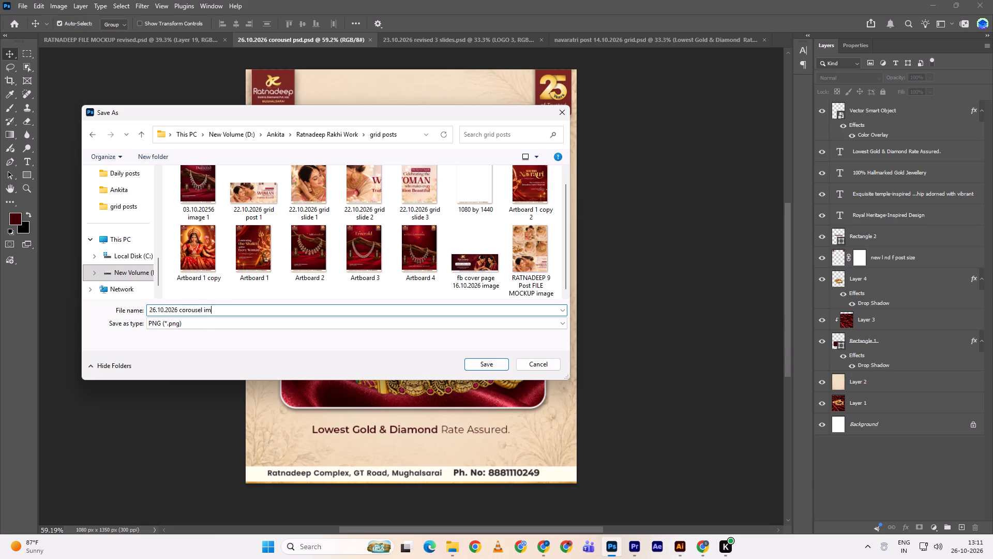
key("BackSpace")
key("BackSpace")
key("BackSpace")
key("space")
type("sk")
key("BackSpace")
type("lide 2")
key("Return")
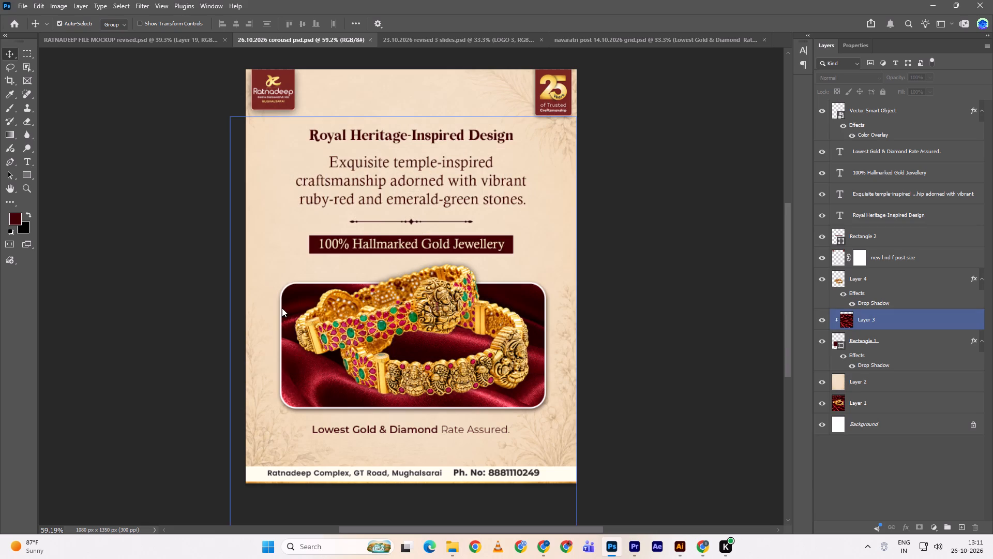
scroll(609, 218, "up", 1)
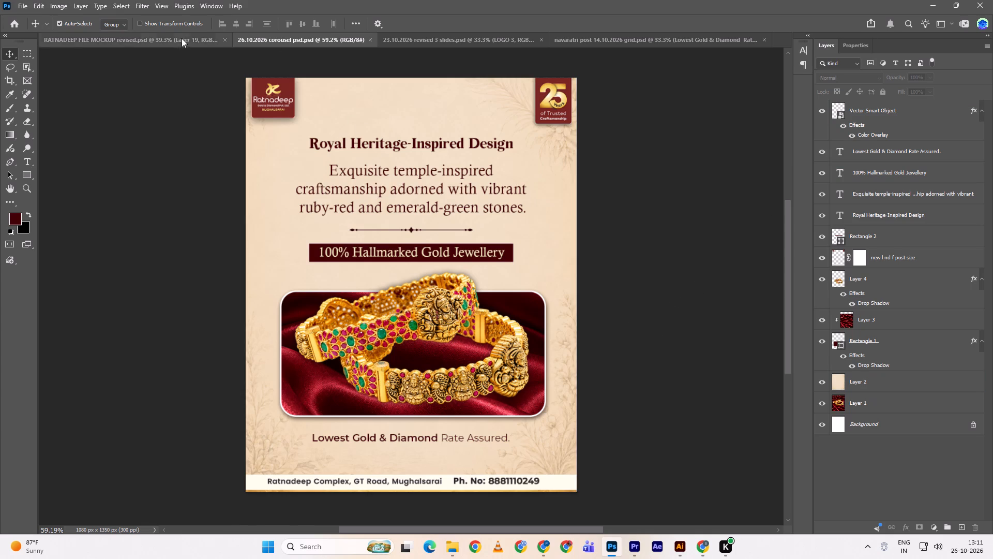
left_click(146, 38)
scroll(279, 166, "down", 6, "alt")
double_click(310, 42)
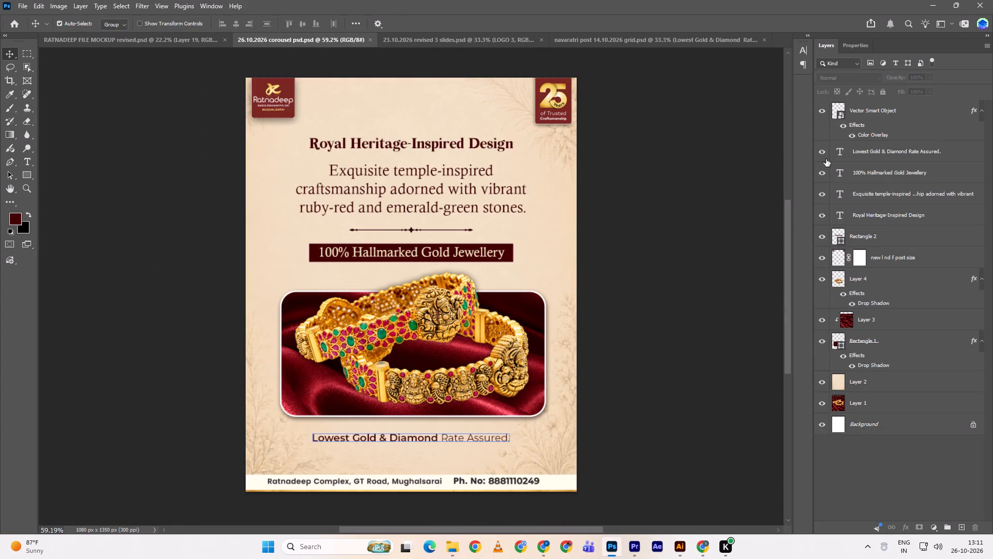
Move the "new l nd f post size" logo and footer layer to the top of the layer stack.
left_click(889, 379)
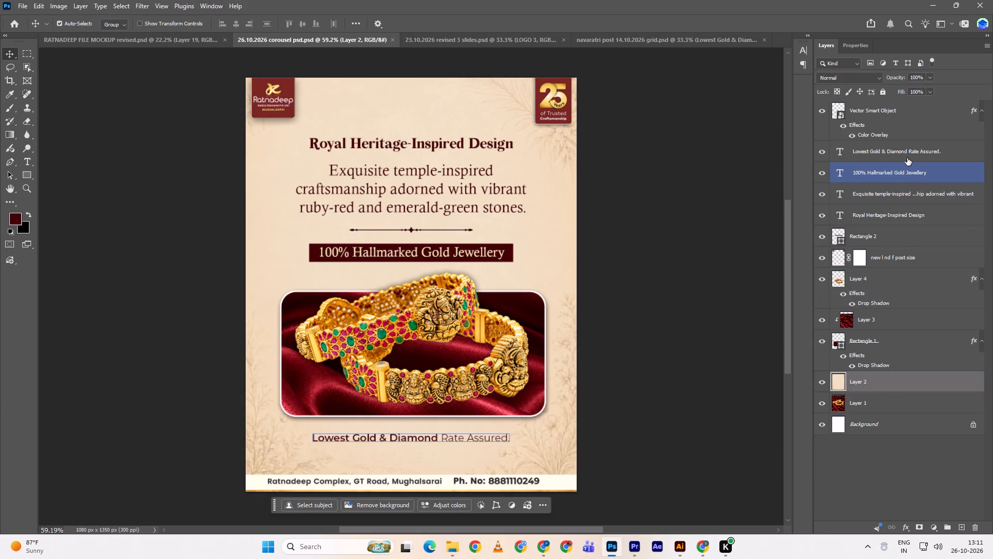
left_click_drag(905, 259, 886, 94)
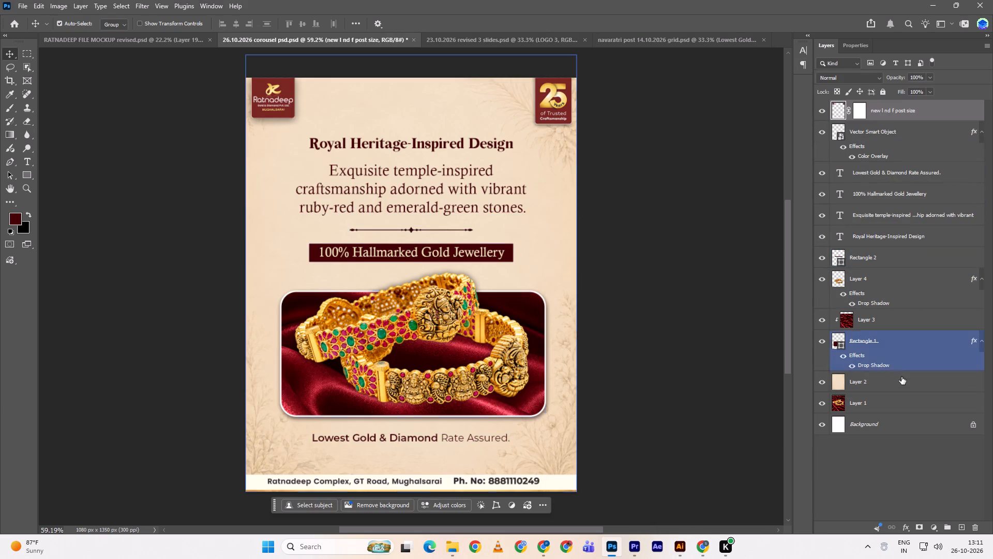
Group all layers from Layer 2 up to the Vector Smart Object, leaving out the logo and footer layer.
left_click(884, 380)
double_click(875, 141, "shift")
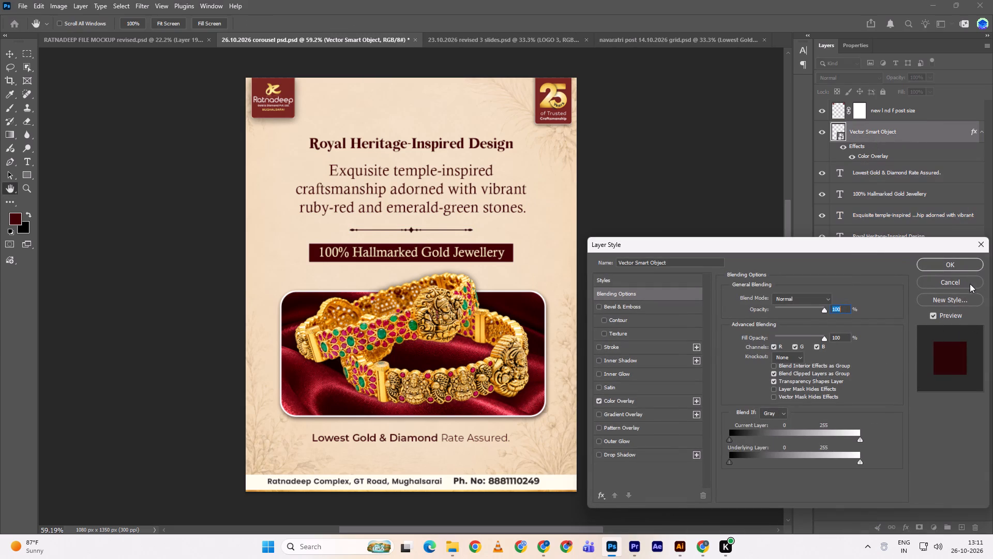
left_click(968, 283)
left_click(885, 388)
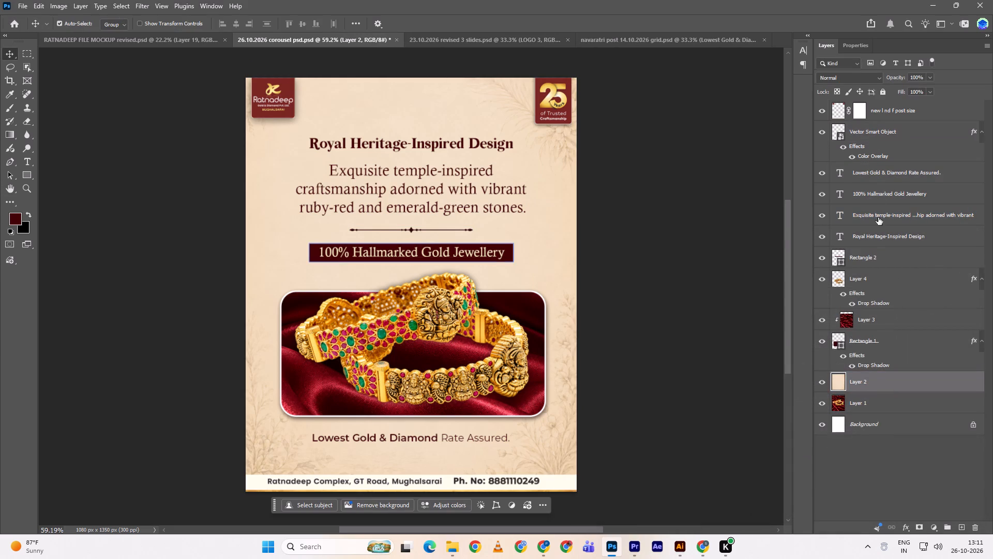
left_click(880, 137, "shift")
key("ctrl+g")
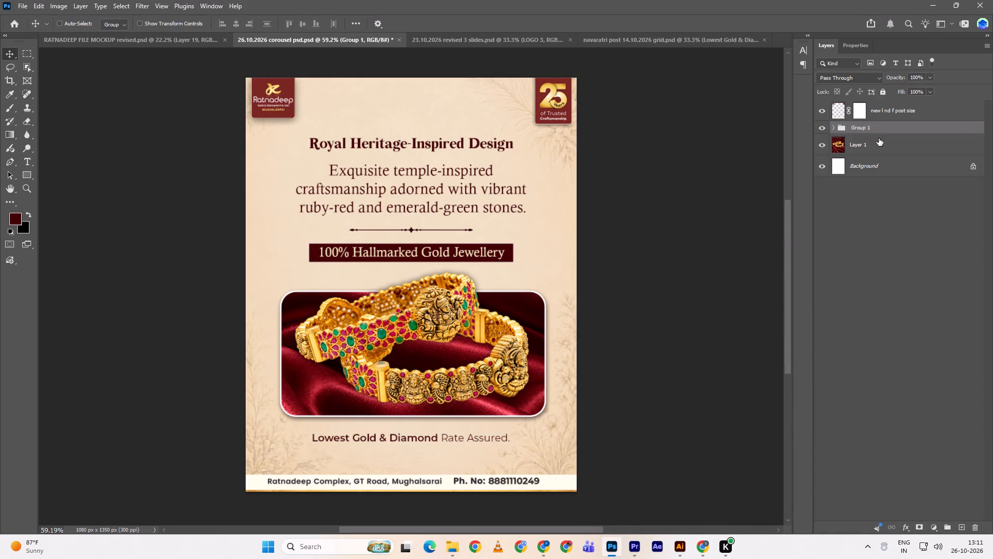
Hide Group 1 and the "new l nd f post size" layer so only the full bangles photo shows.
left_click(824, 127)
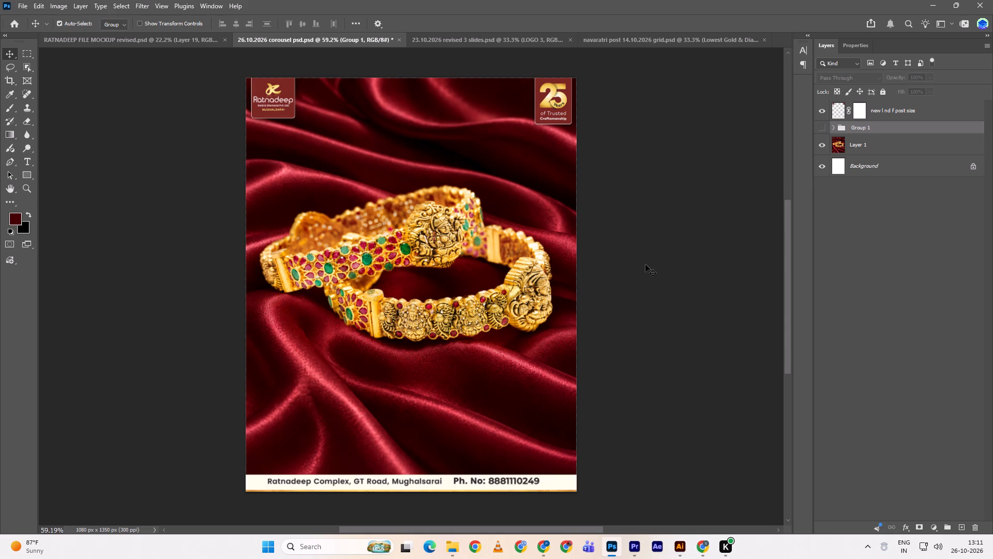
scroll(645, 264, "up", 1)
left_click(819, 112)
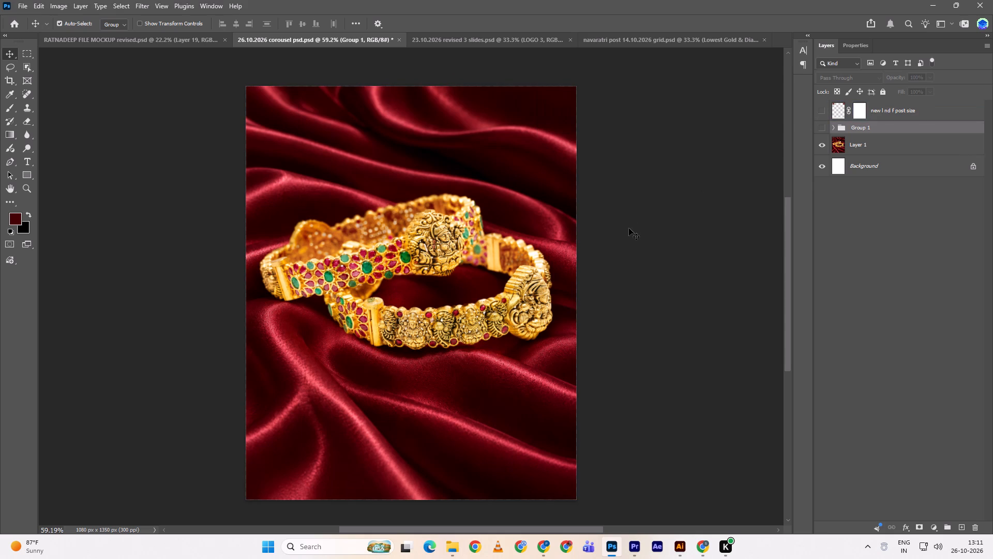
scroll(660, 227, "up", 1)
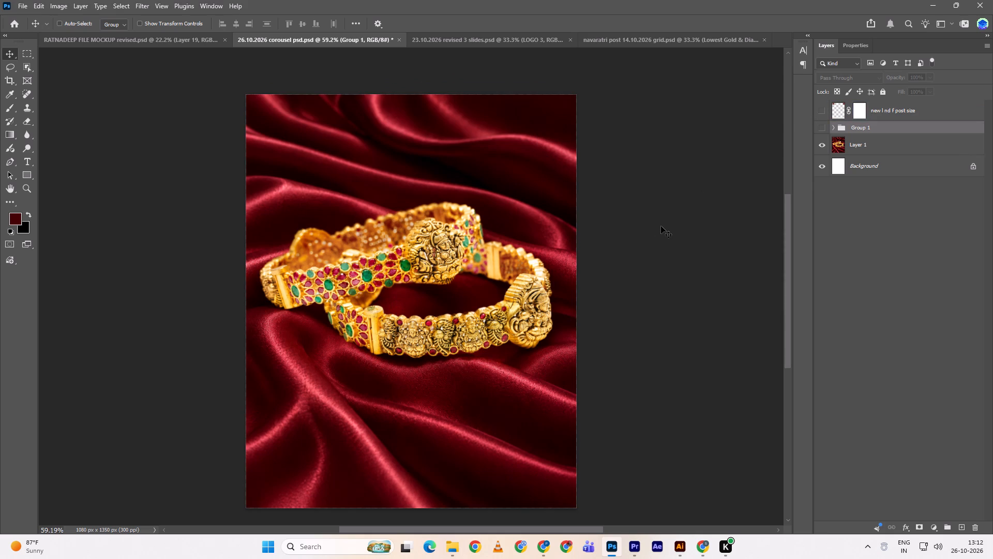
Save the plain bangles image as a PNG copy named "26.10.2026 corousel slide 1" in the grid posts folder.
key("ctrl+w")
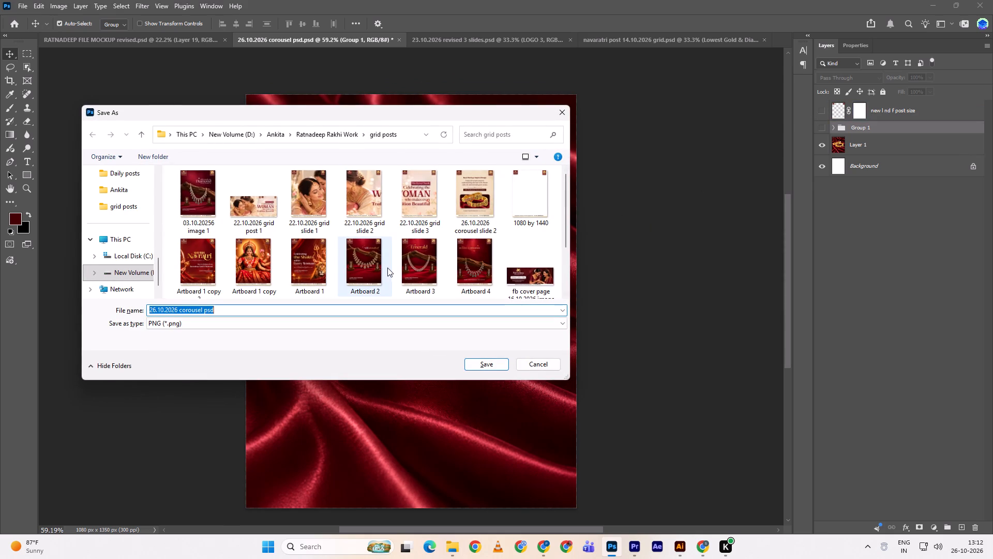
scroll(395, 269, "down", 3)
scroll(393, 271, "up", 2)
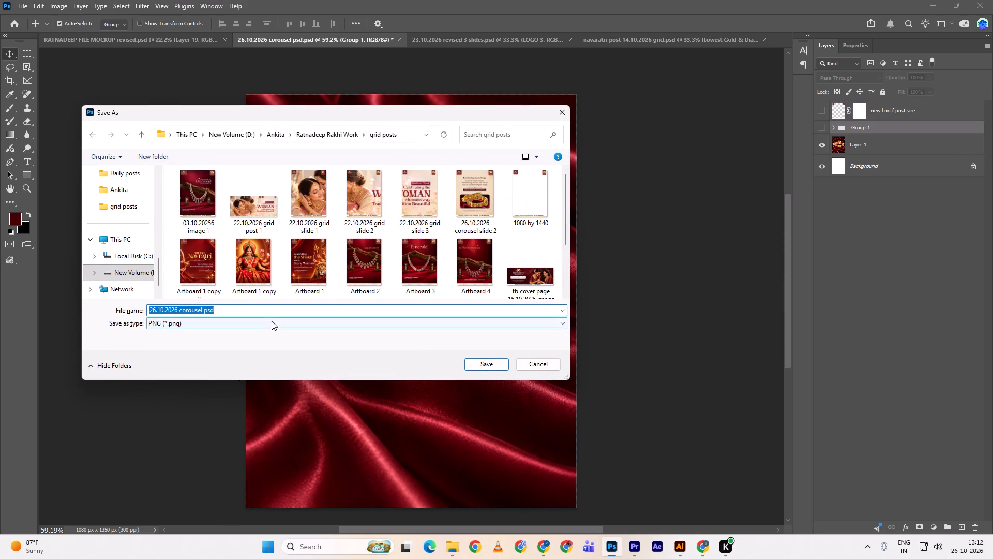
left_click(485, 188)
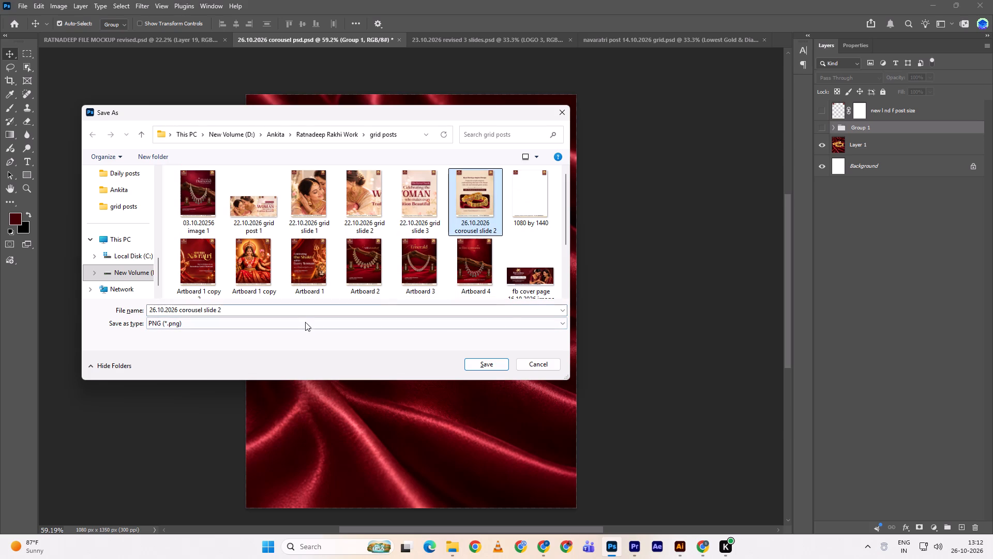
double_click(306, 310)
key("1")
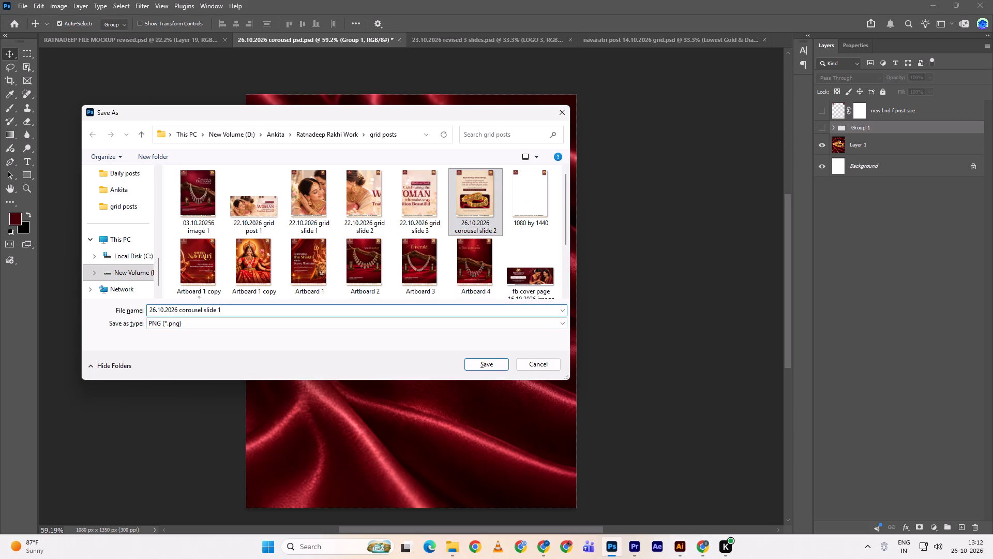
key("Return")
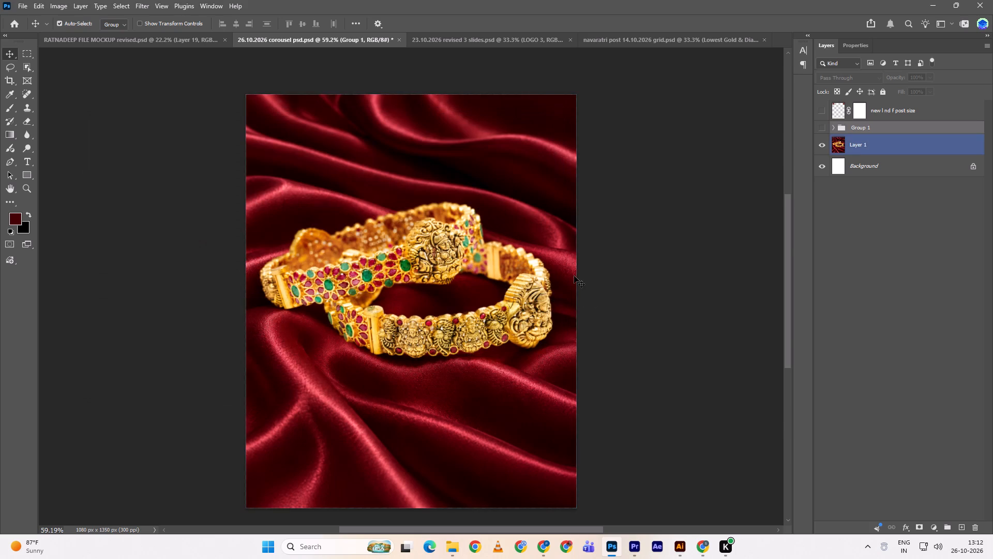
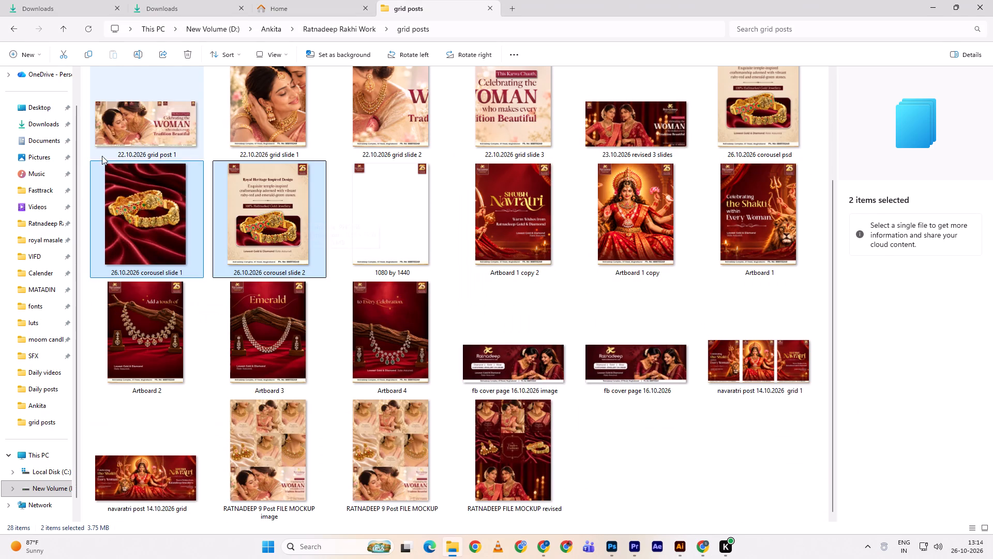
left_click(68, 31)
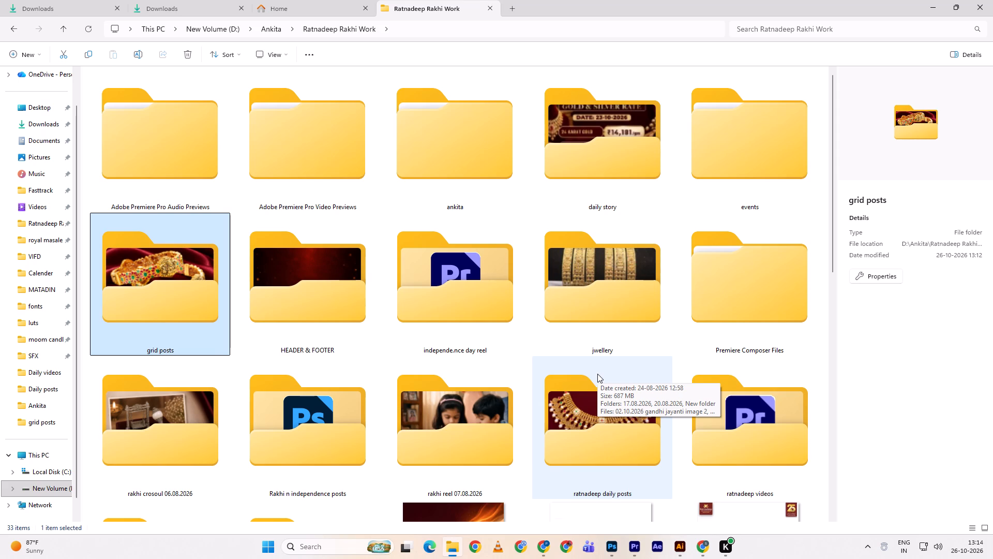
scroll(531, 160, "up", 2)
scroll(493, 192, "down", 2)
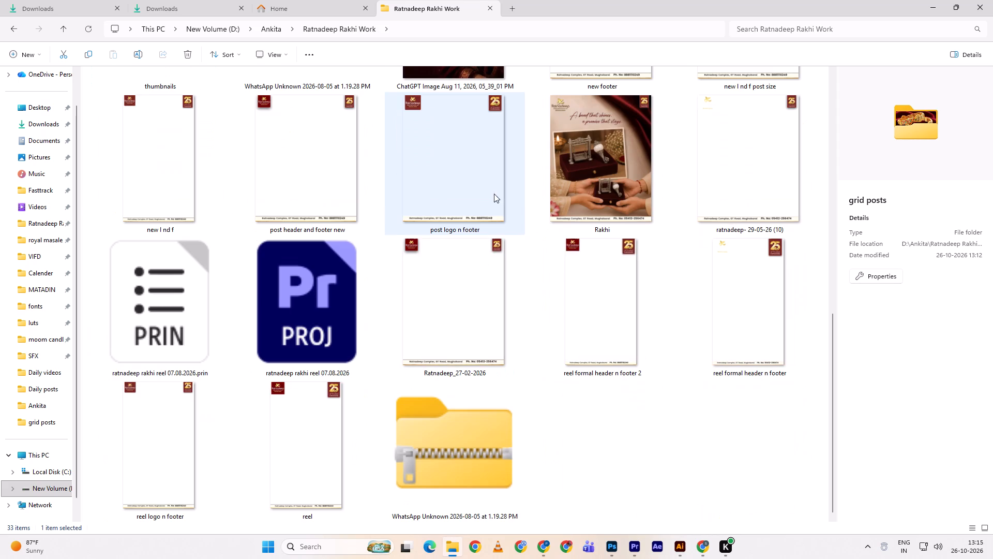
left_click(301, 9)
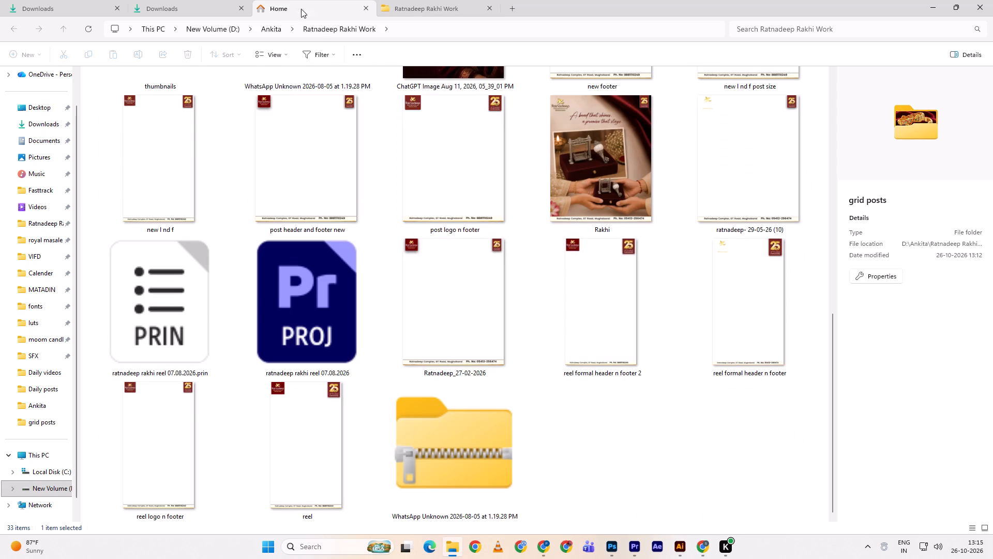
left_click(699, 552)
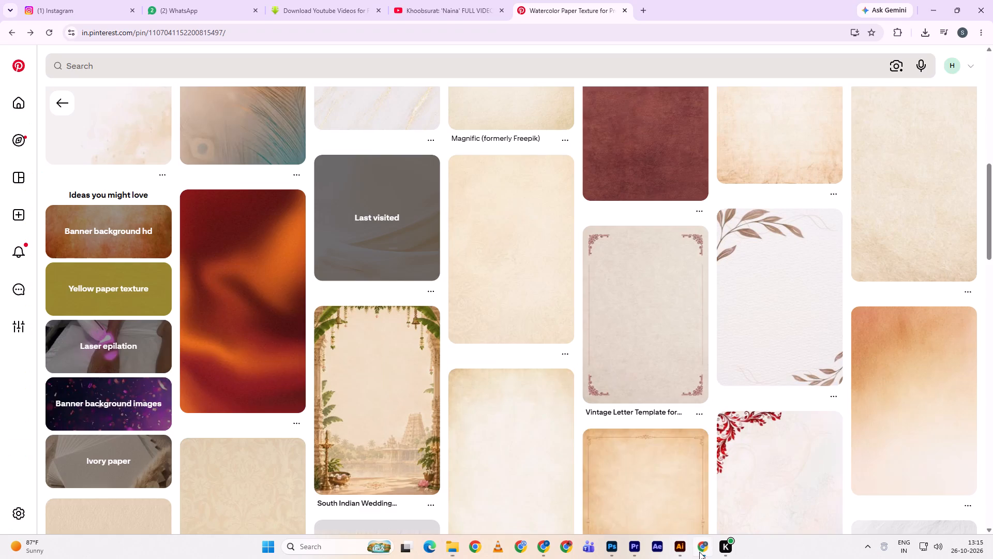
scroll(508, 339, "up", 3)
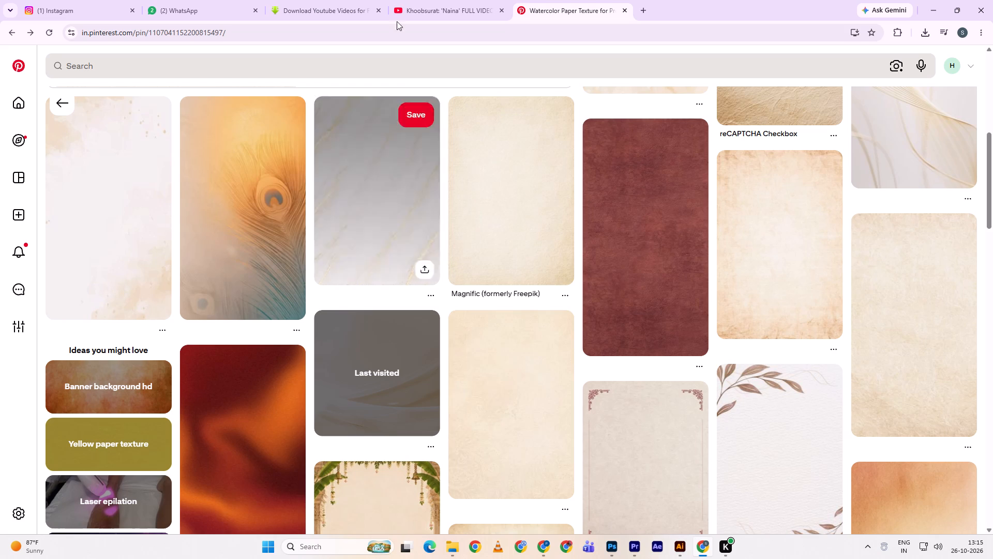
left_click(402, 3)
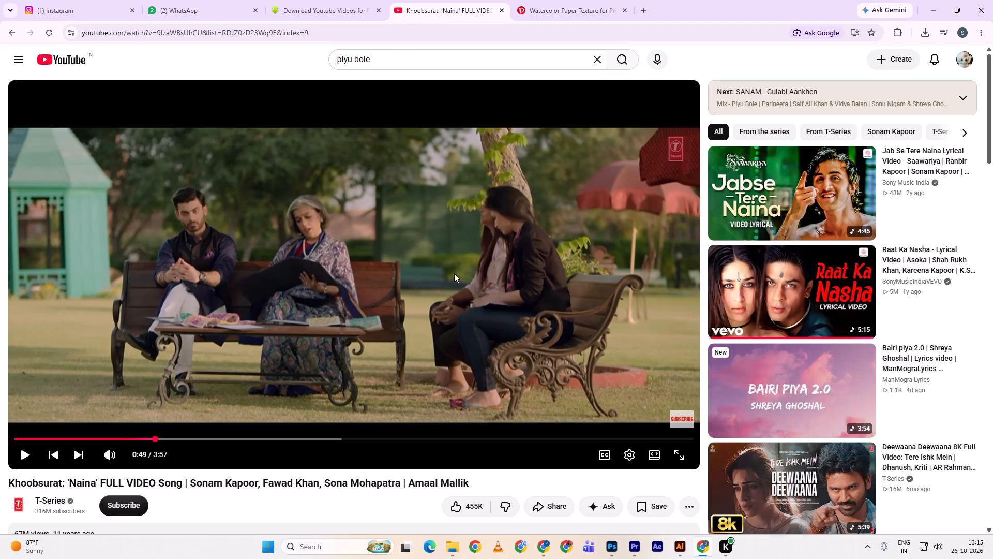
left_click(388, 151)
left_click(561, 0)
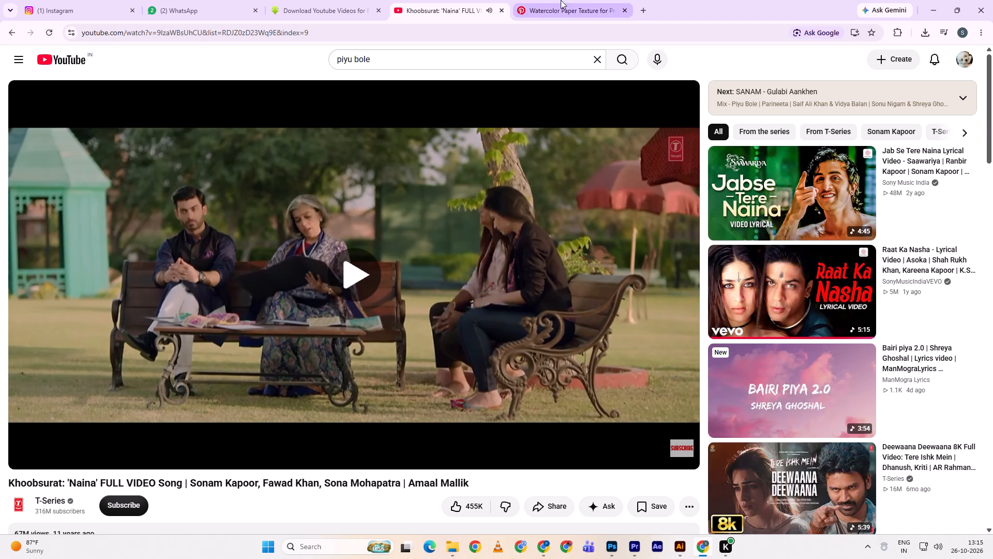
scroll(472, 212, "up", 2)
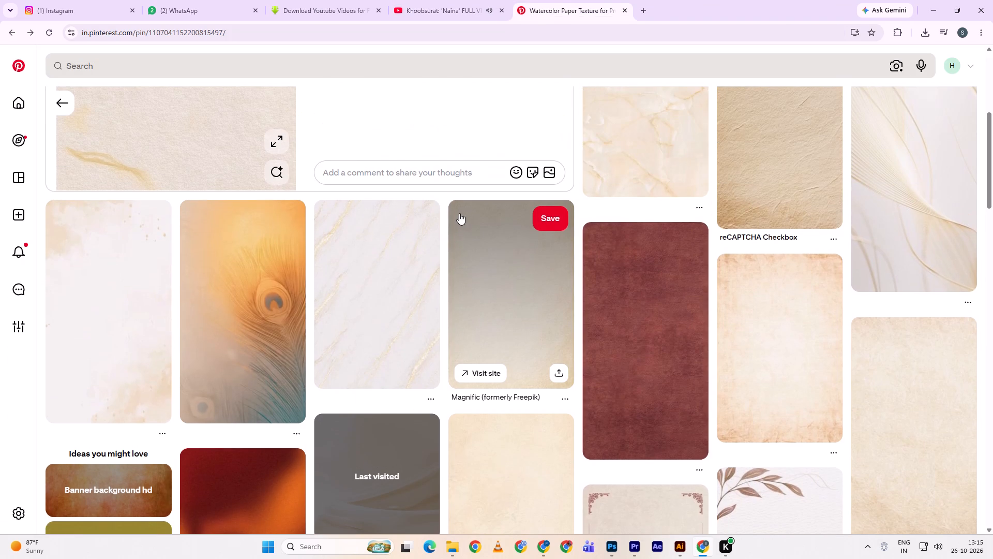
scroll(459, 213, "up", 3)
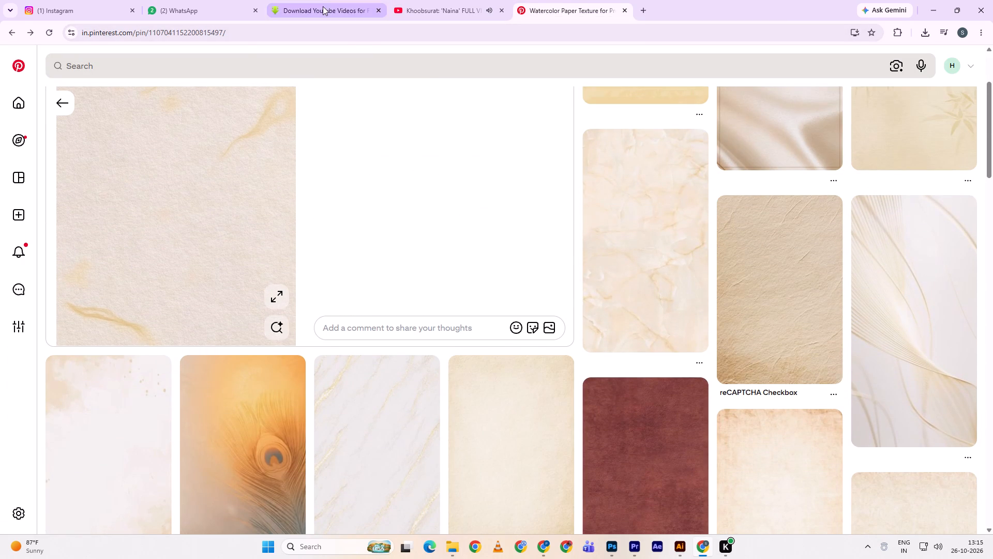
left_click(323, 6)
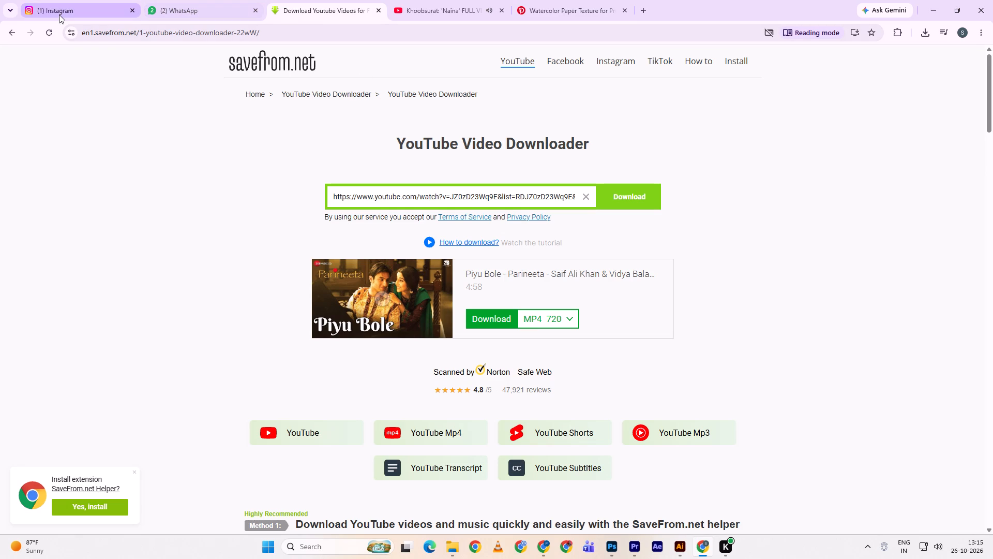
Close the open RangRasiya post on Instagram and look back through the regaljewellers_in post grid up to the profile header.
left_click(59, 14)
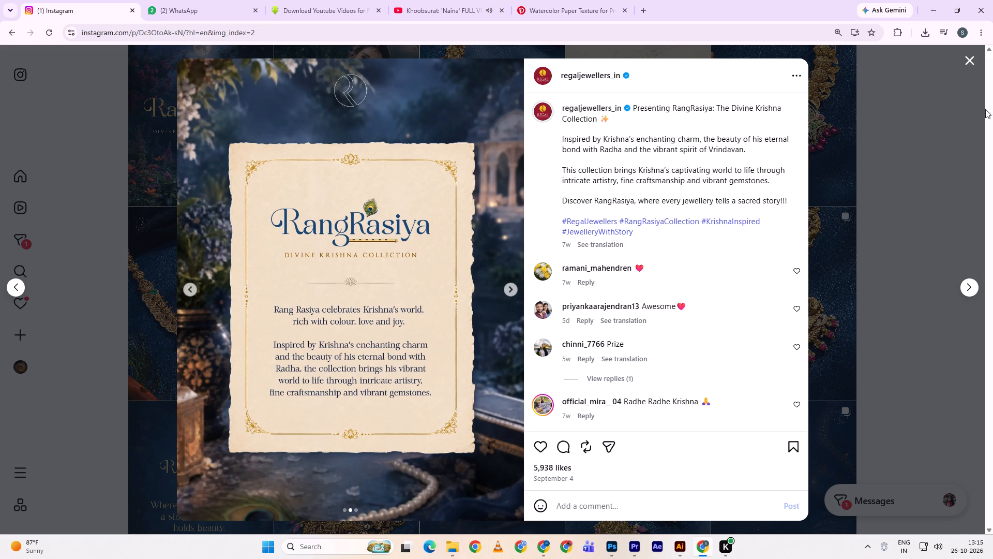
left_click(972, 53)
scroll(624, 281, "up", 8)
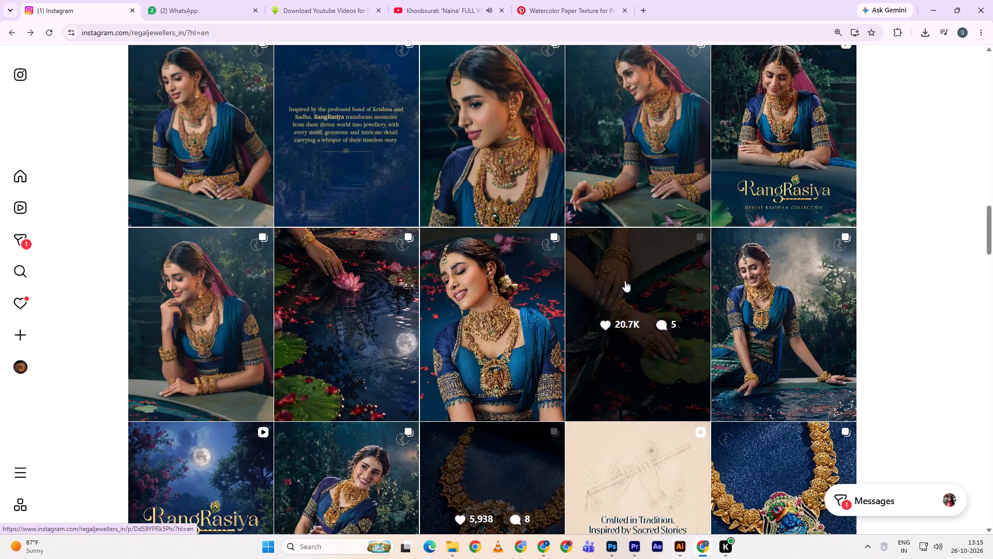
scroll(625, 281, "up", 19)
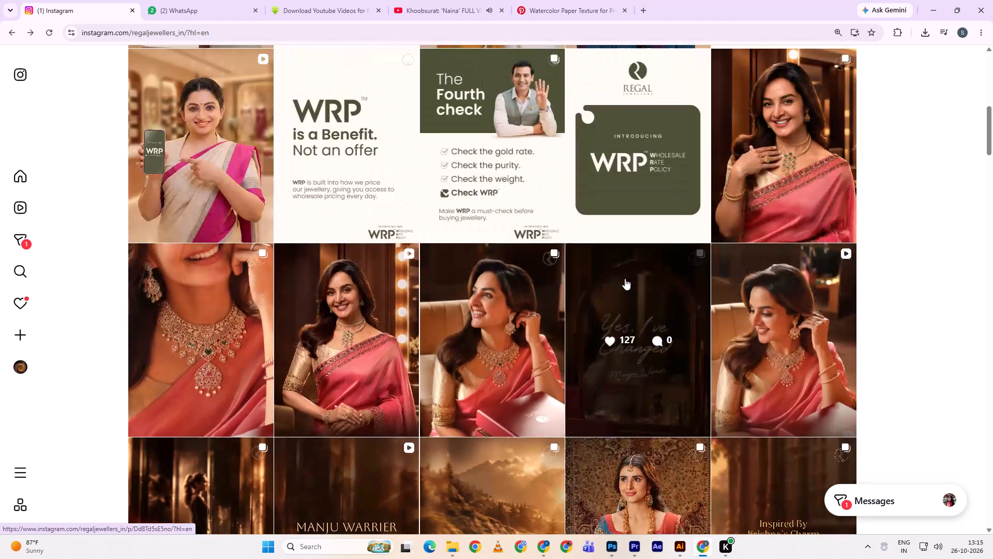
scroll(625, 278, "up", 9)
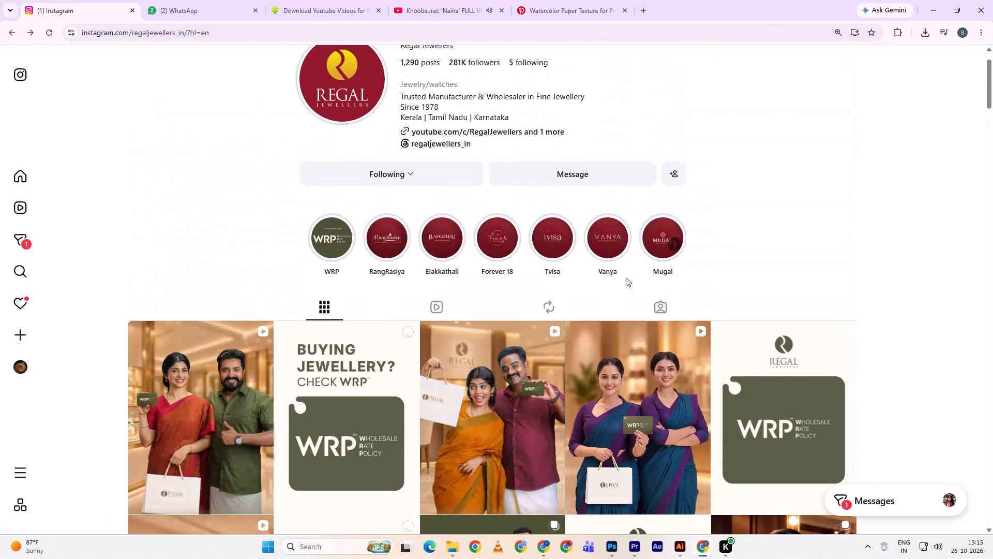
scroll(768, 290, "up", 2)
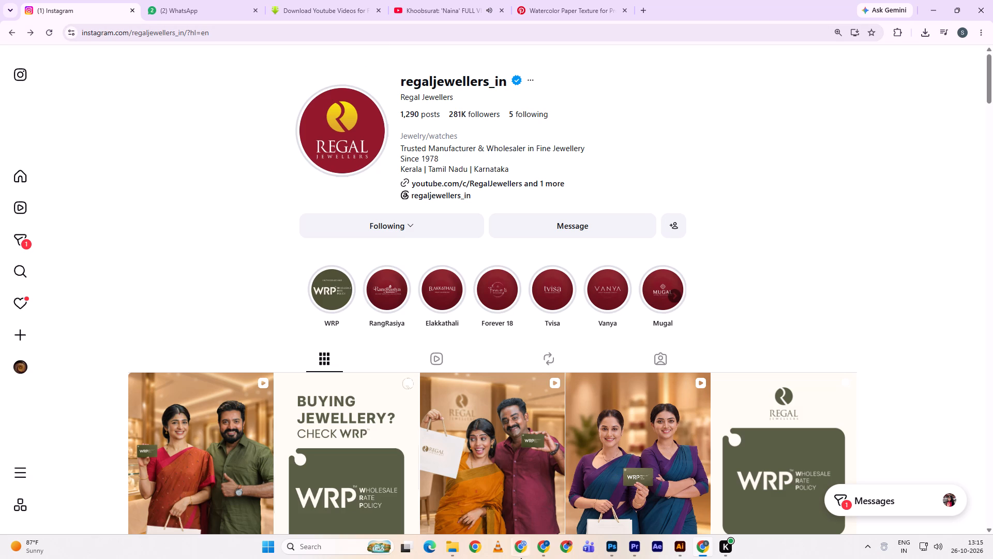
Switch to File Explorer, check the Ratnadeep Rakhi Work folder, and select the "ratnadeep logo animation" video in Downloads.
left_click(454, 555)
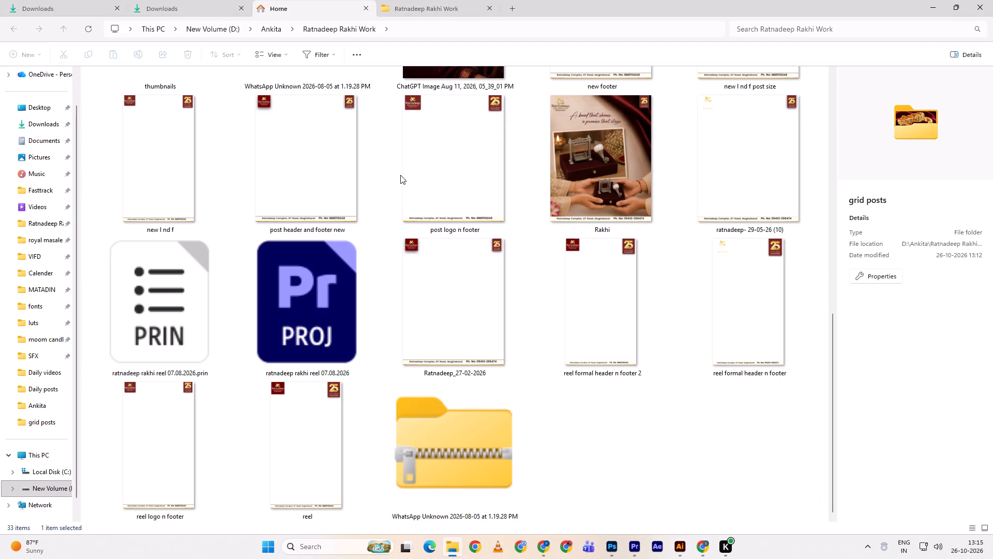
scroll(414, 220, "up", 8)
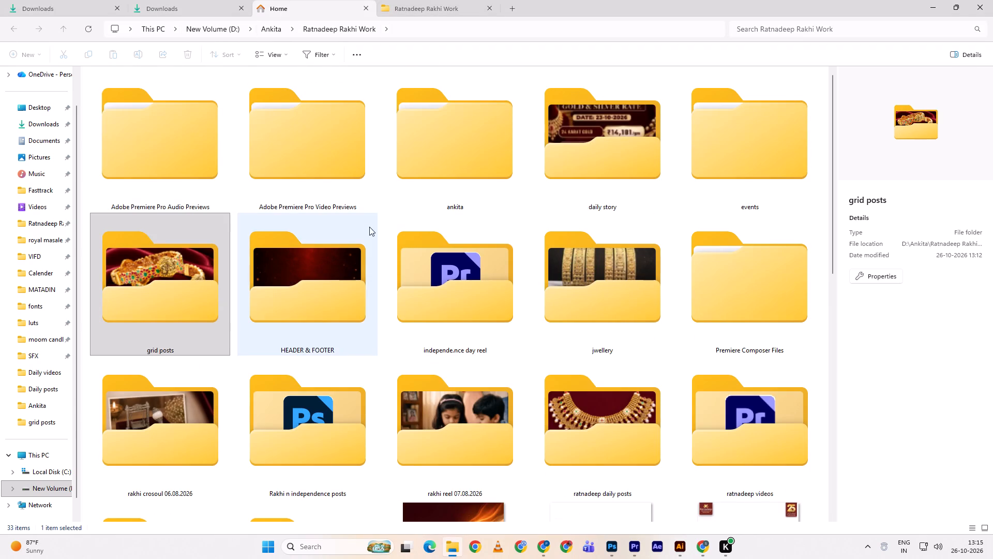
left_click(443, 2)
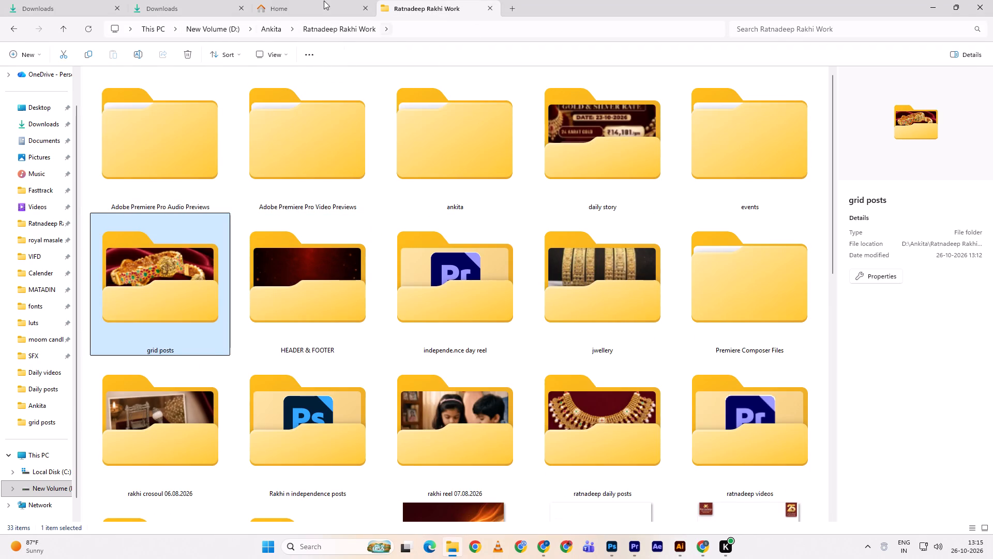
left_click(324, 1)
left_click(44, 128)
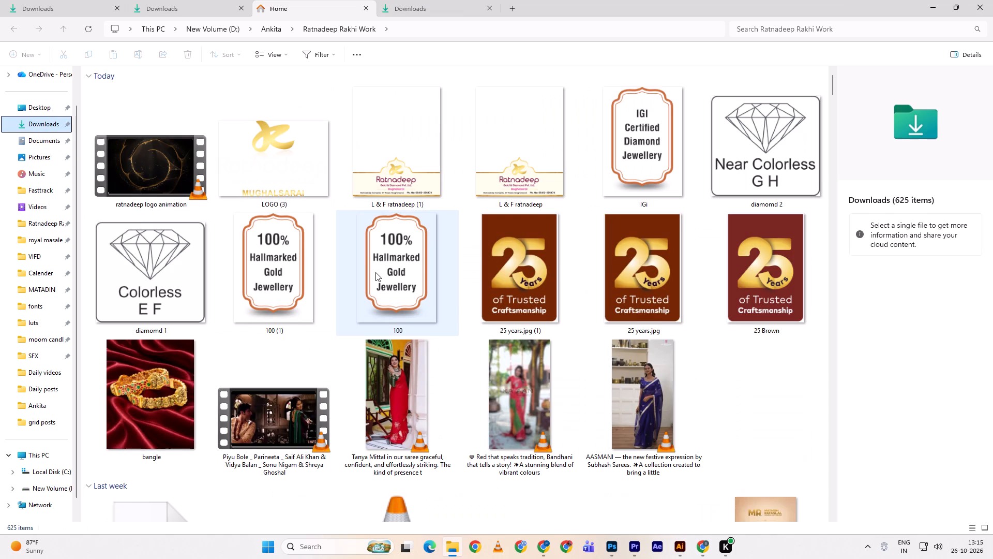
scroll(375, 272, "up", 2)
left_click(149, 174)
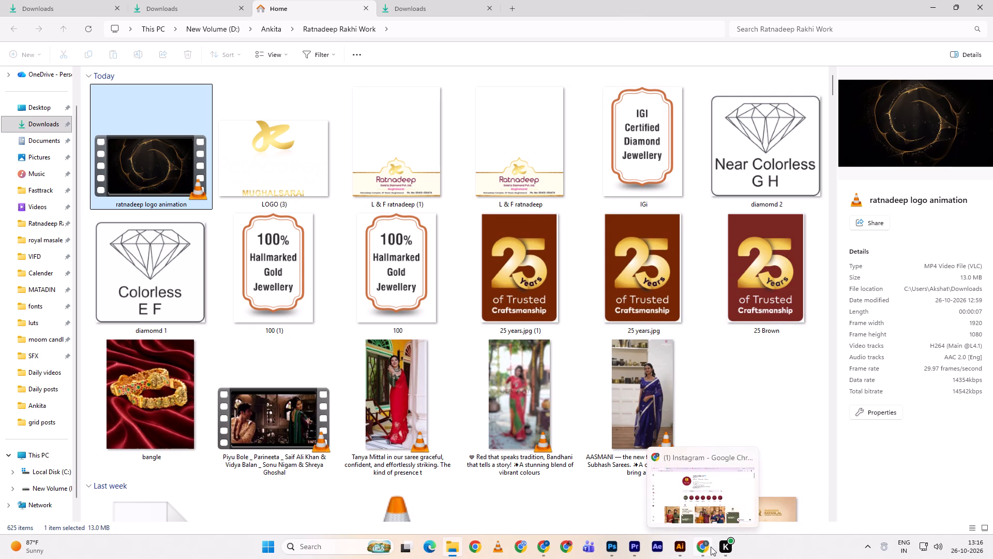
Copy the twelve Ratnadeep brand files in Downloads, from the ratnadeep logo animation through 25 Brown.
scroll(655, 325, "down", 2)
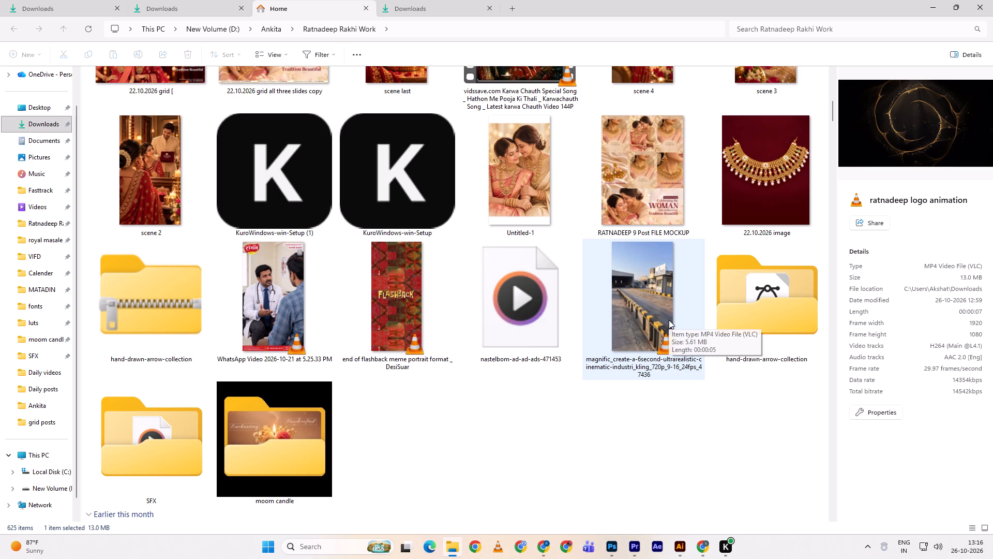
scroll(668, 244, "down", 1)
scroll(651, 243, "up", 6)
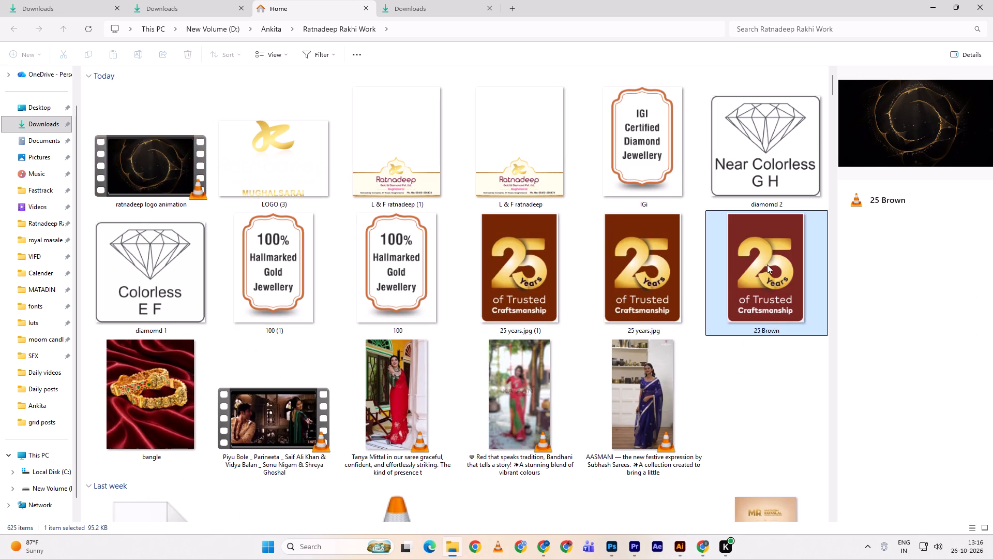
left_click(99, 150)
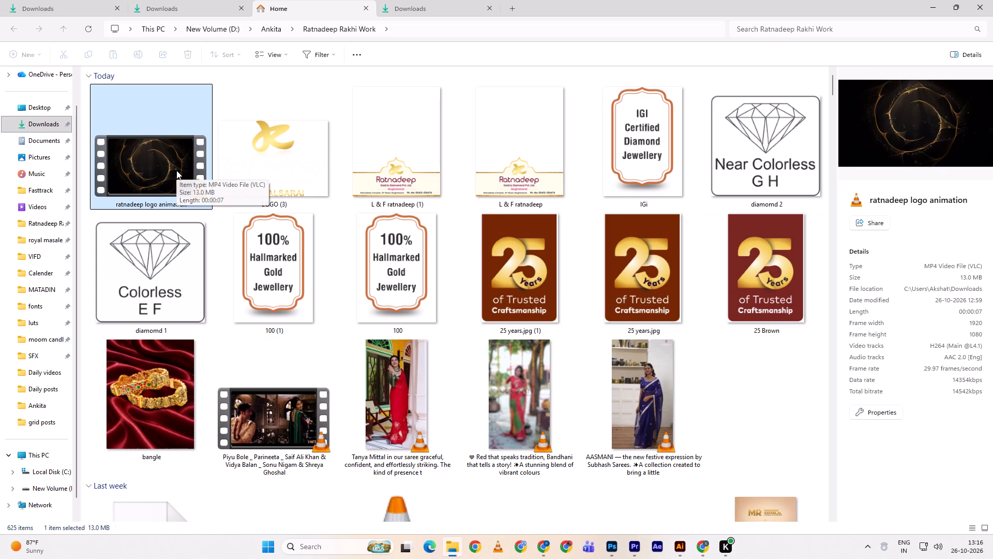
scroll(88, 308, "up", 2)
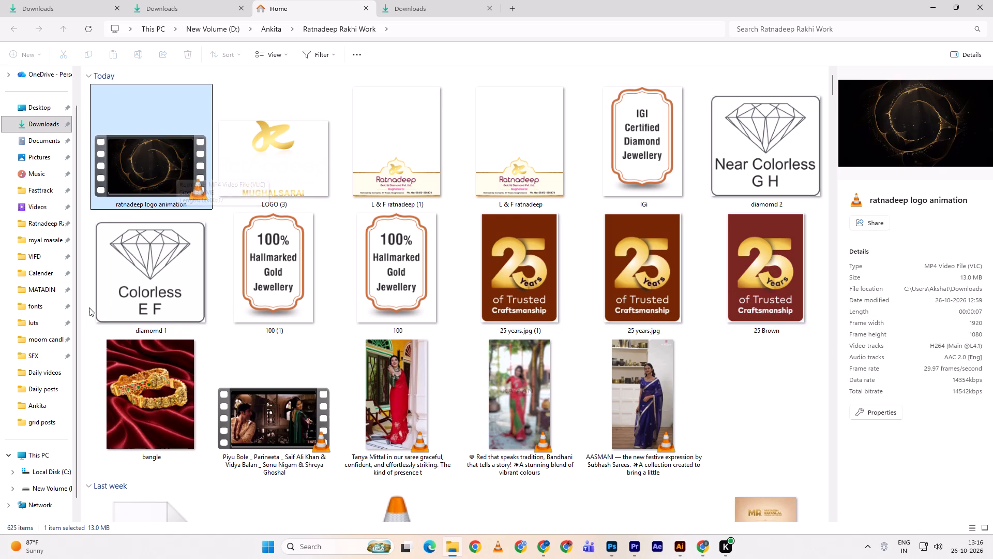
left_click(183, 175)
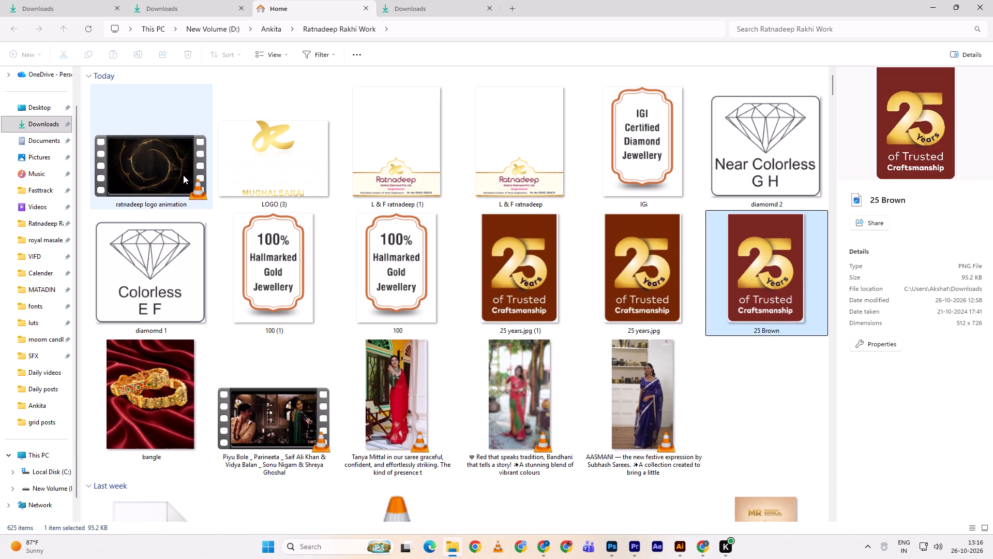
left_click(729, 248, "shift")
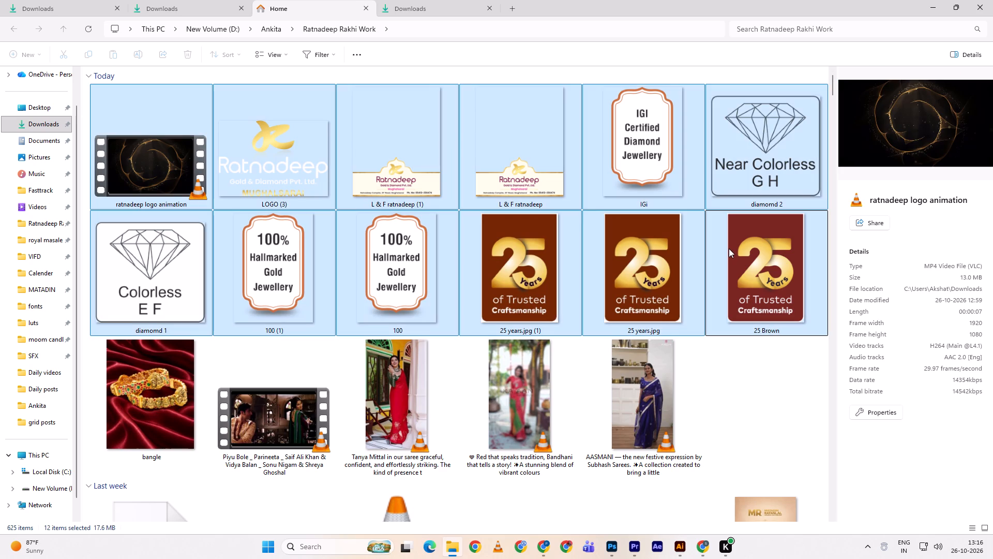
key("ctrl+c")
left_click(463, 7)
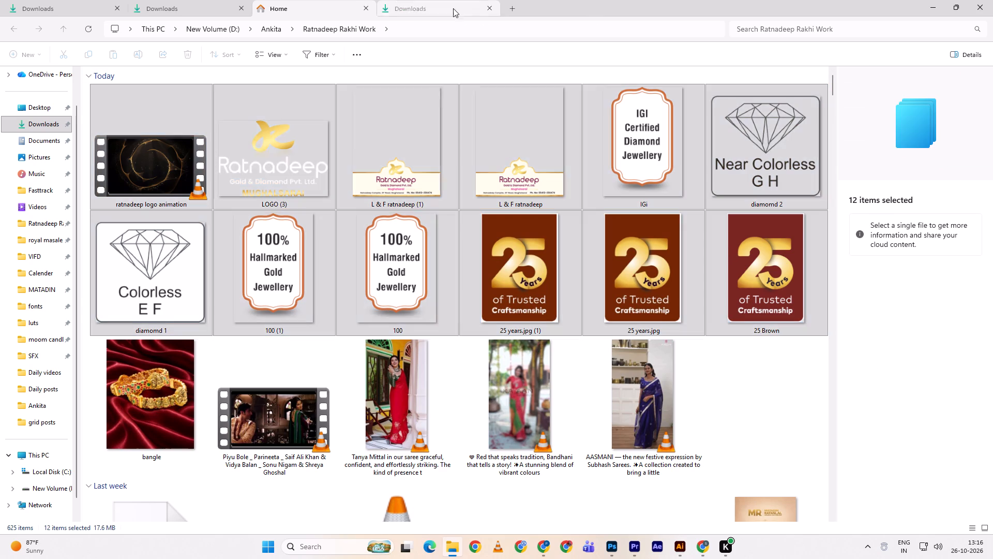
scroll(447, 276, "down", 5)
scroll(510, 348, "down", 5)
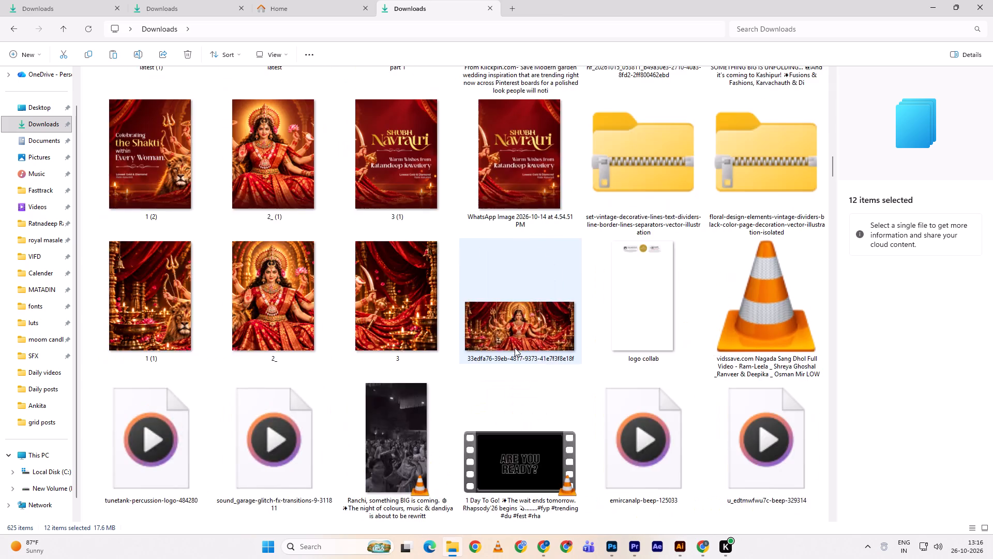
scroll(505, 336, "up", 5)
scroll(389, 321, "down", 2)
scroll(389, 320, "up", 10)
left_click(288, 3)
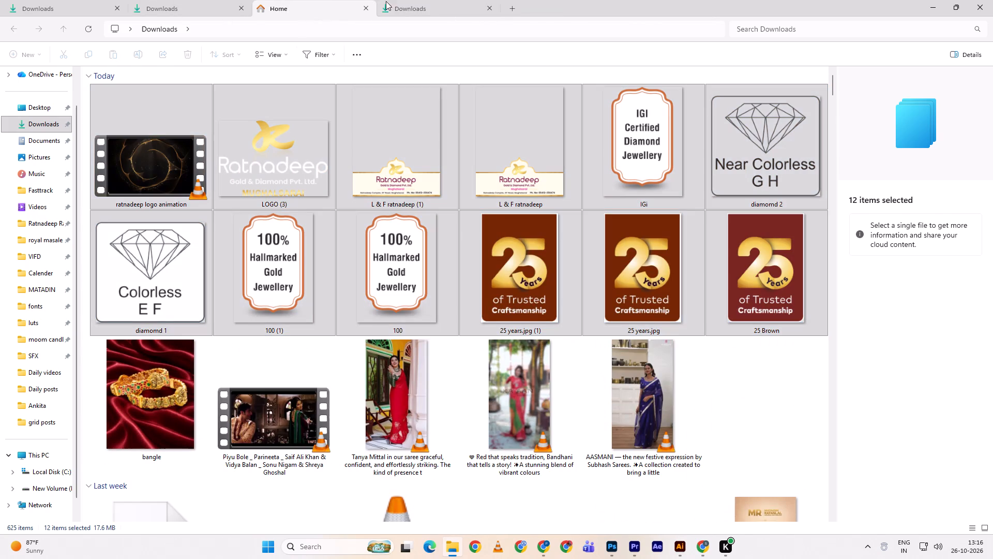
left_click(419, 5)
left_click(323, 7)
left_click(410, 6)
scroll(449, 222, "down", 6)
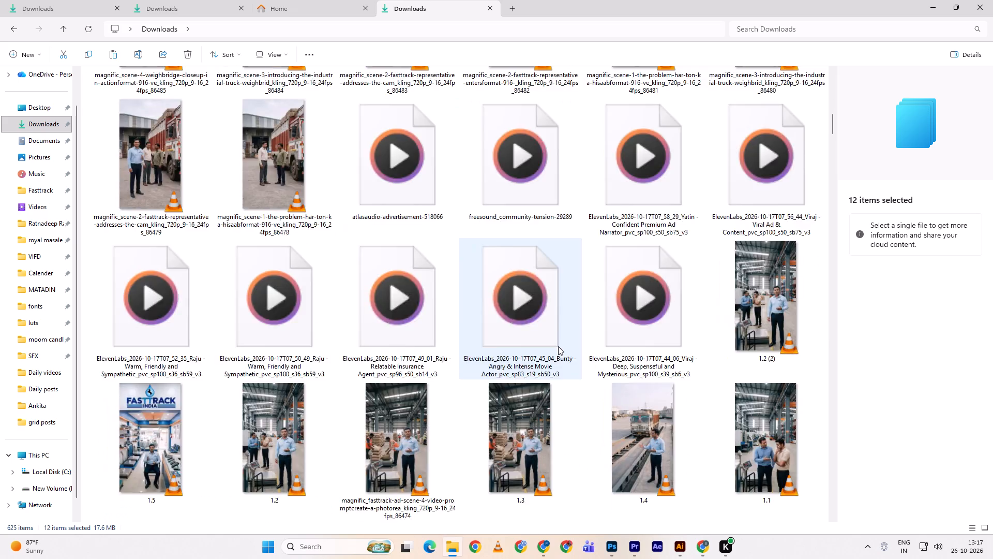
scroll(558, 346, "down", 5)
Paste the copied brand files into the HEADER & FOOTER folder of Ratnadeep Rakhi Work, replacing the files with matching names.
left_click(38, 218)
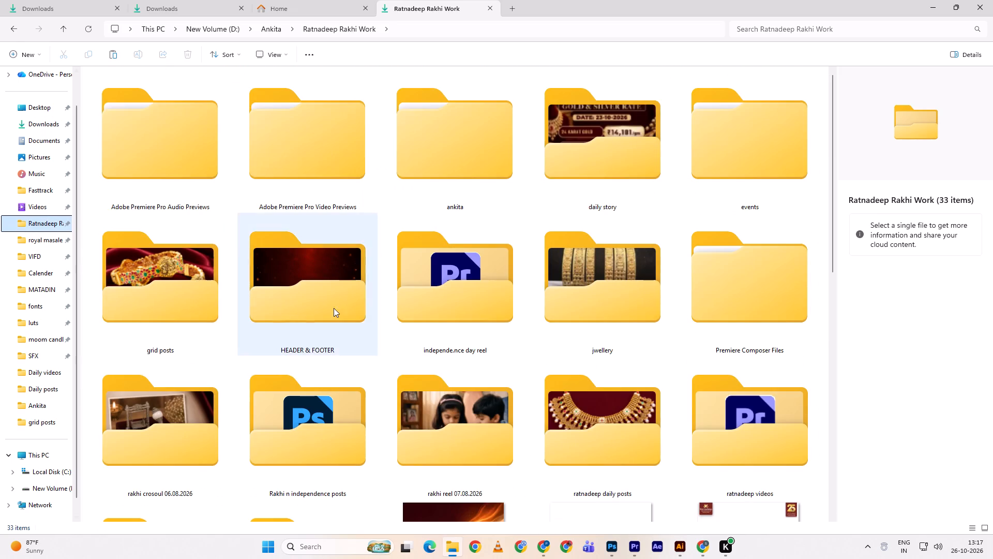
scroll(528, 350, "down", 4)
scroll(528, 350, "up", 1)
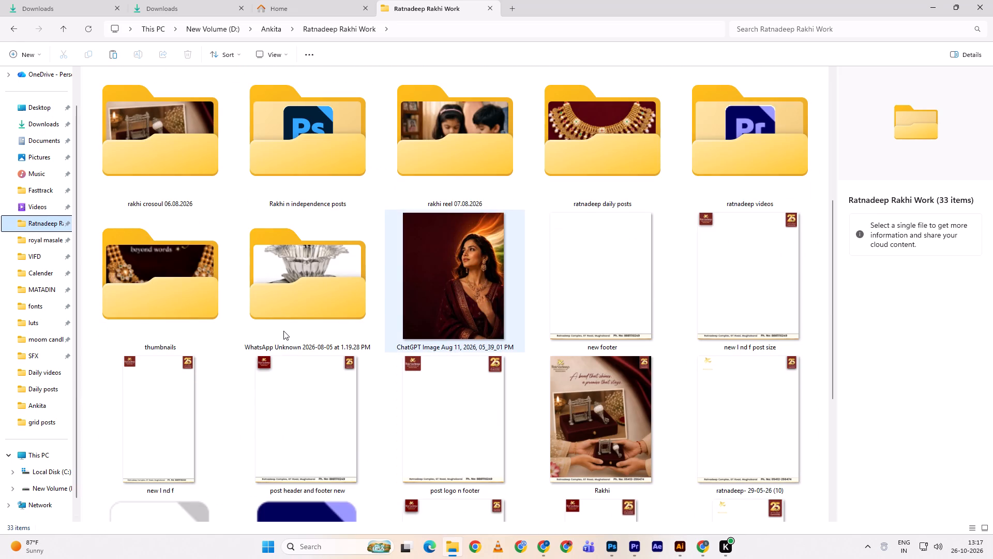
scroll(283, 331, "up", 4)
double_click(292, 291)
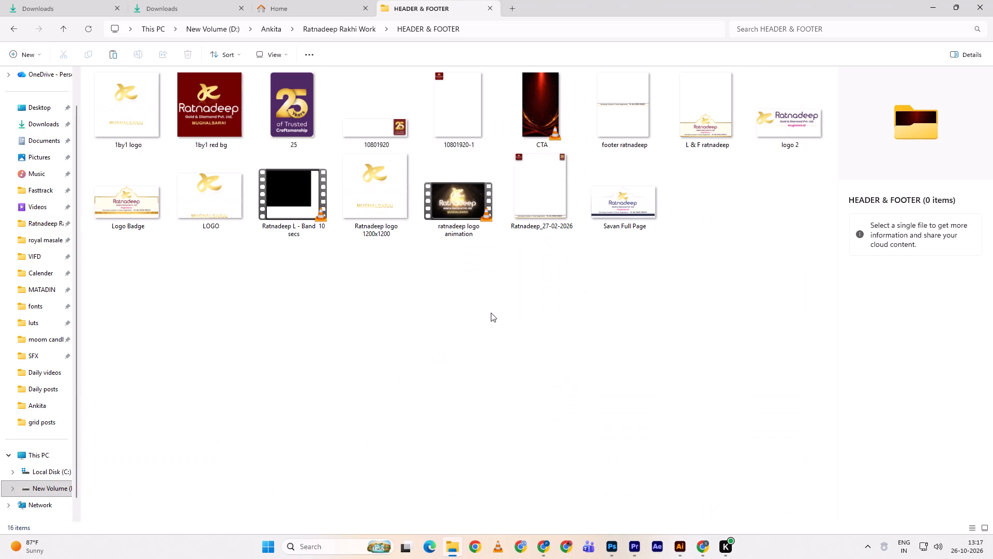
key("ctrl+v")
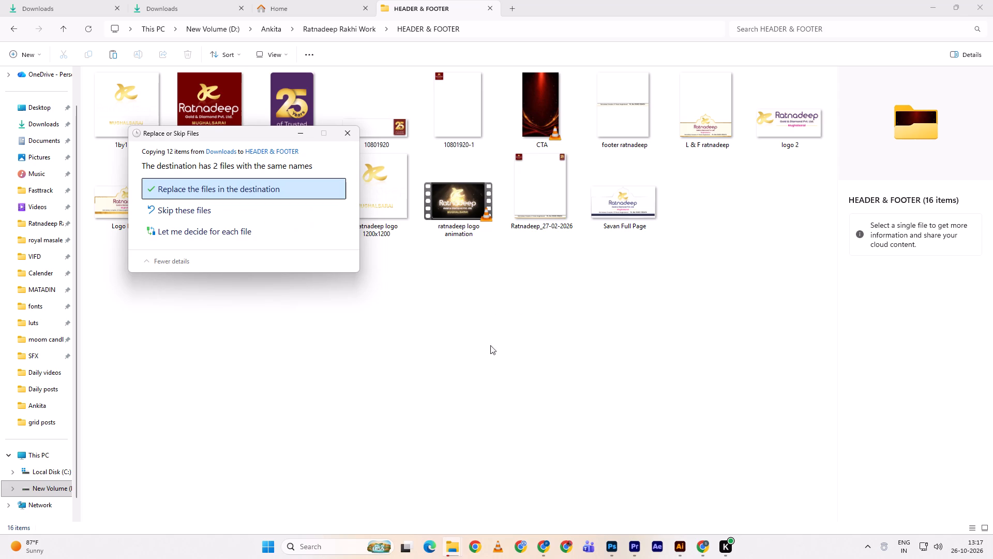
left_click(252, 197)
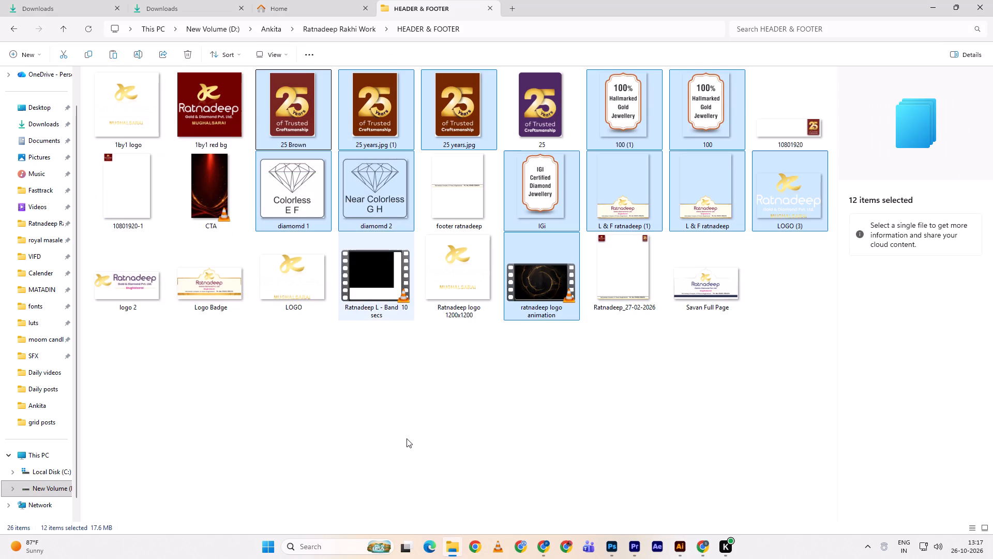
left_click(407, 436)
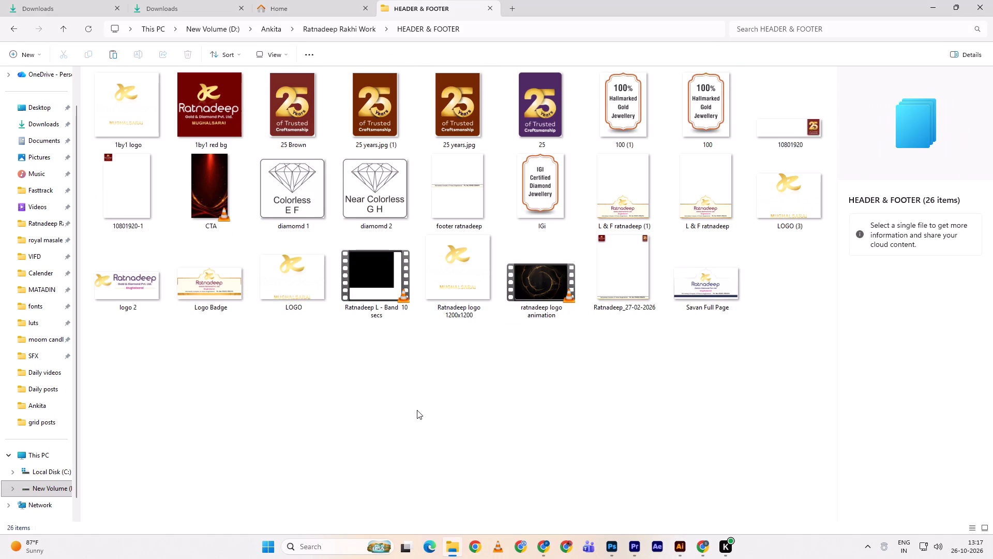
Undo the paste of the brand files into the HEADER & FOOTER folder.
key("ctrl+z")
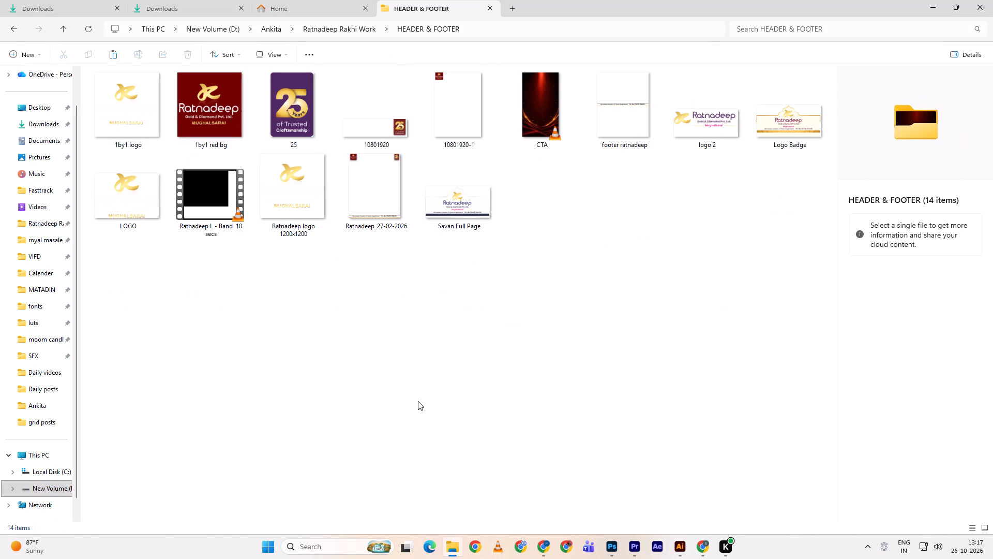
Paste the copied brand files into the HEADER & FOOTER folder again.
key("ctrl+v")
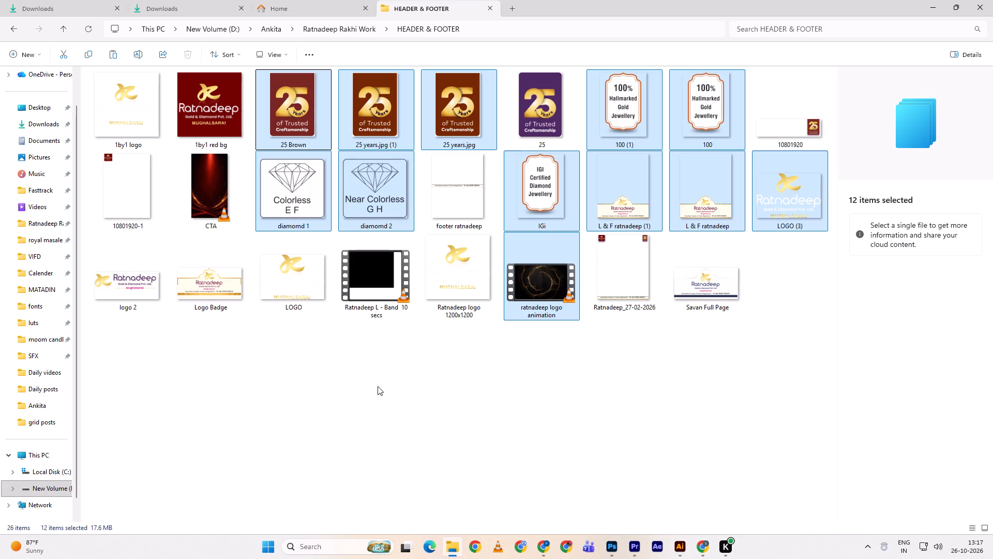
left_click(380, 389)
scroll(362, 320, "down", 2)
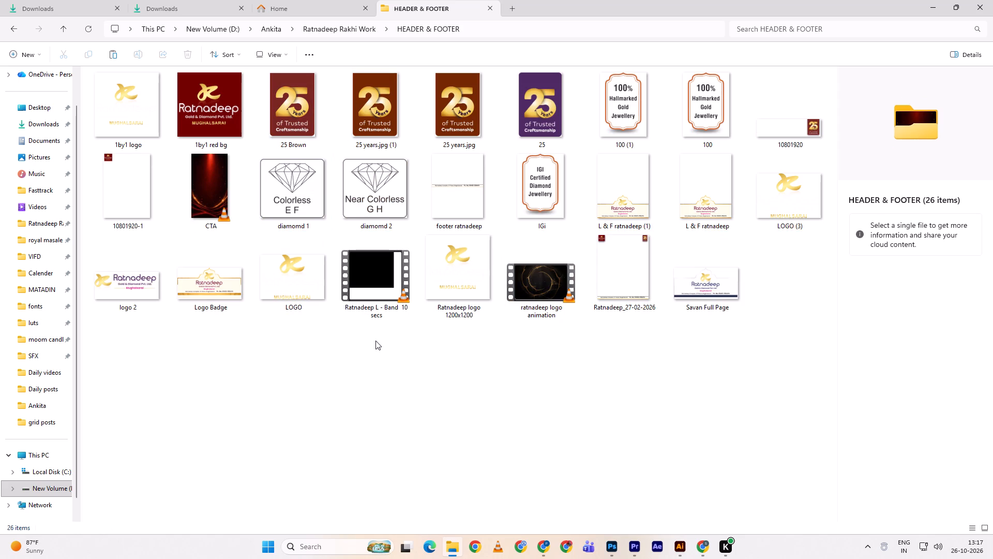
Switch to Photoshop and save the 26.10.2026 corousel psd document.
key("alt+Tab")
key("alt+Tab")
key("alt+Tab")
key("alt+Tab")
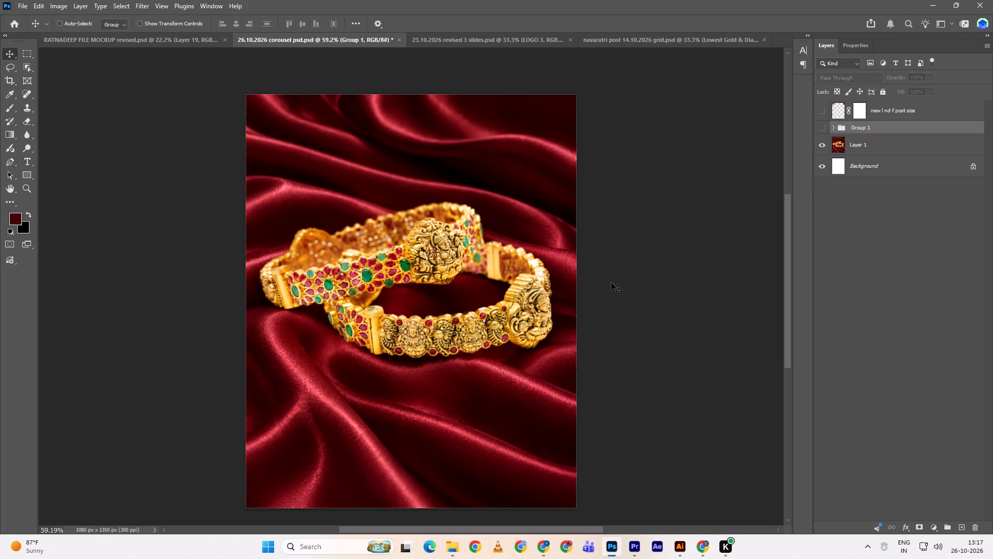
key("ctrl+s")
Close all four open documents: the 26.10.2026 carousel, the revised file mockup, the Navratri grid and the 23.10.2026 revised slides.
left_click(395, 38)
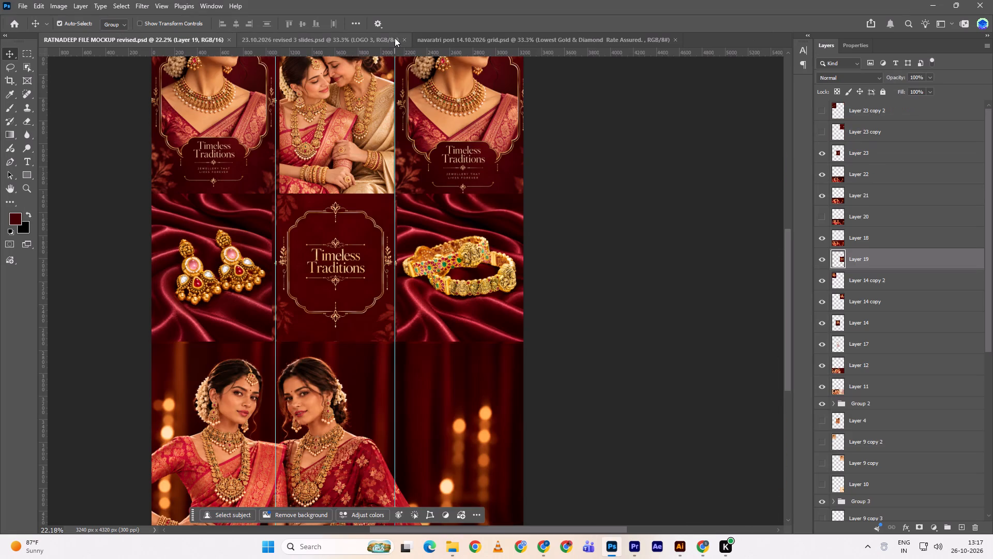
left_click(232, 40)
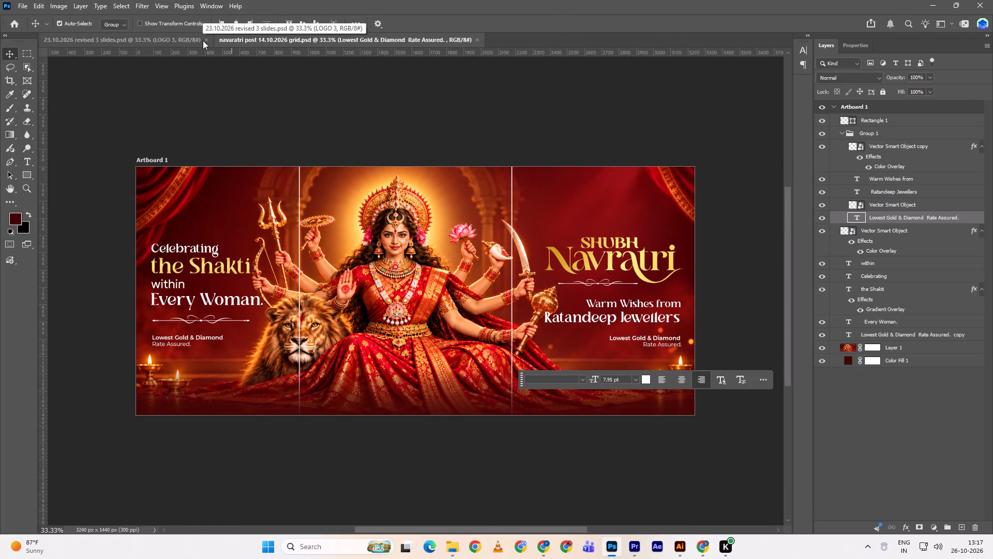
left_click(476, 38)
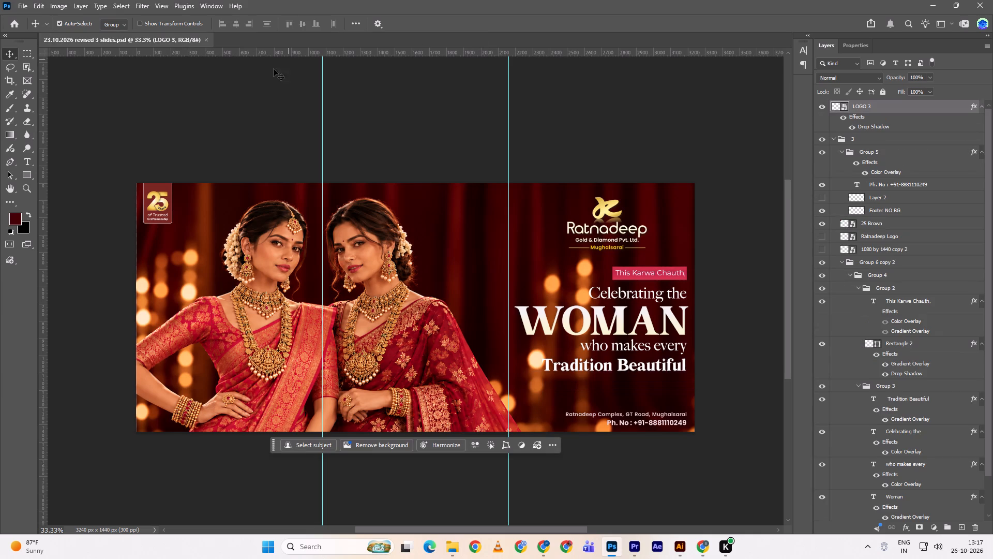
left_click(206, 37)
scroll(328, 279, "down", 2)
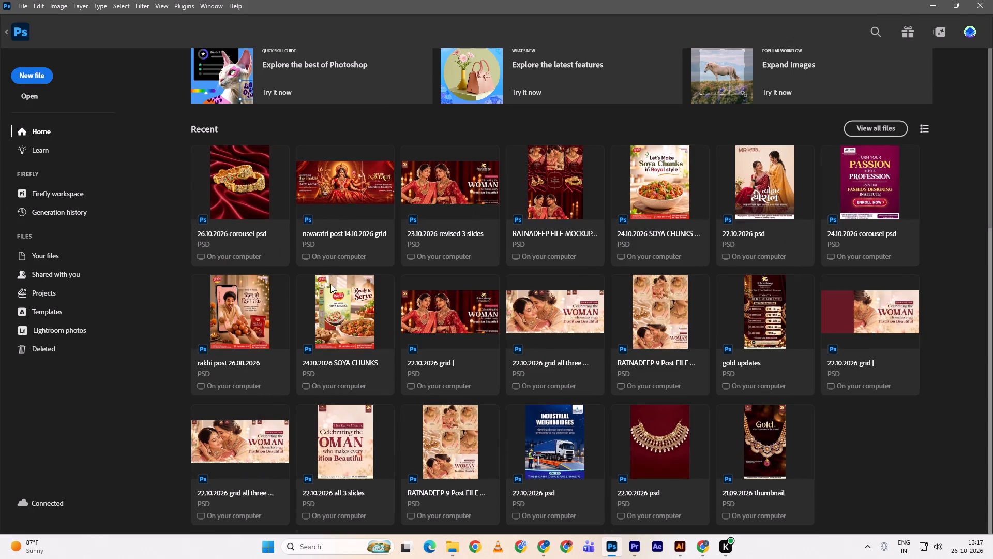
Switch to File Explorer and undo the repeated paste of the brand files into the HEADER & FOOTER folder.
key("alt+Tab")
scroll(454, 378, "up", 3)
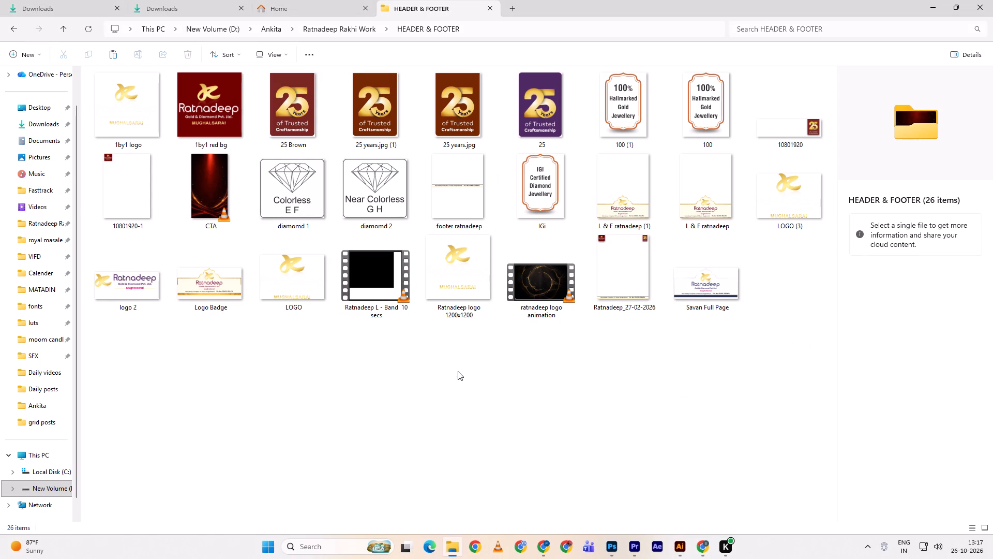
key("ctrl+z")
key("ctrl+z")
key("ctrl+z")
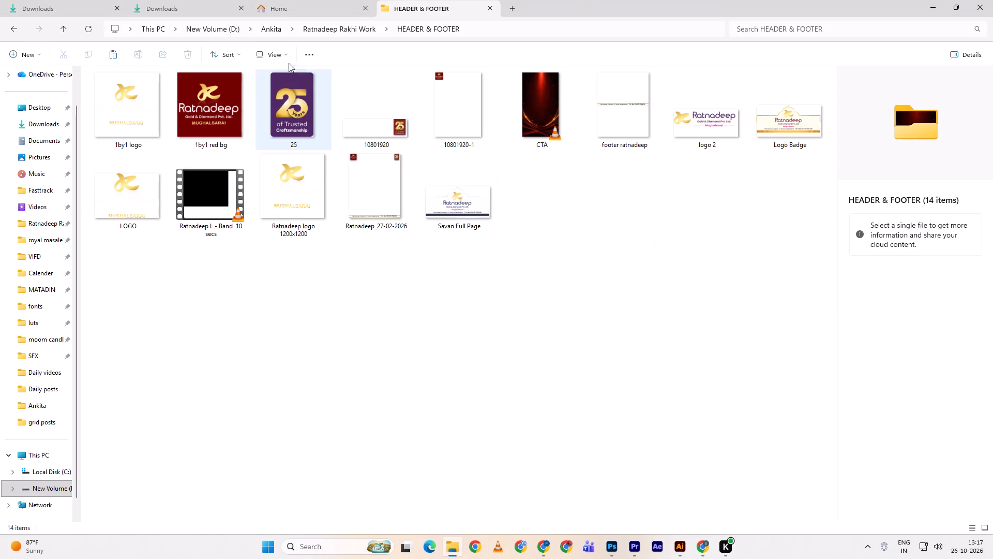
Go to the Downloads folder that holds today's downloaded brand files.
left_click(289, 9)
scroll(312, 125, "up", 4)
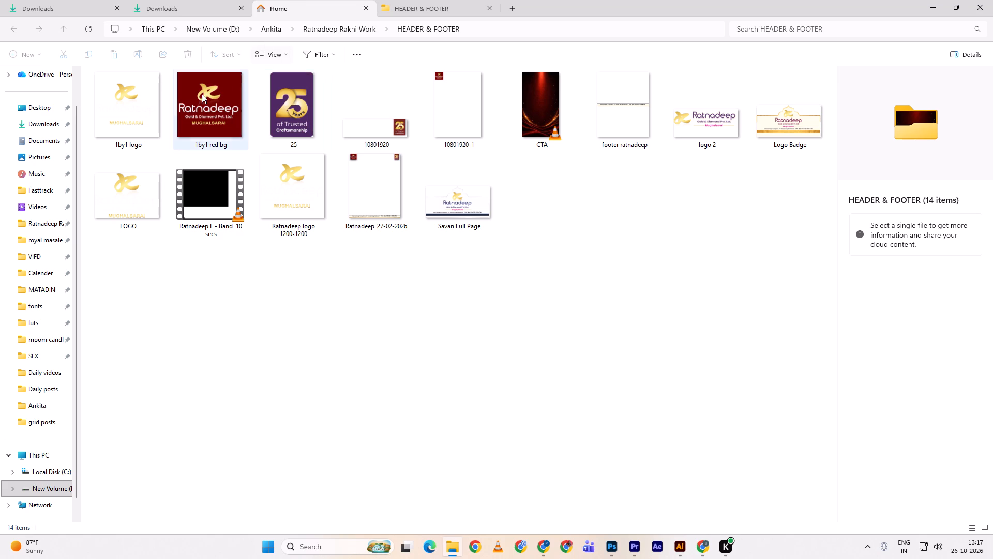
left_click(440, 10)
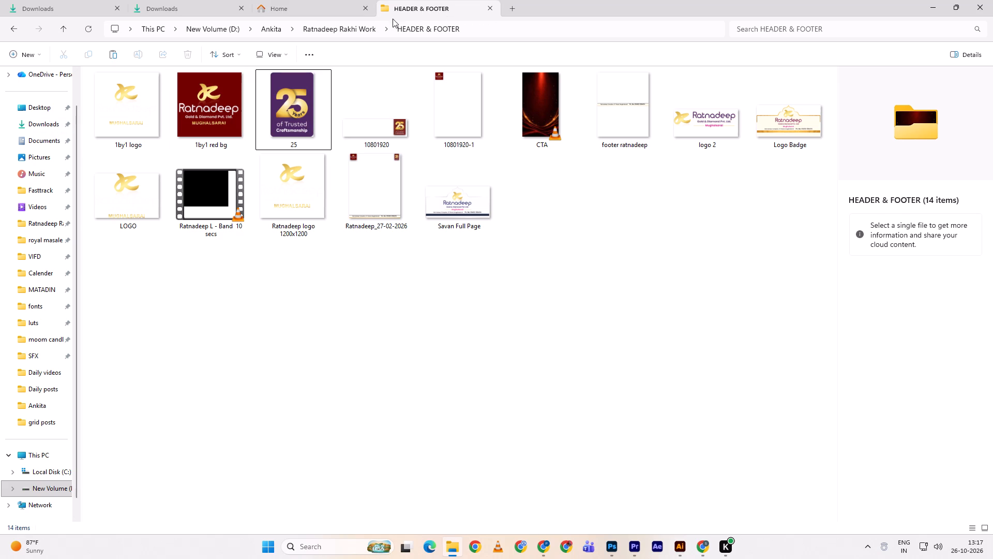
double_click(185, 11)
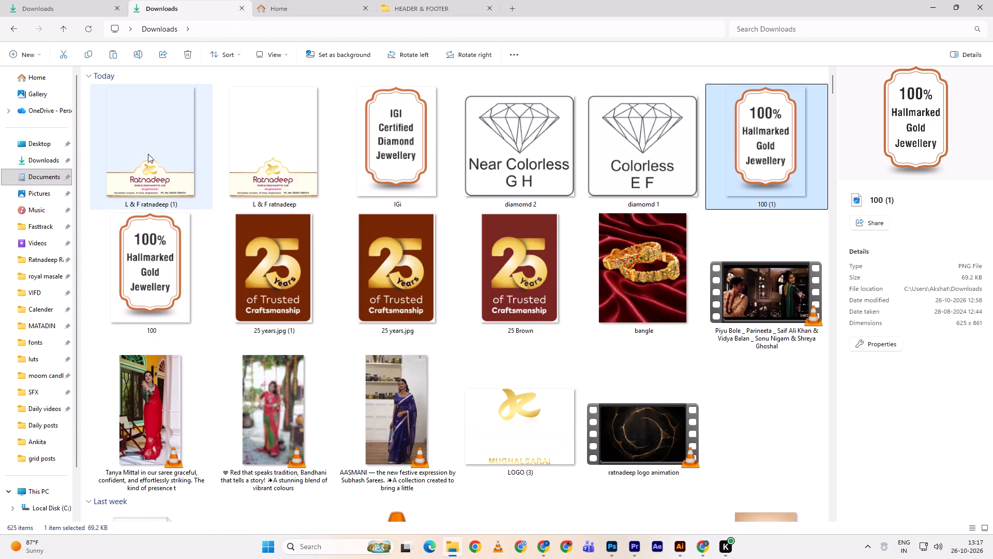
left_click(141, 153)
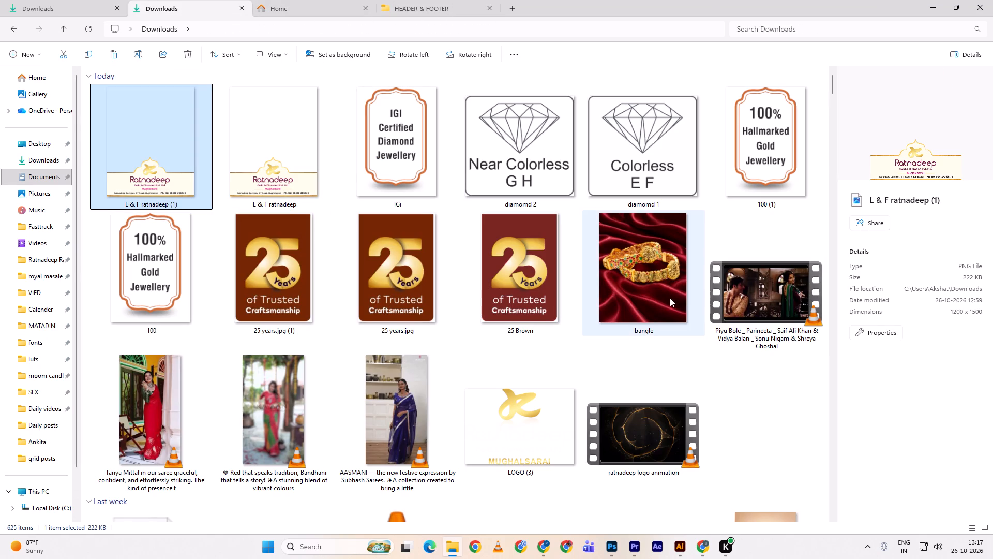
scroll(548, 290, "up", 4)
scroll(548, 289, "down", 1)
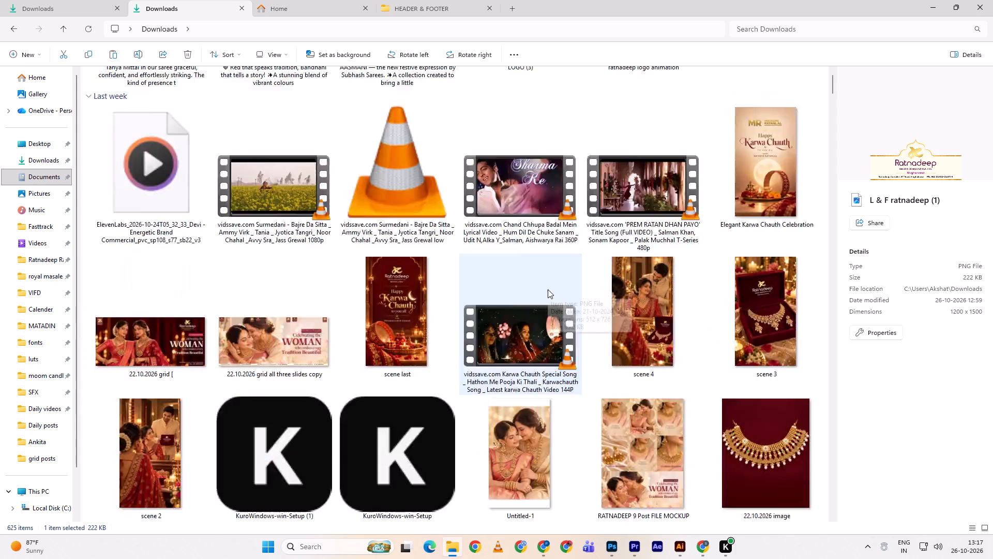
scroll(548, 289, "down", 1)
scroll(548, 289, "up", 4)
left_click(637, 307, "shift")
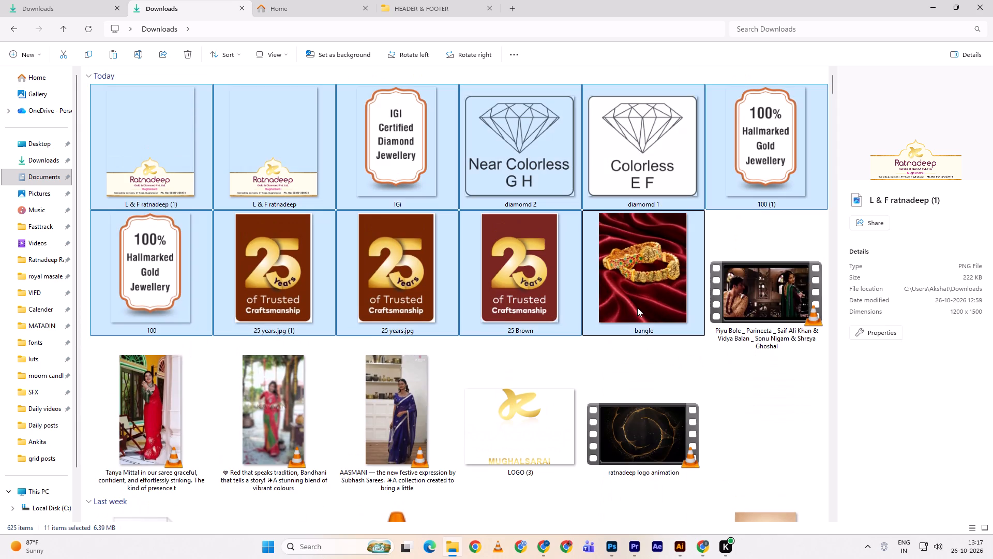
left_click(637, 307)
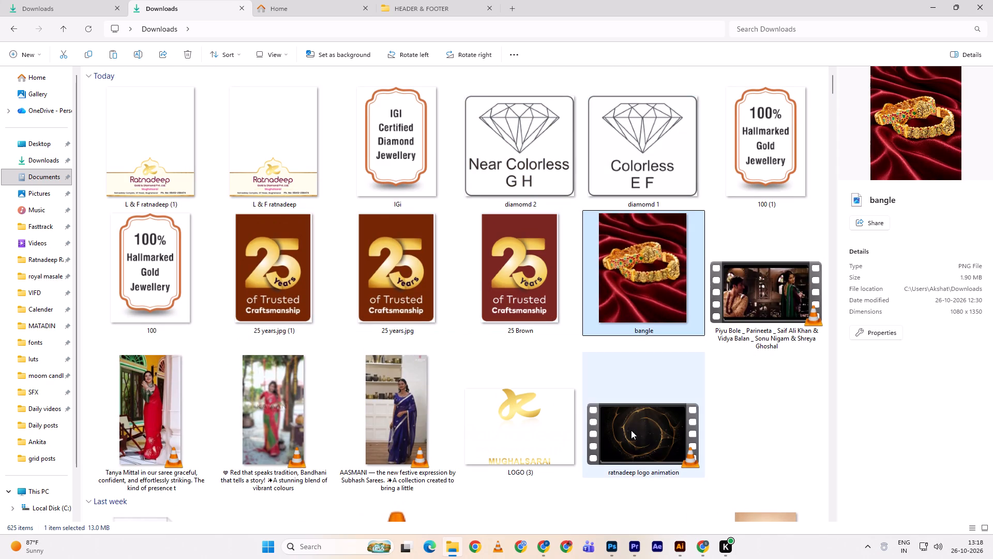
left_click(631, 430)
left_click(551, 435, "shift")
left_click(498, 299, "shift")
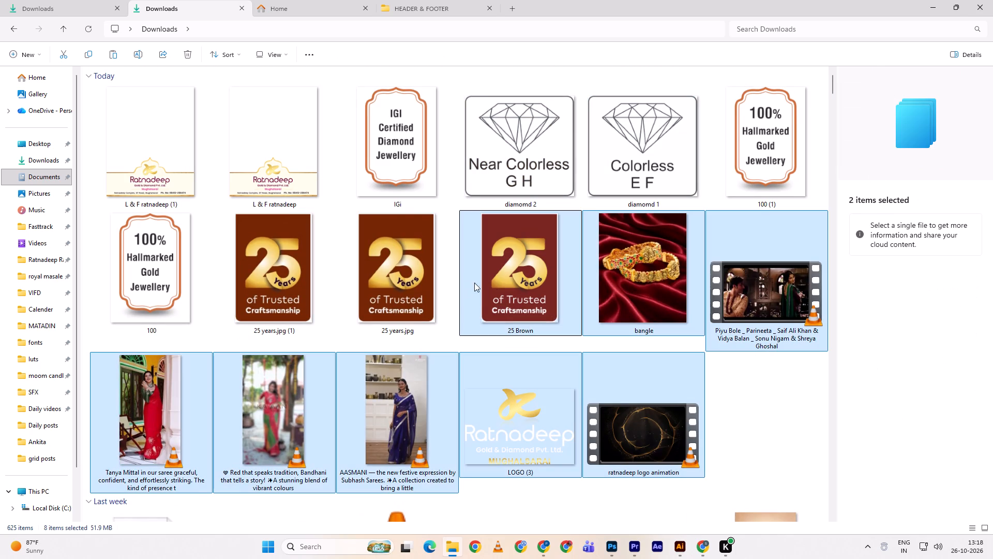
Copy today's L & F ratnadeep, IGi, diamomd, 100 and 25 years images plus LOGO (3) and ratnadeep logo animation, excluding bangle and the other videos.
left_click(525, 295)
left_click(640, 433, "ctrl")
left_click(539, 430, "ctrl")
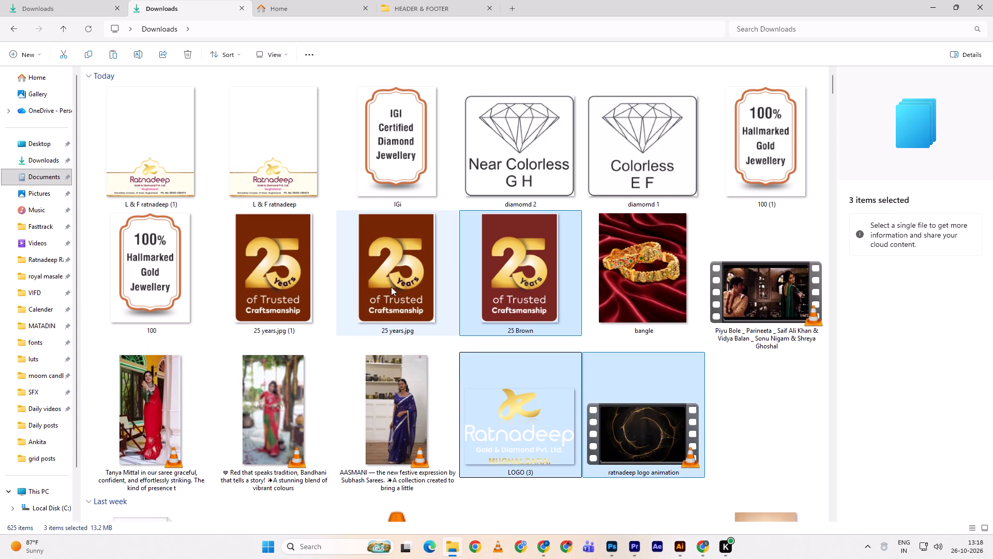
left_click(157, 182, "shift")
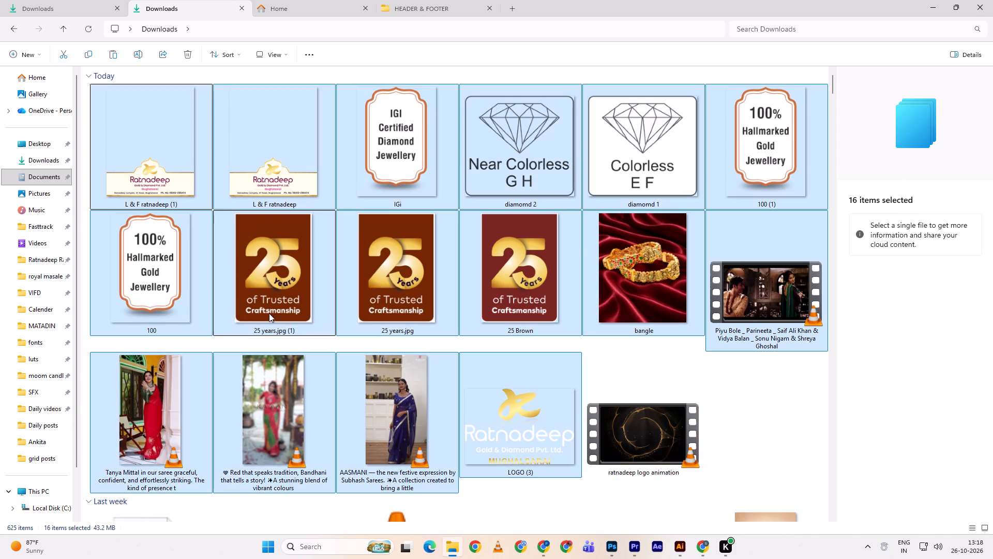
left_click(408, 396, "ctrl")
left_click(307, 430, "ctrl")
left_click(165, 422, "ctrl")
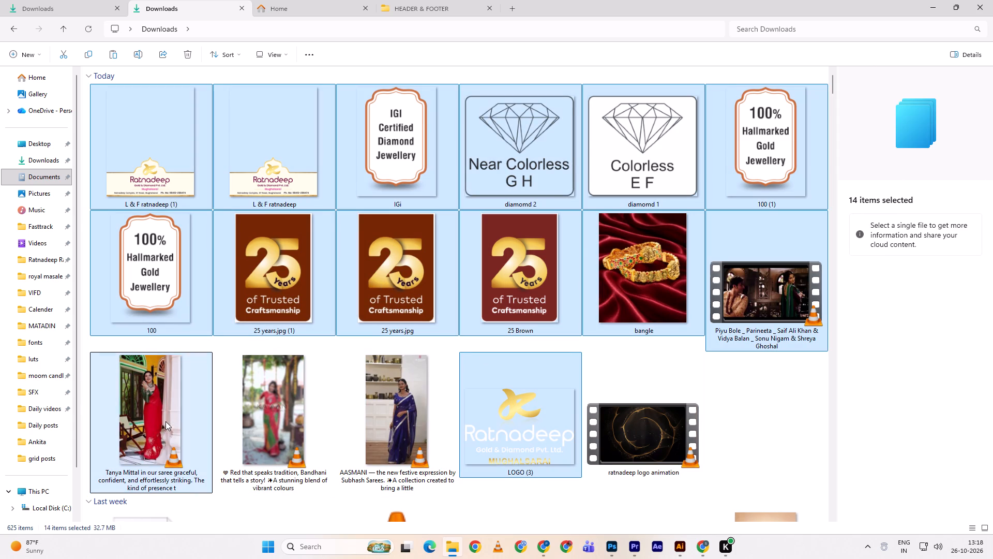
left_click(650, 300, "ctrl")
left_click(789, 301, "ctrl")
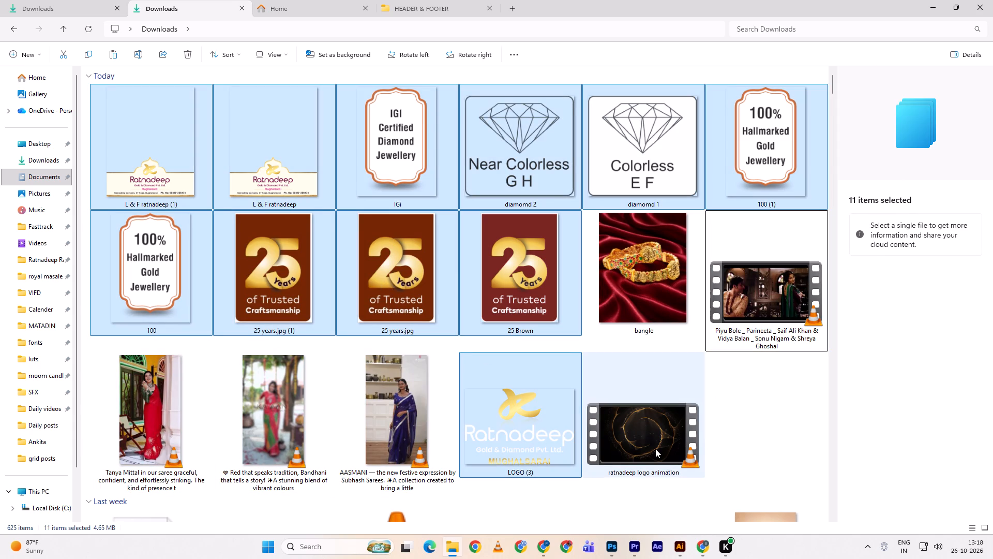
left_click(655, 450, "ctrl")
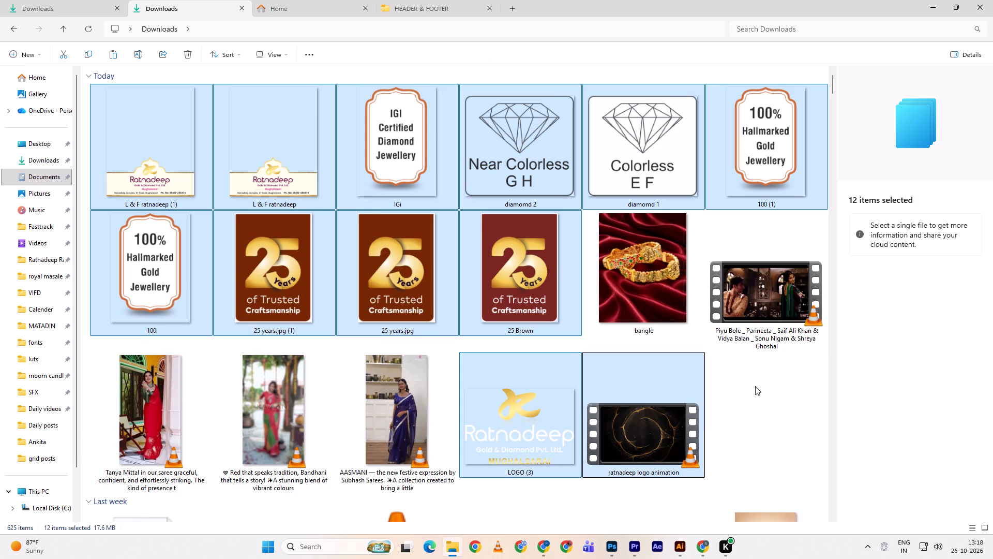
key("ctrl+c")
Paste the copied brand files into the HEADER & FOOTER folder and clear the selection.
left_click(435, 3)
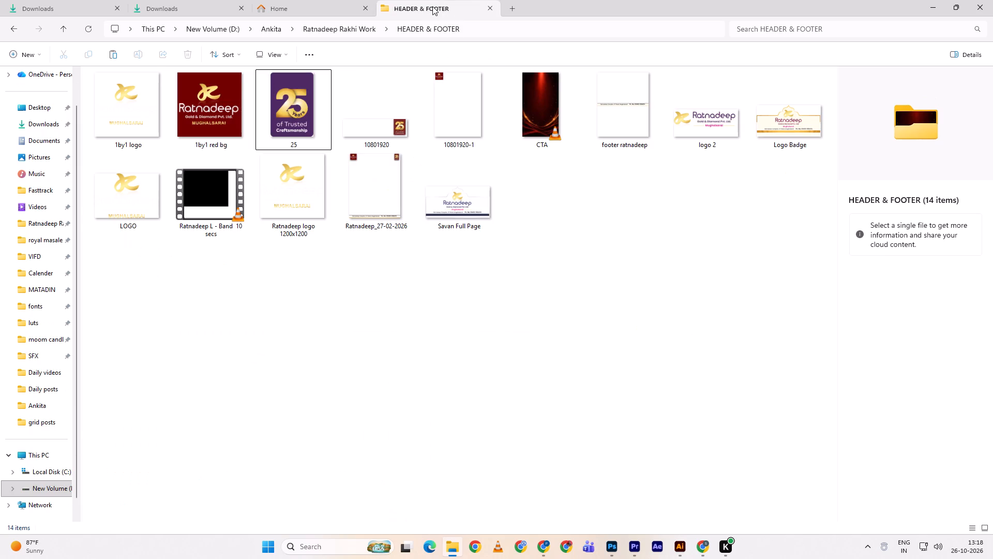
scroll(508, 325, "up", 1)
key("ctrl+v")
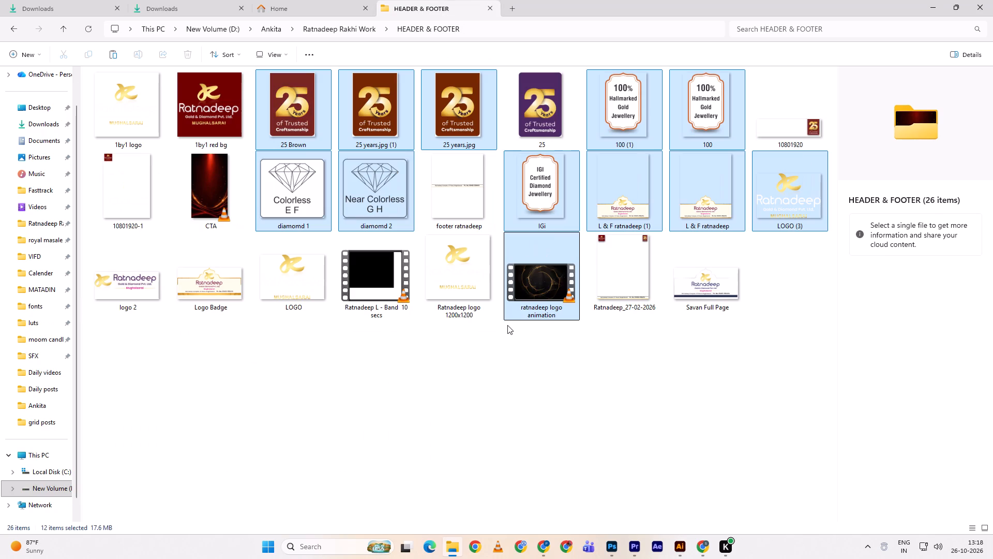
left_click(489, 413)
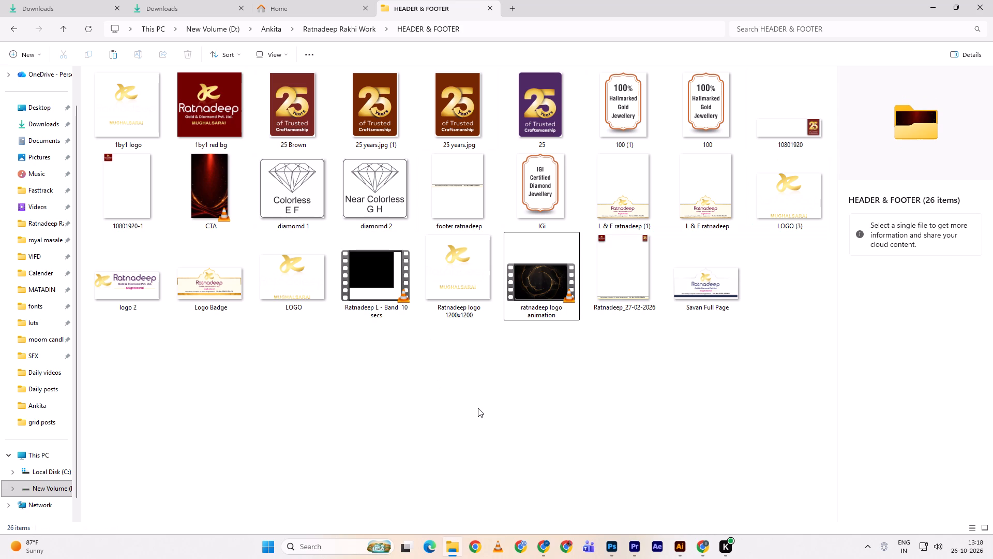
left_click(565, 390)
Preview the Ratnadeep L - Band 10 secs video from the HEADER & FOOTER folder and close the player.
double_click(354, 270)
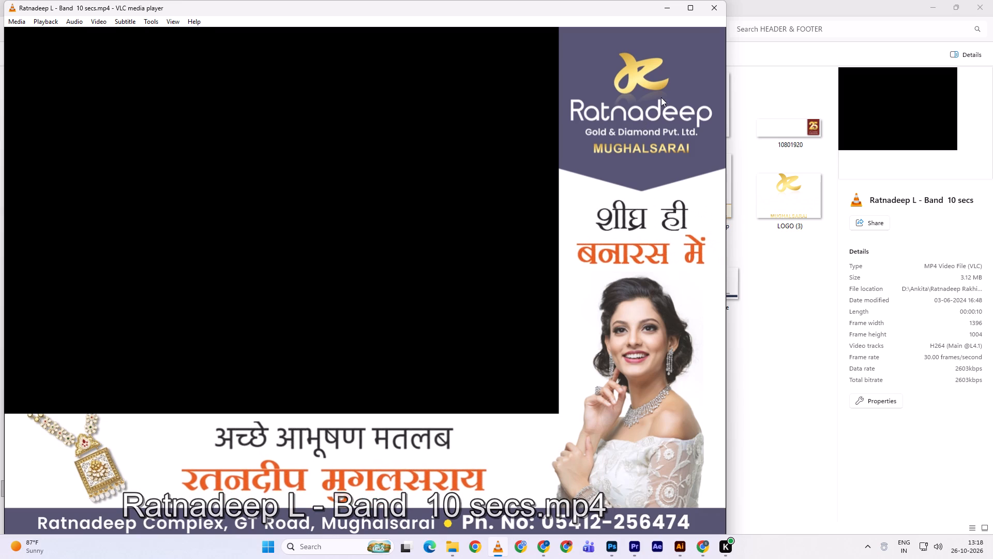
left_click(712, 7)
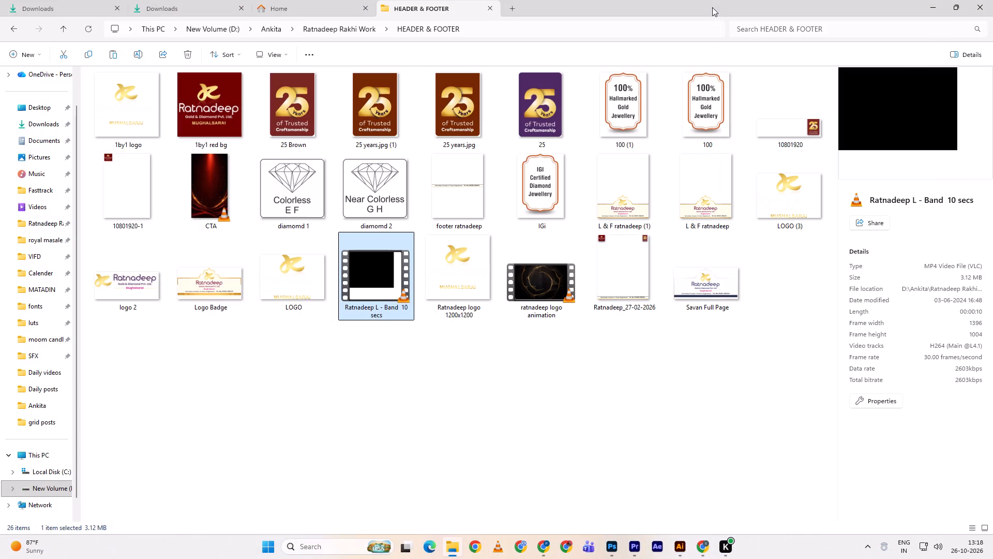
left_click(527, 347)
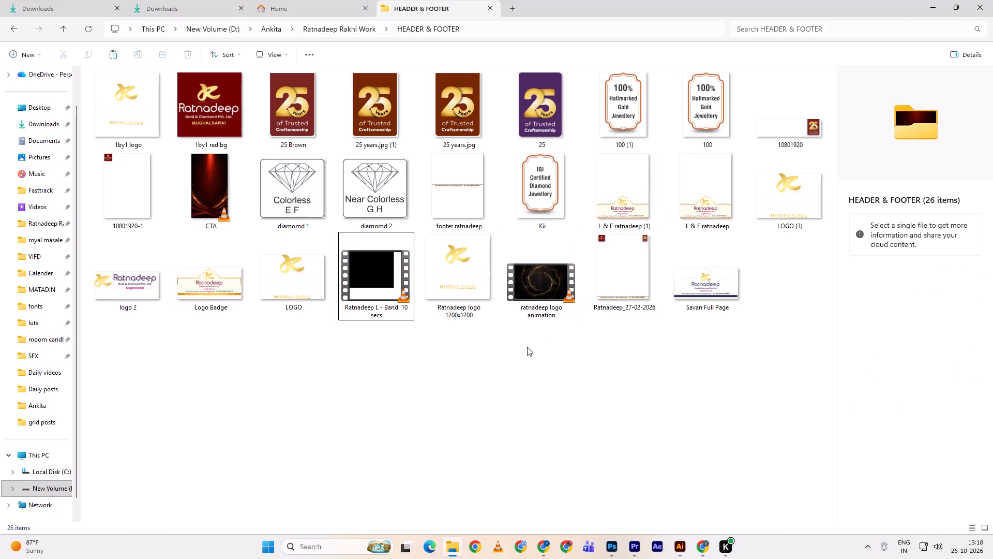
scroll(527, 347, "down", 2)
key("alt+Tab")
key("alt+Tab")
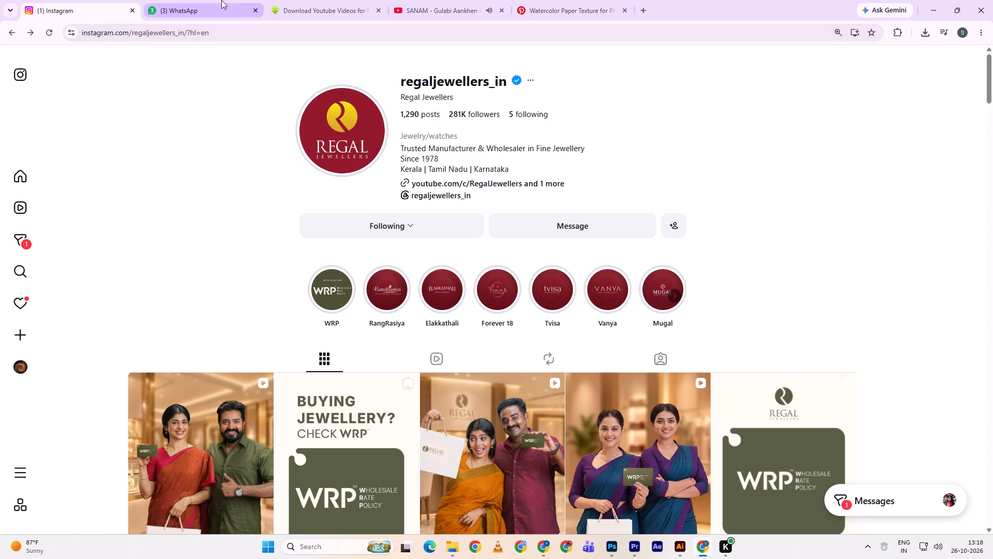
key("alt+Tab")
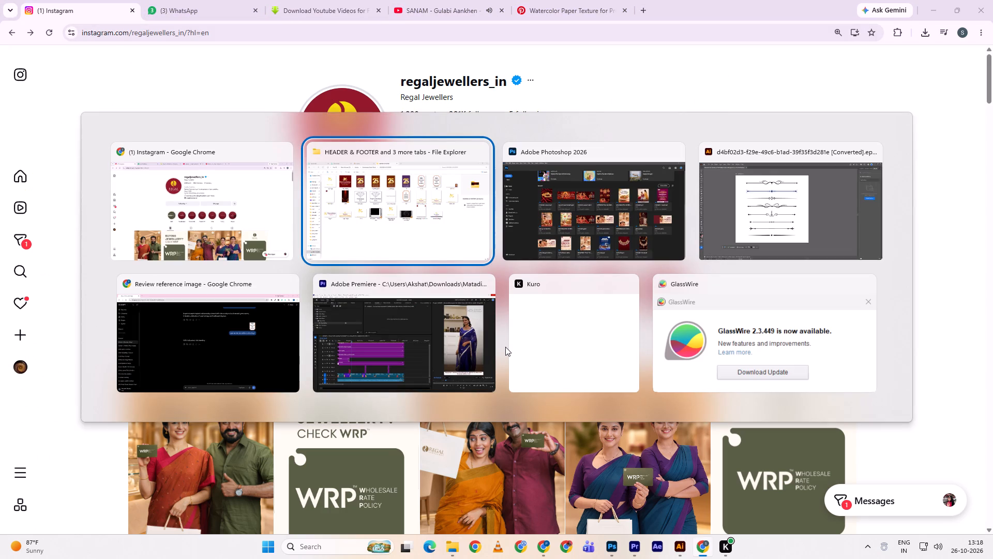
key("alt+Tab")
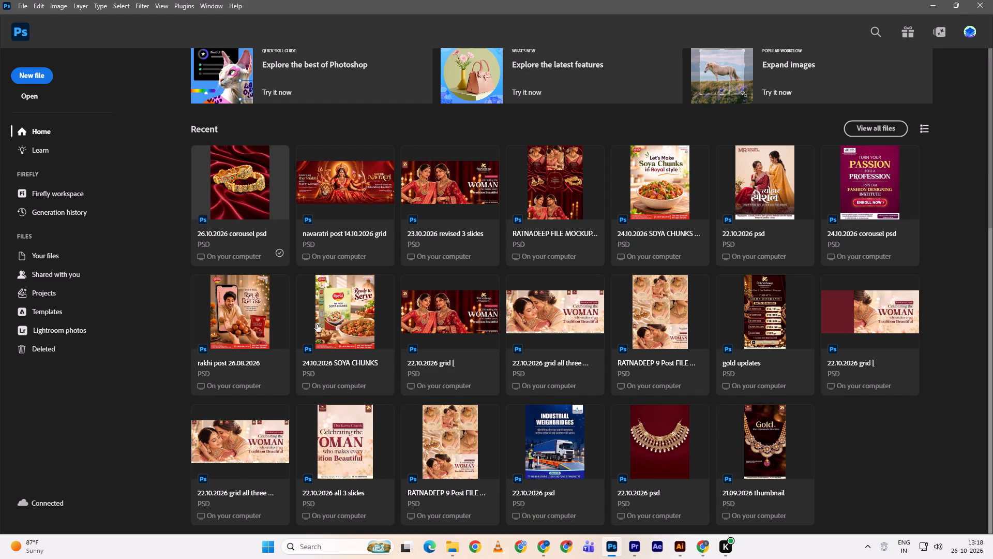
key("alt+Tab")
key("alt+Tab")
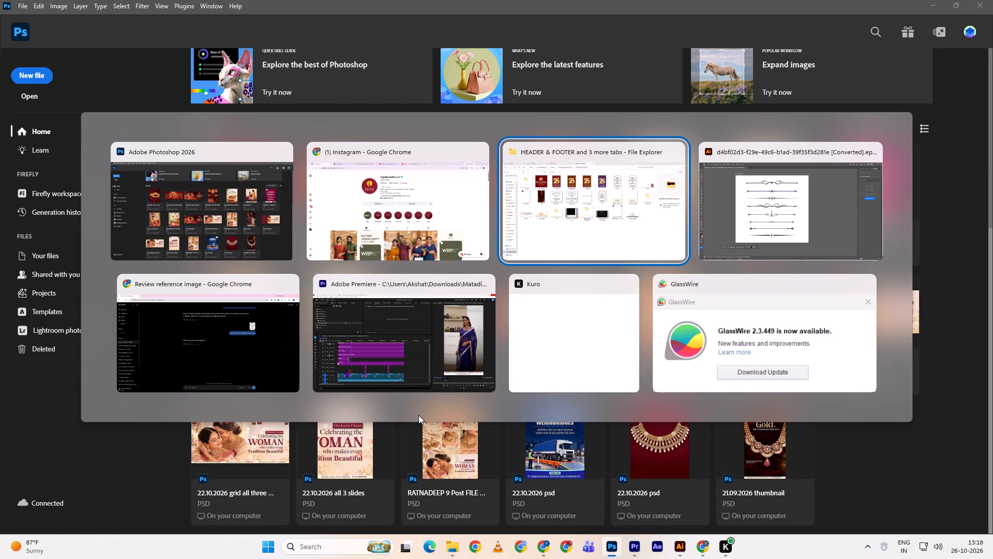
Return from the HEADER & FOOTER folder to its parent Ratnadeep Rakhi Work folder.
left_click(326, 9)
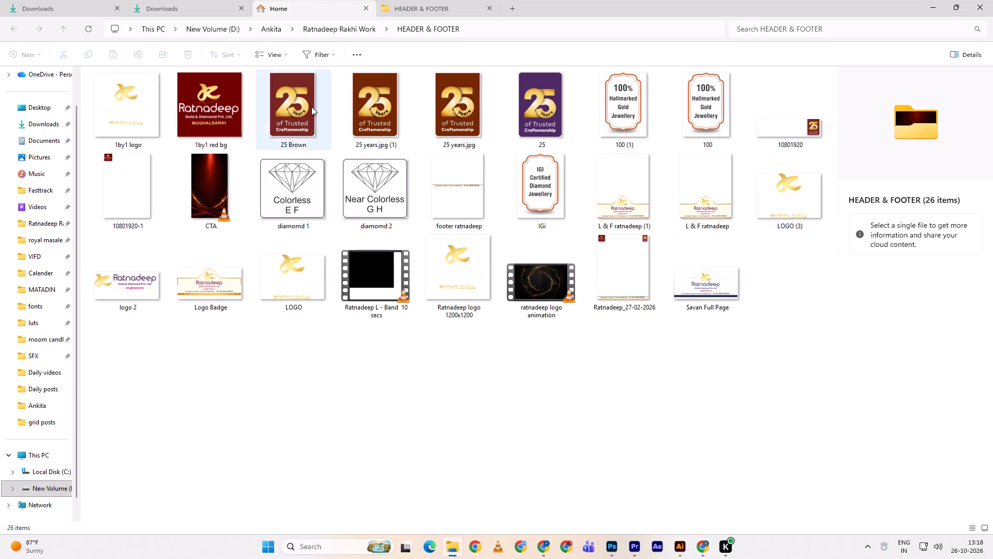
left_click(75, 27)
left_click(444, 0)
left_click(65, 23)
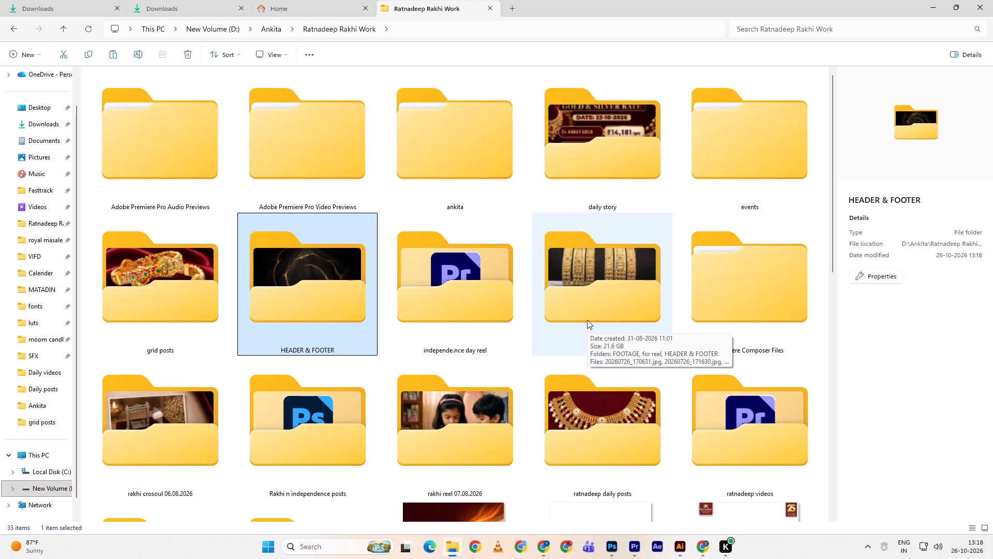
Browse Ratnadeep Rakhi Work to the grid posts folder, view the 26.10.2026 corousel slide 2 image and close it.
scroll(575, 327, "down", 2)
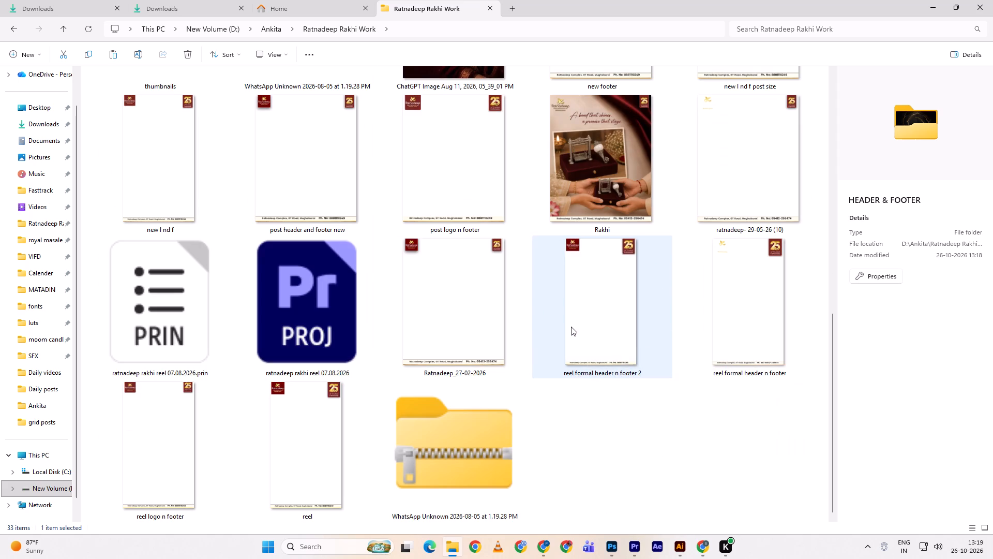
scroll(455, 316, "up", 2)
scroll(468, 303, "down", 1)
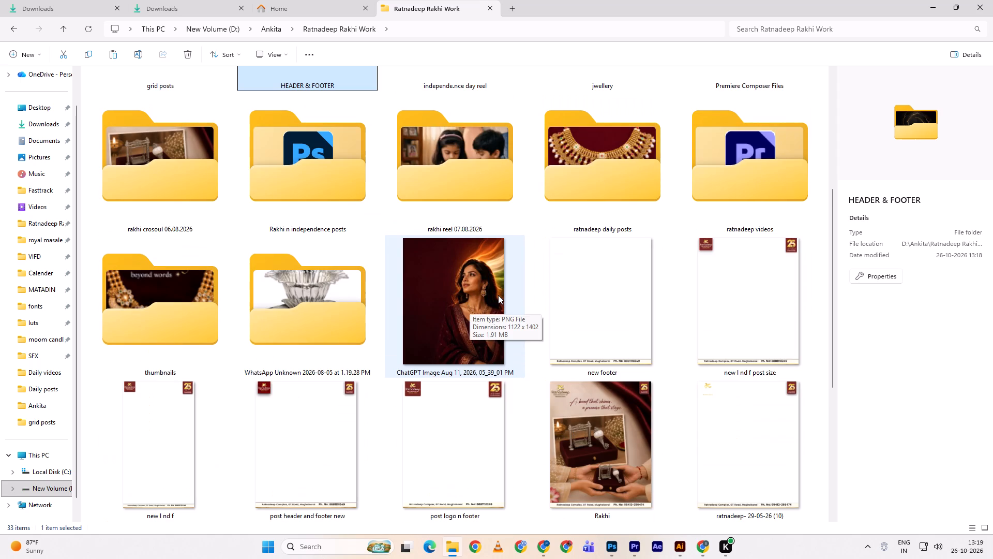
scroll(489, 270, "up", 1)
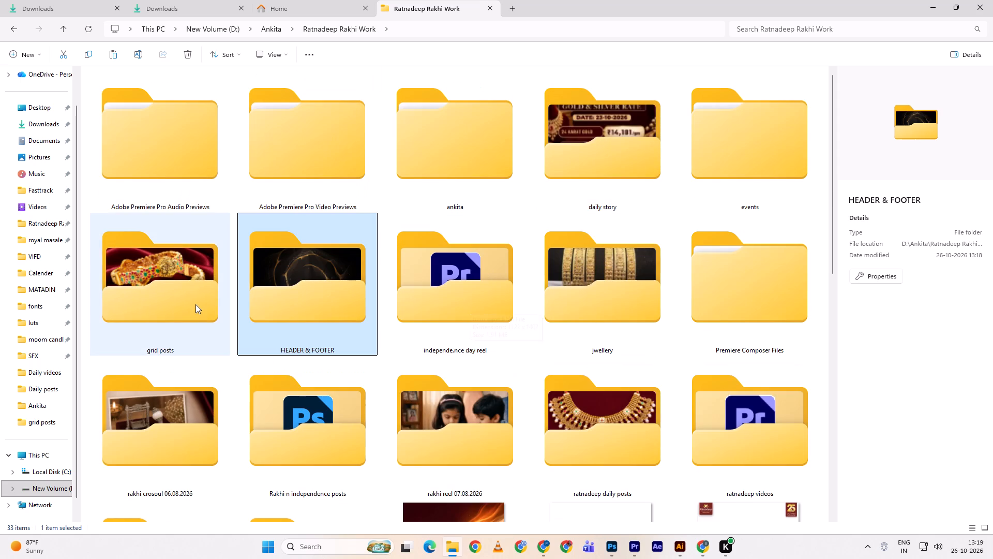
double_click(195, 304)
scroll(278, 295, "down", 1)
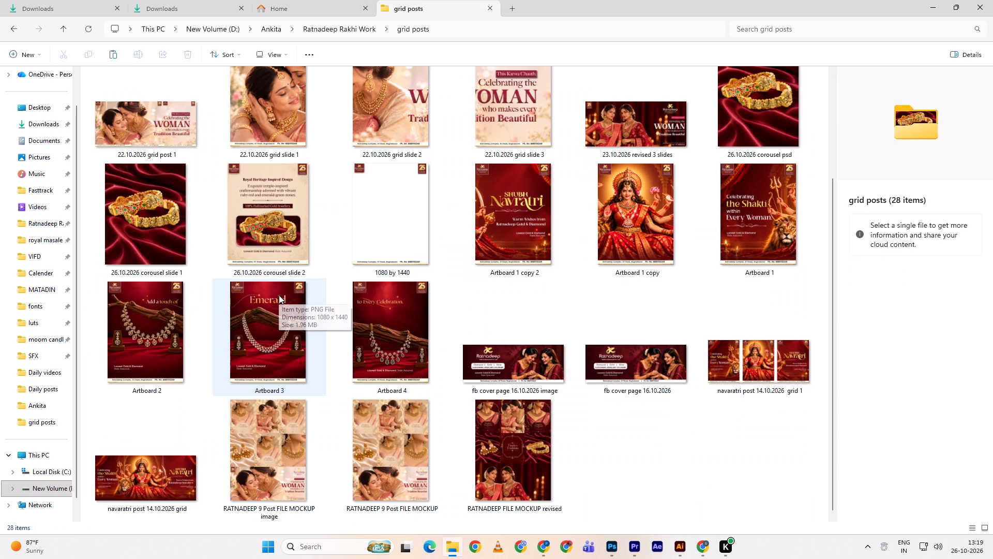
double_click(280, 248)
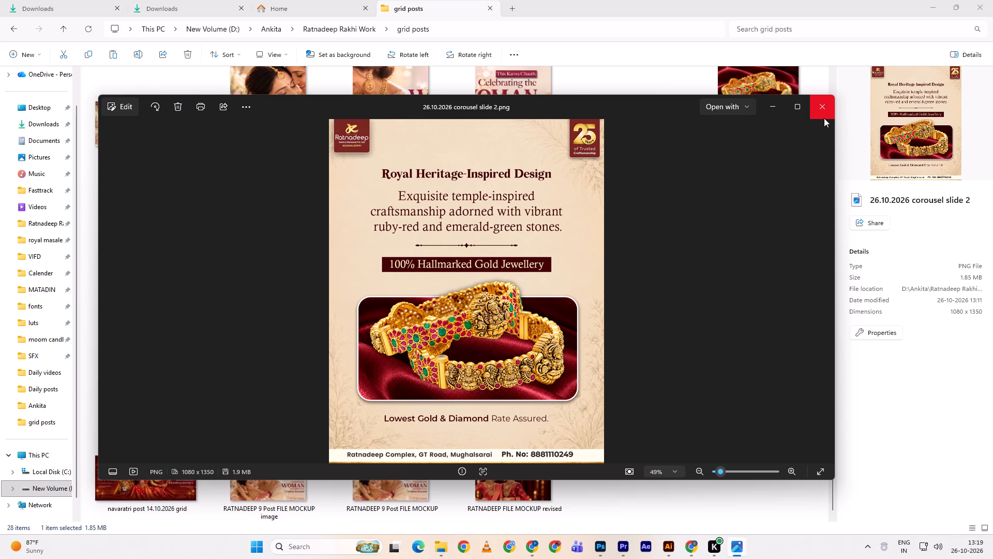
left_click(824, 118)
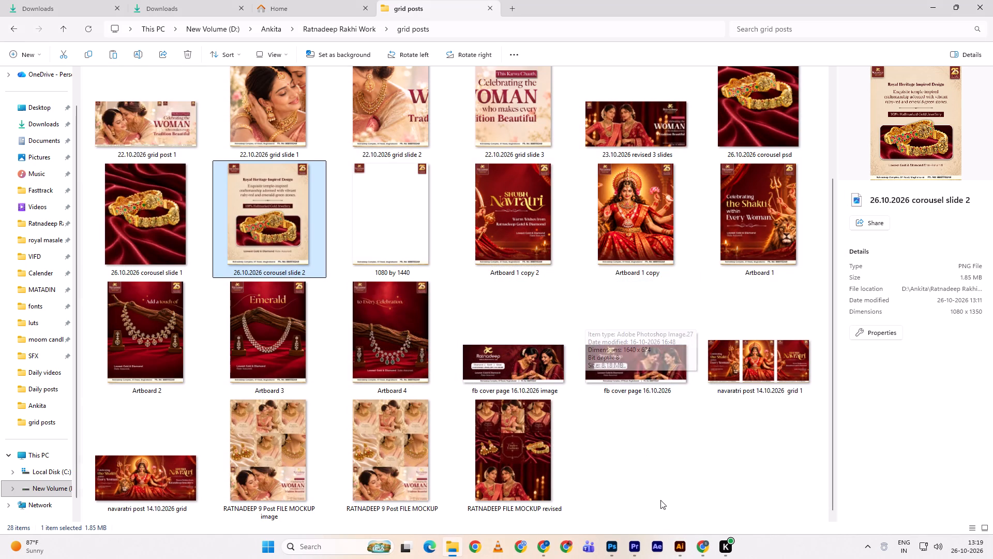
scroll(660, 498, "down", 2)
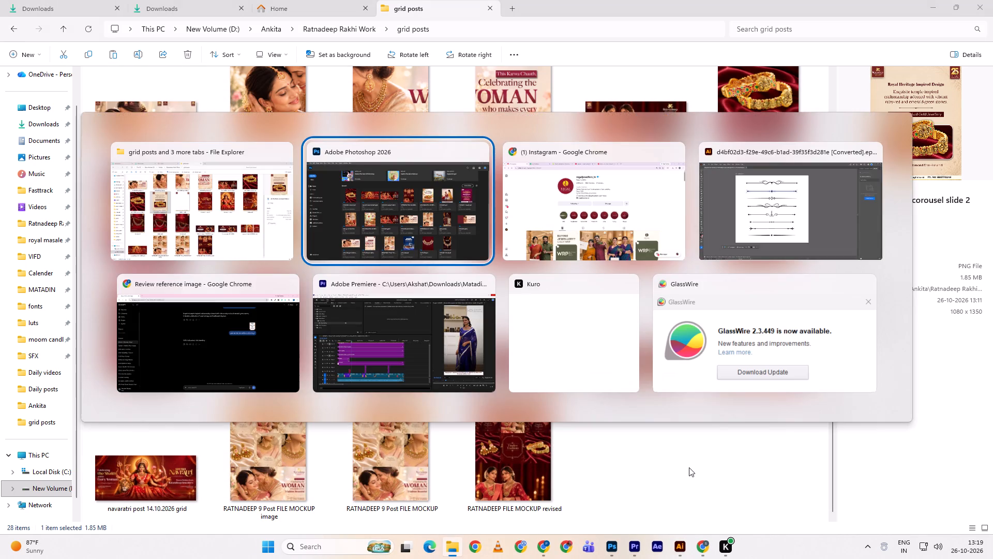
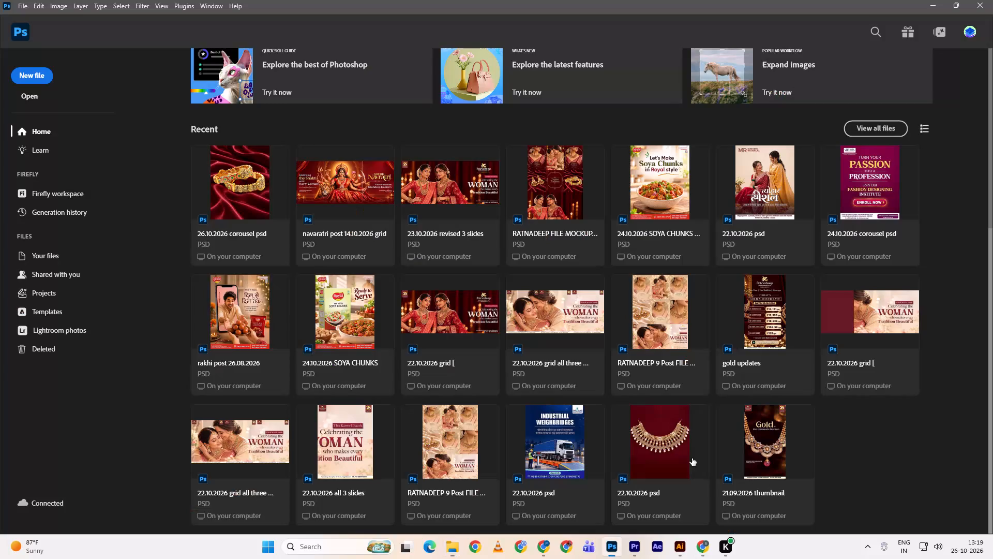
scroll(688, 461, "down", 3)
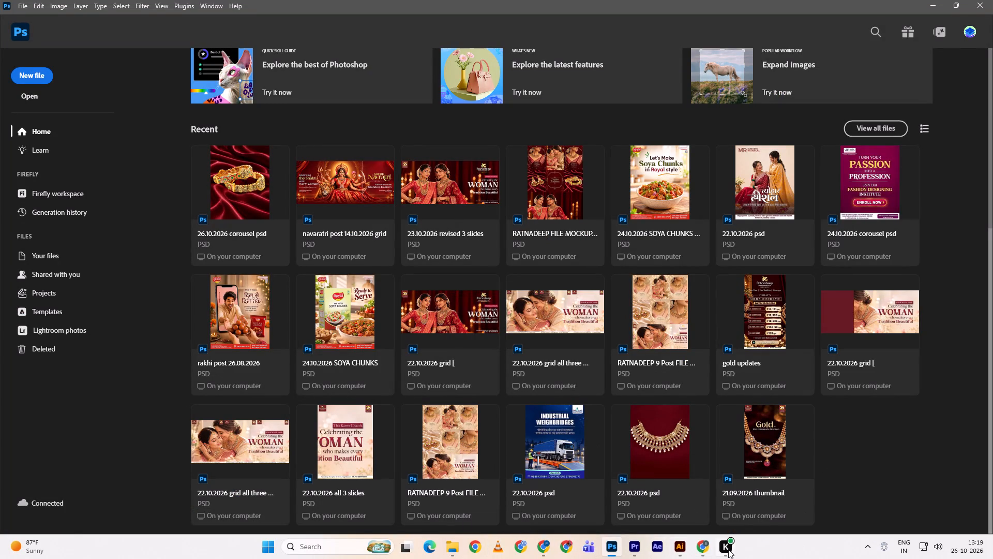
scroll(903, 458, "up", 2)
Switch to Chrome and examine the regaljewellers_in Instagram post grid, including the WRP and pink-saree jewellery posts, for design reference.
key("alt+Tab")
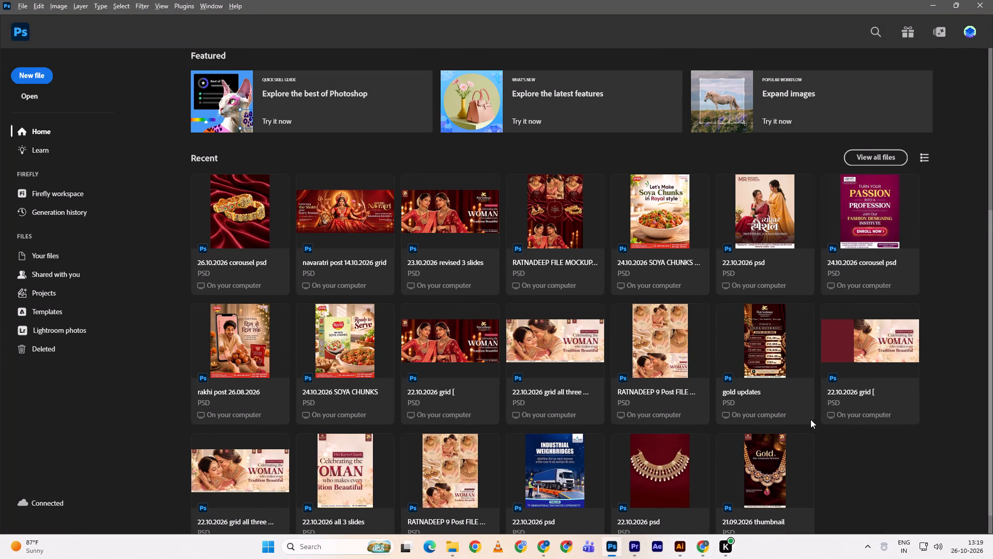
key("alt+Tab")
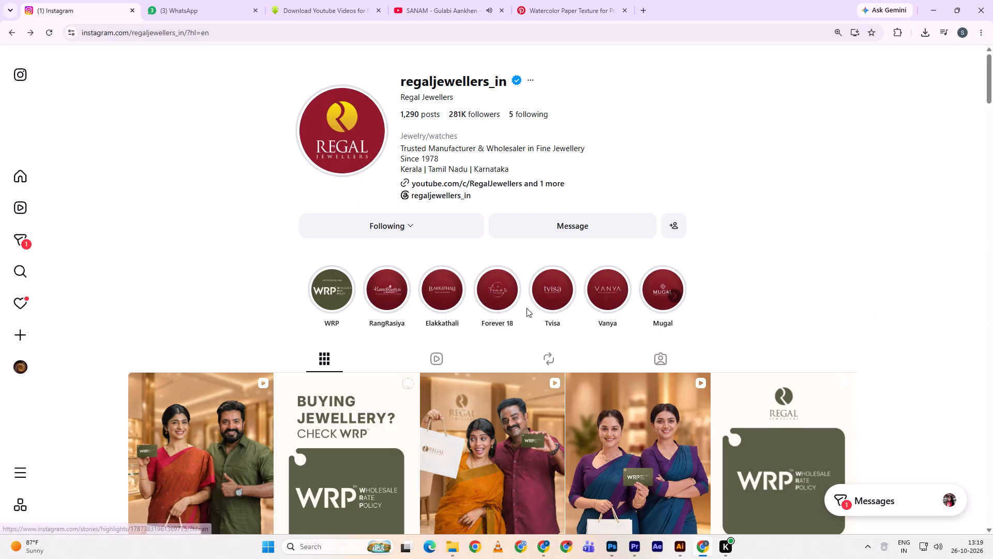
scroll(526, 308, "down", 11)
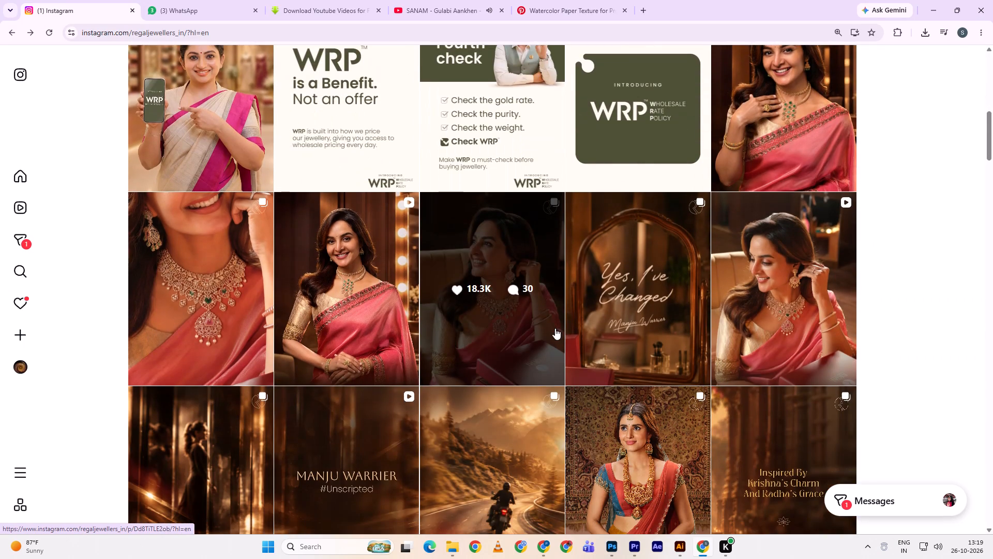
scroll(555, 328, "down", 2)
scroll(556, 330, "up", 3)
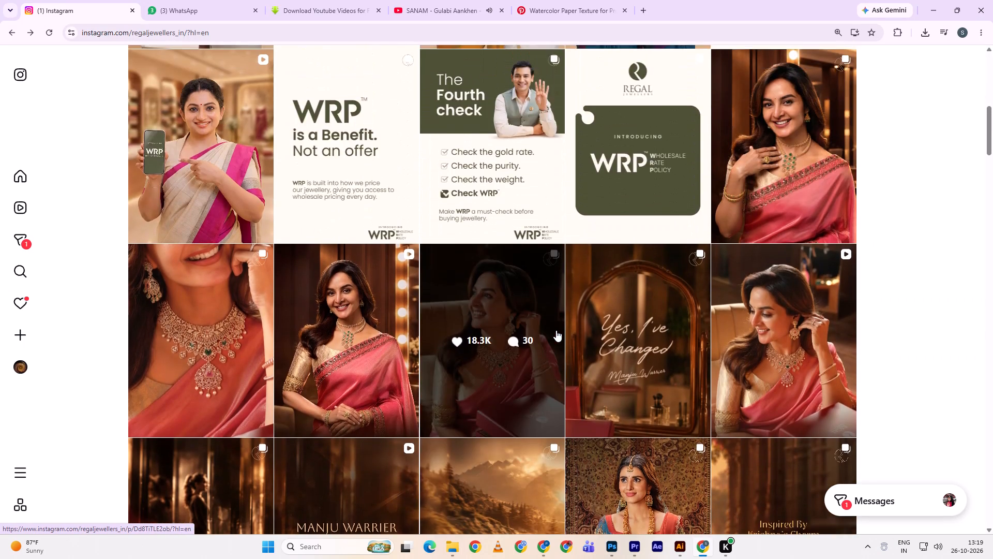
scroll(556, 330, "up", 5)
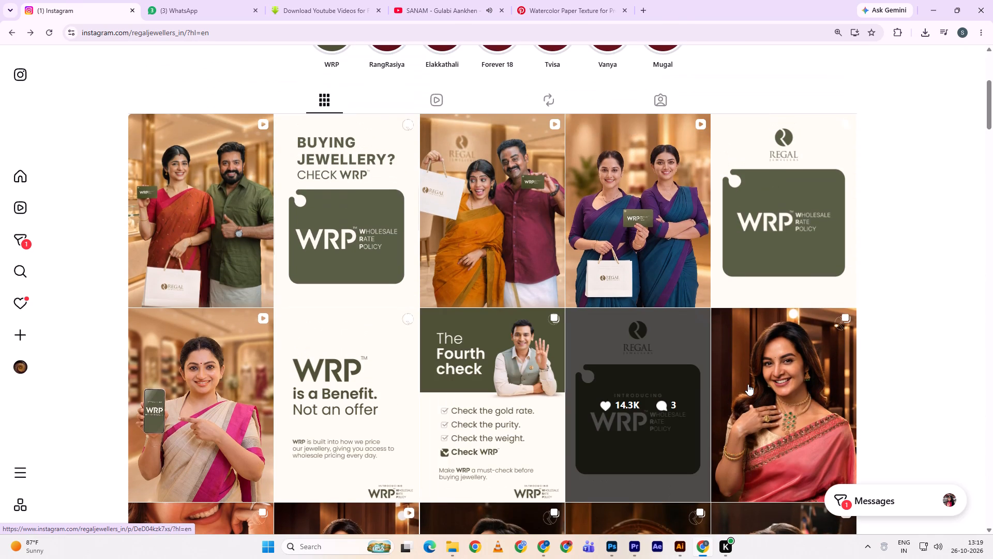
scroll(748, 384, "up", 2)
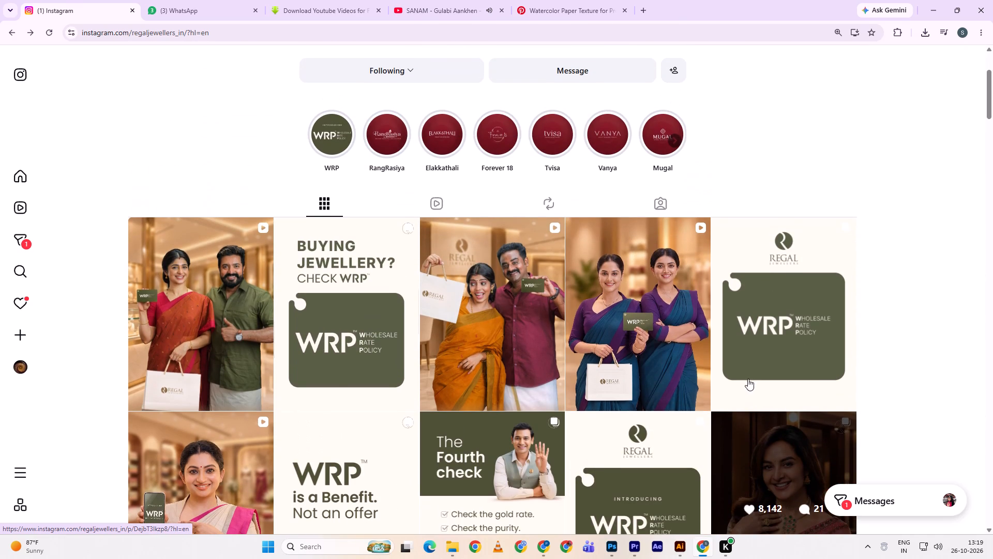
scroll(744, 381, "down", 6)
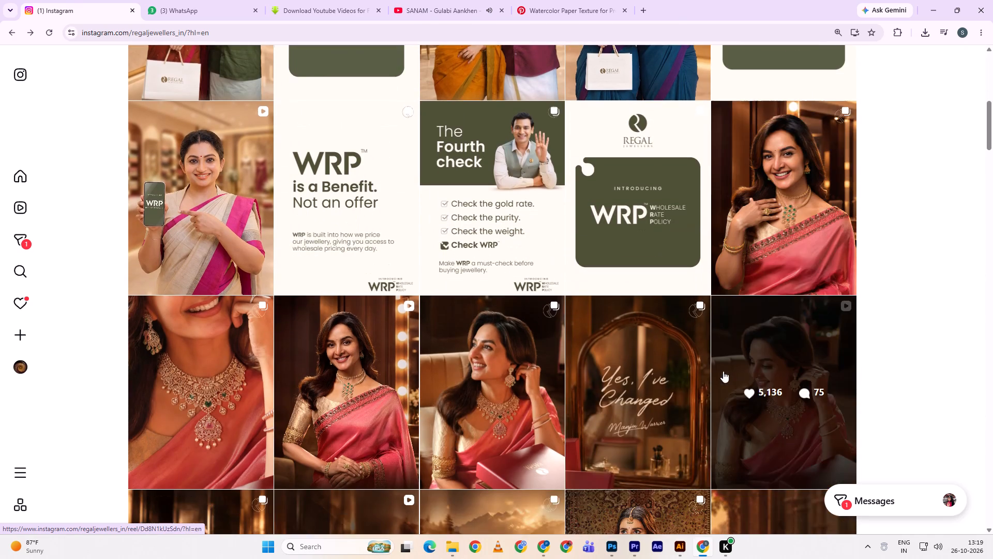
scroll(719, 366, "down", 2)
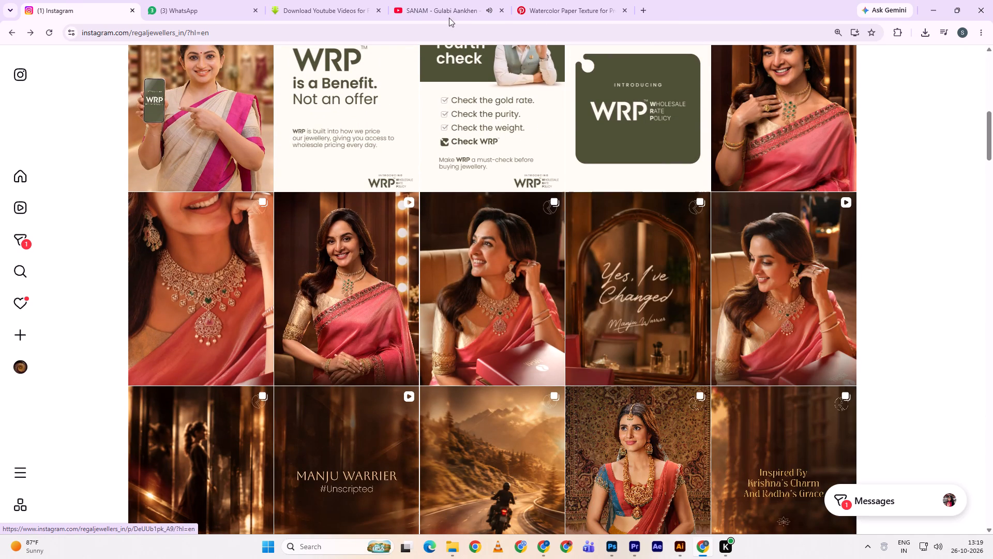
Switch to Premiere and close it with the 26.10.2026 matadin project open.
key("alt+Tab")
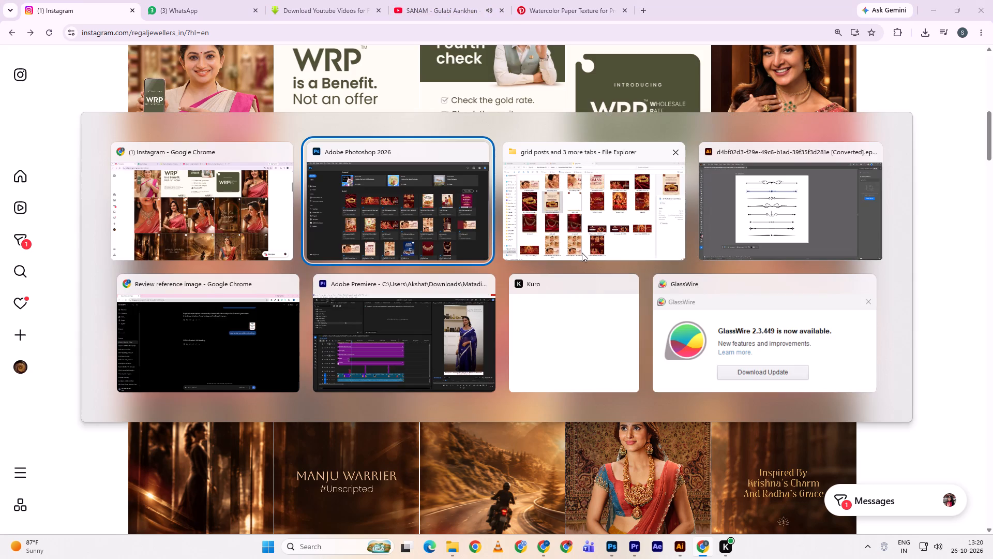
key("alt+Tab")
key("alt+Tab")
key("alt+Tab")
key("alt+Tab")
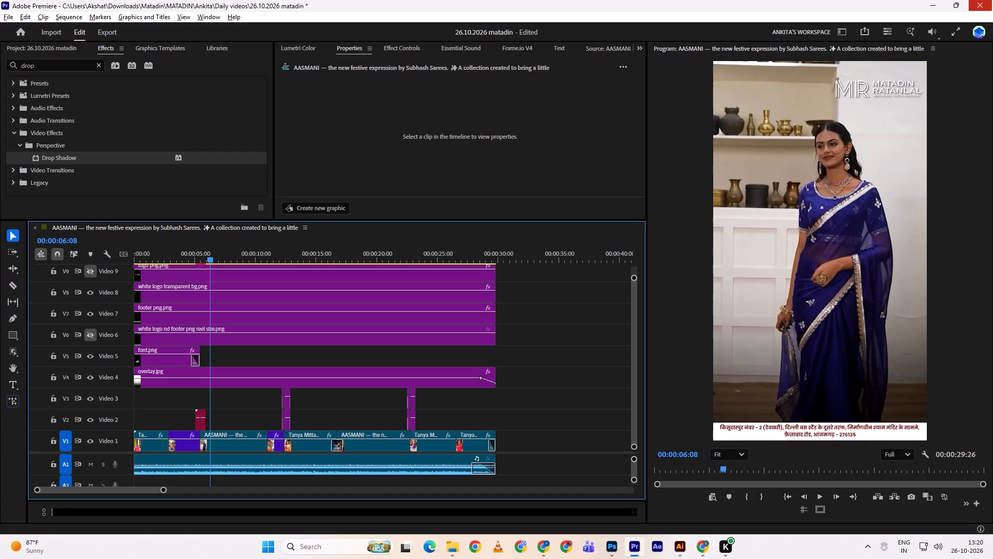
left_click(982, 1)
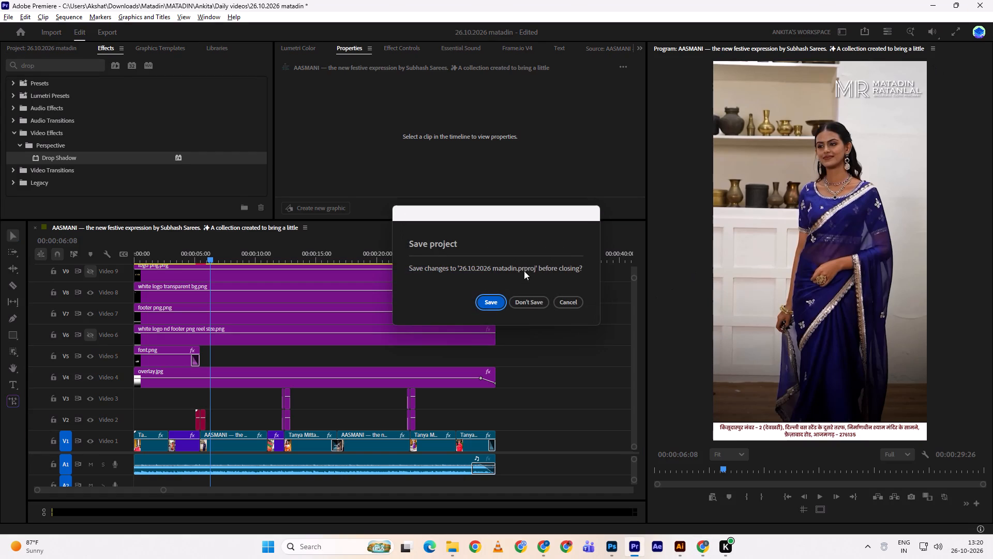
left_click(534, 330)
left_click(571, 302)
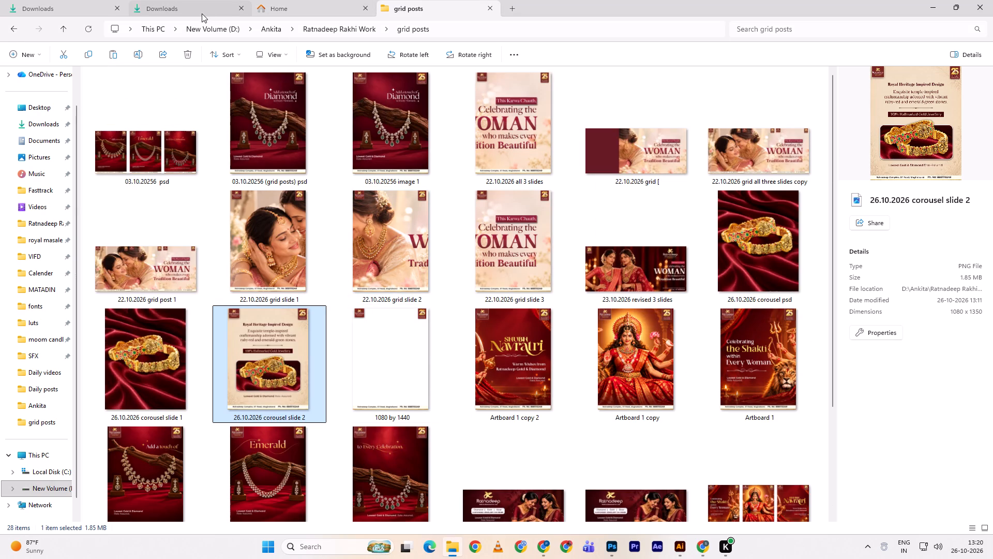
left_click(366, 10)
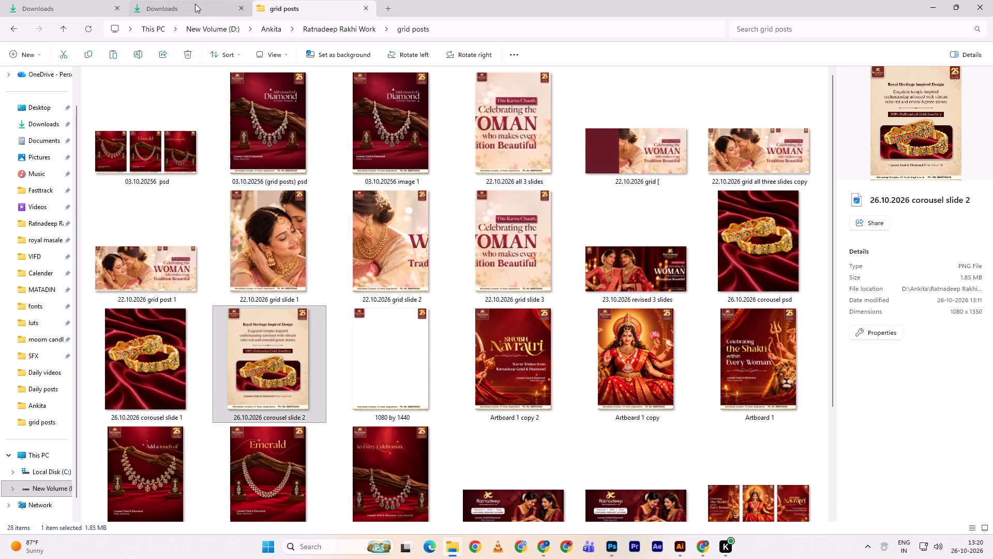
left_click(114, 11)
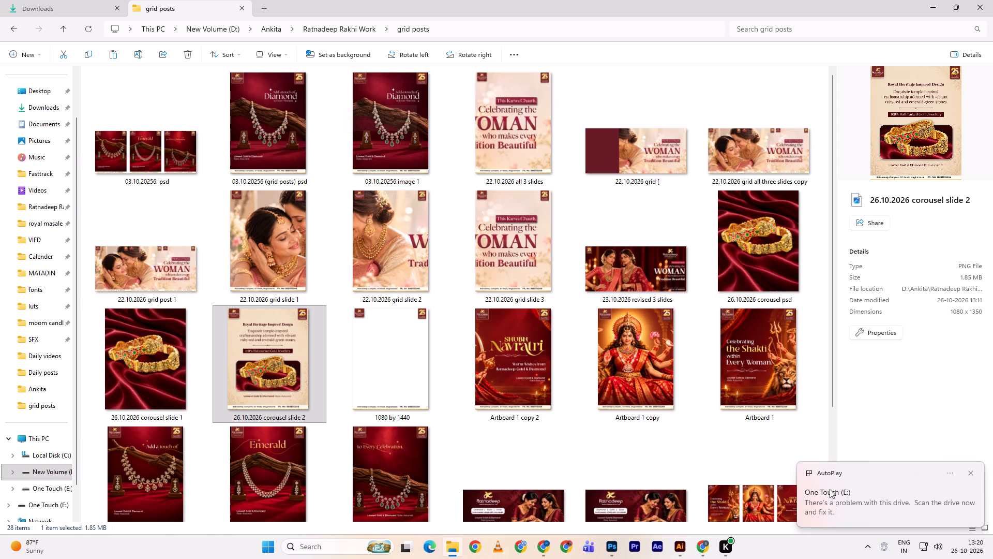
Continue without scanning the connected One Touch (E:) drive and open it in File Explorer.
left_click(883, 499)
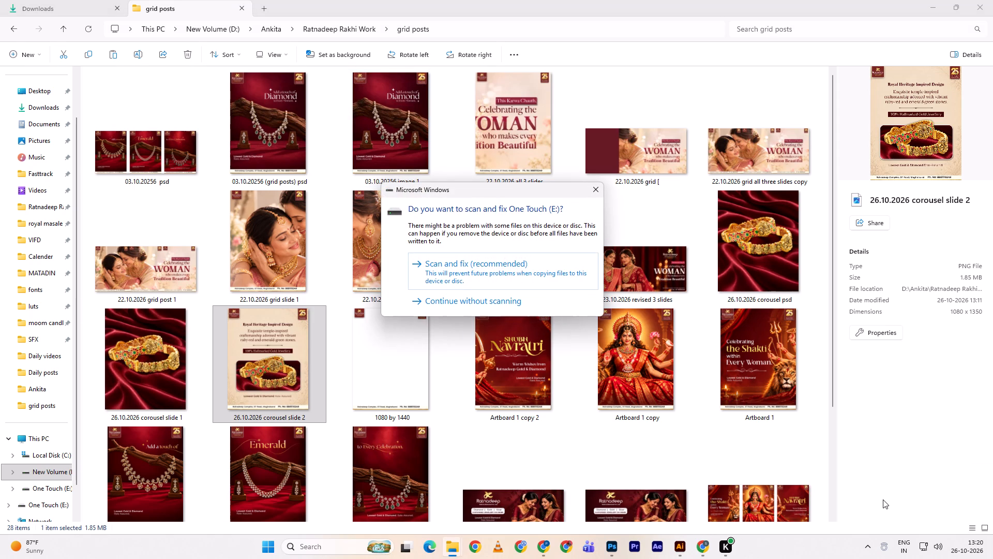
left_click(502, 296)
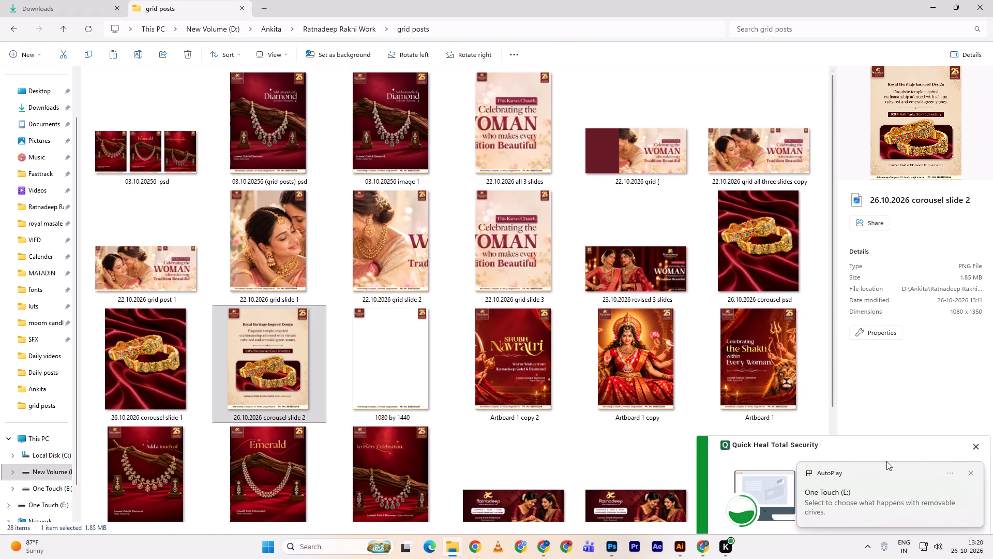
left_click(879, 496)
scroll(29, 415, "down", 8)
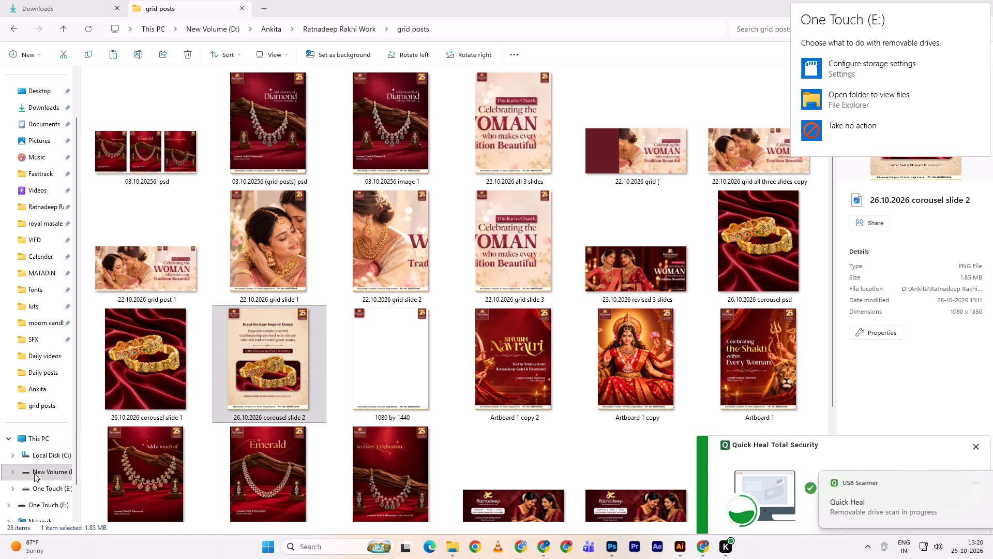
left_click(35, 493)
left_click(49, 490)
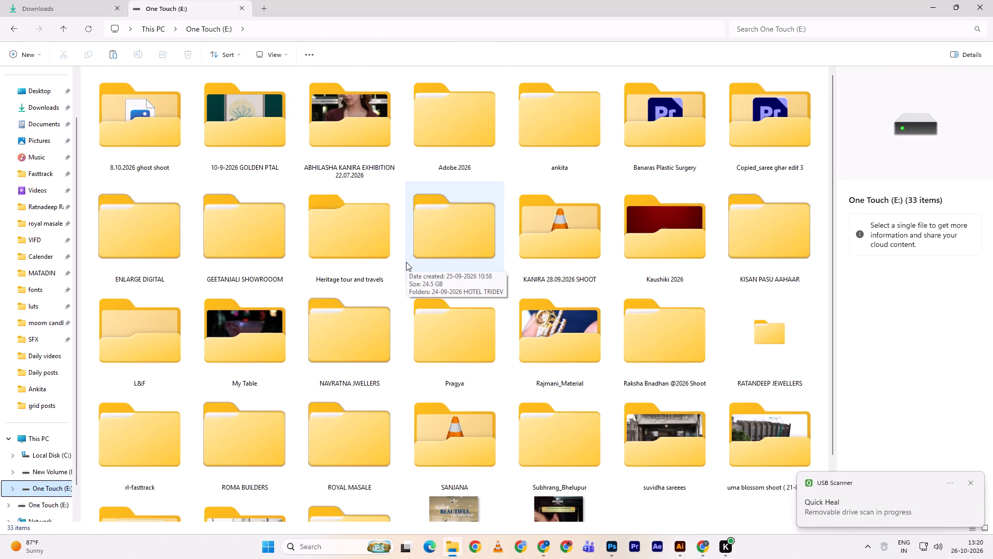
Find and open the RATANDEEP JEWELLERS folder on the One Touch (E:) drive.
scroll(408, 262, "down", 1)
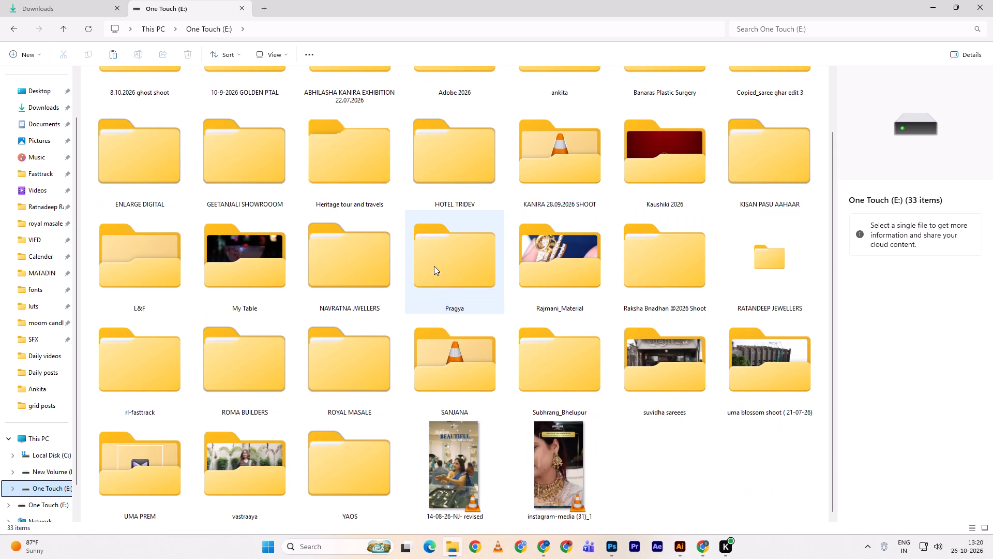
scroll(460, 267, "down", 3)
scroll(483, 334, "up", 2)
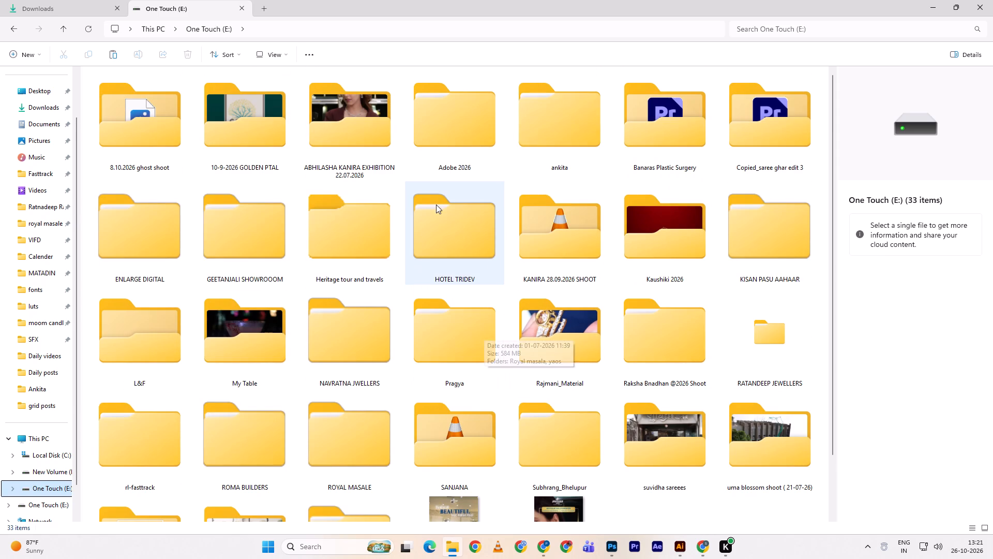
key("r")
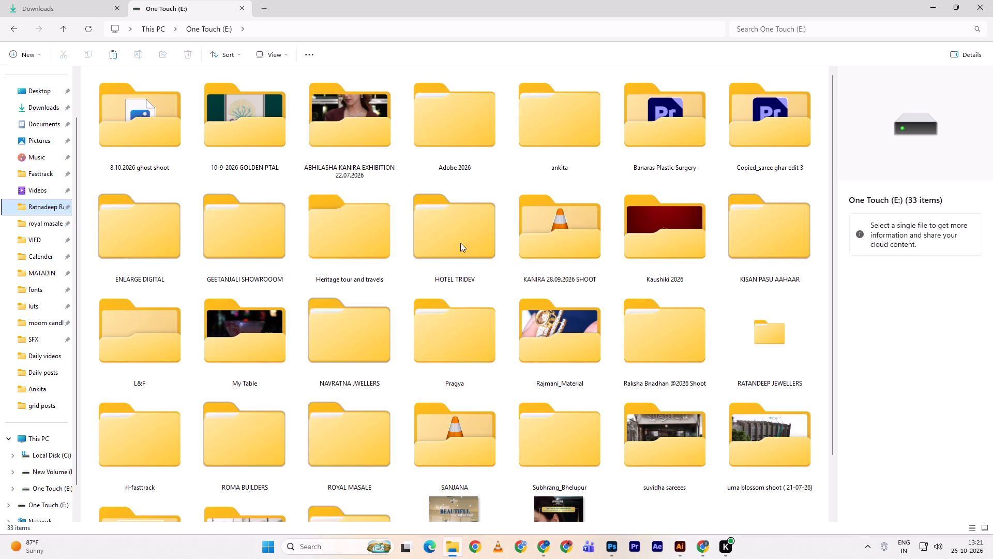
double_click(419, 233)
left_click(66, 25)
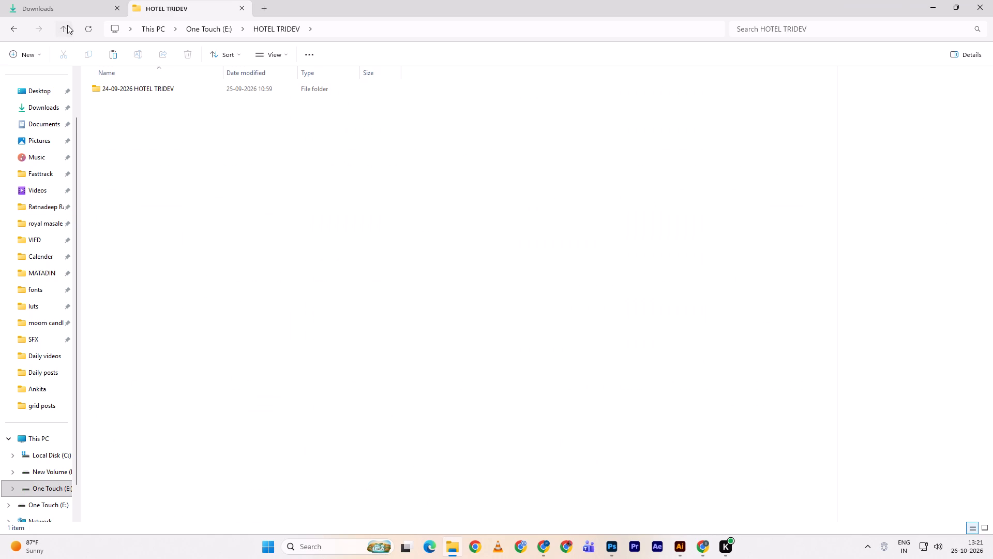
key("r")
type("RR")
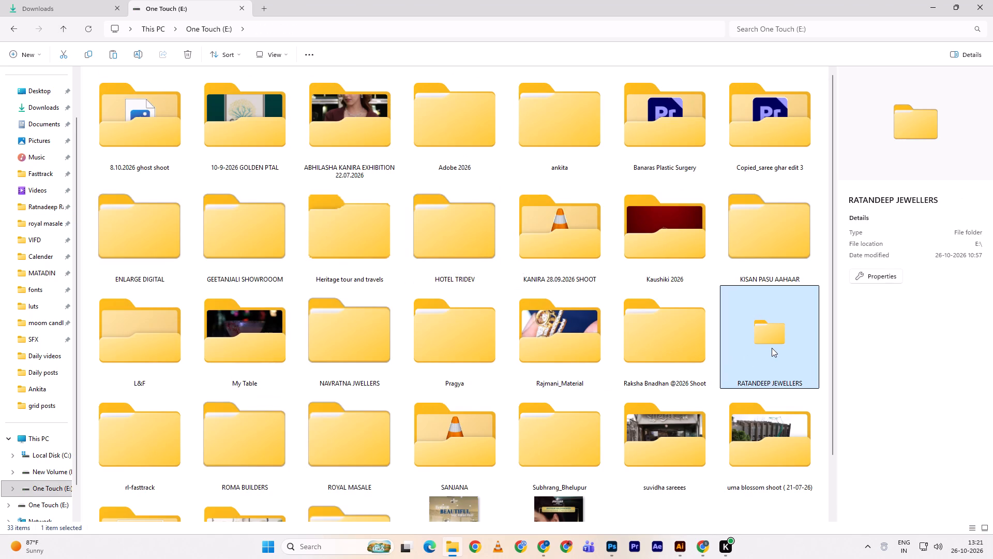
double_click(772, 348)
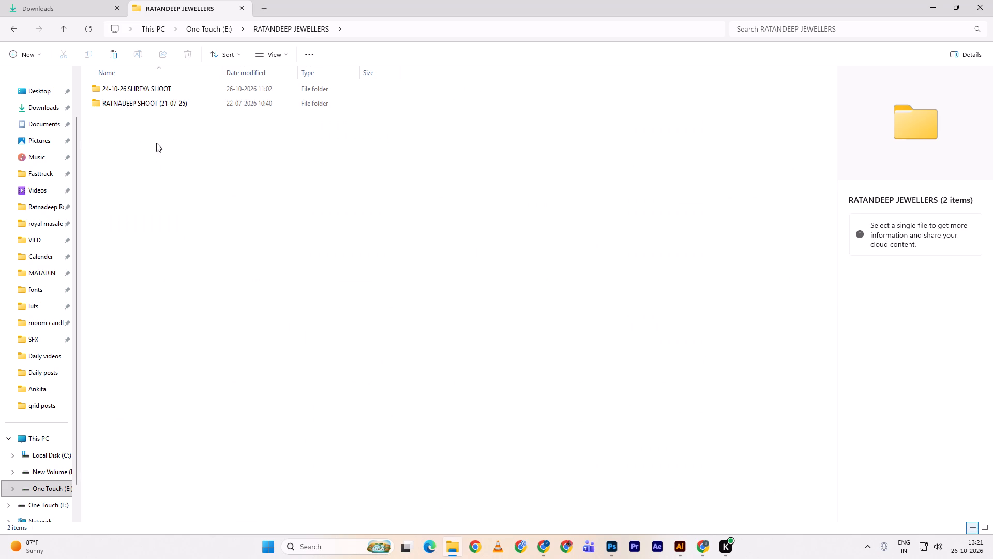
Copy the 24-10-26 SHREYA SHOOT folder into the Ratnadeep Rakhi Work folder, opened in a new tab.
scroll(161, 154, "up", 20, "ctrl")
scroll(161, 154, "up", 7, "ctrl")
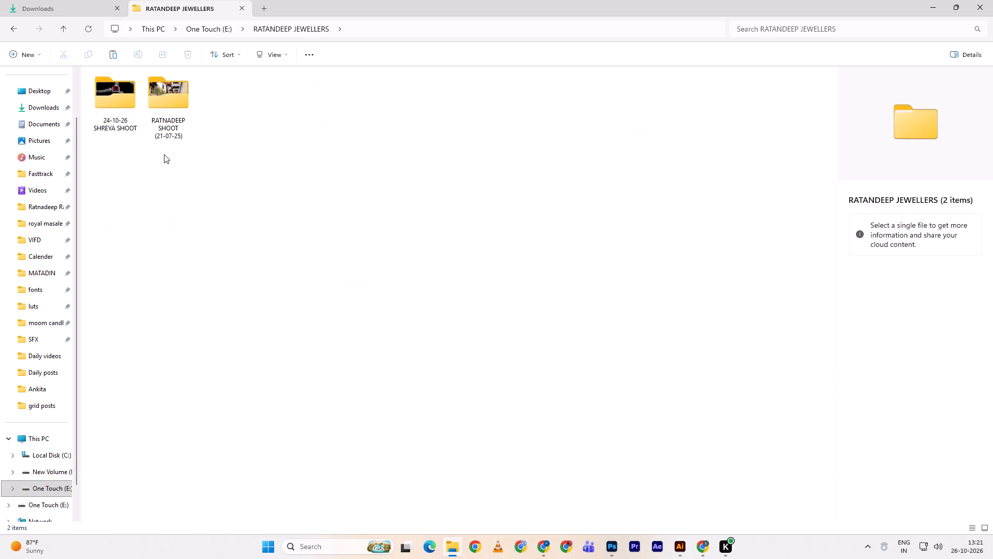
scroll(164, 154, "up", 1, "ctrl")
left_click(130, 112)
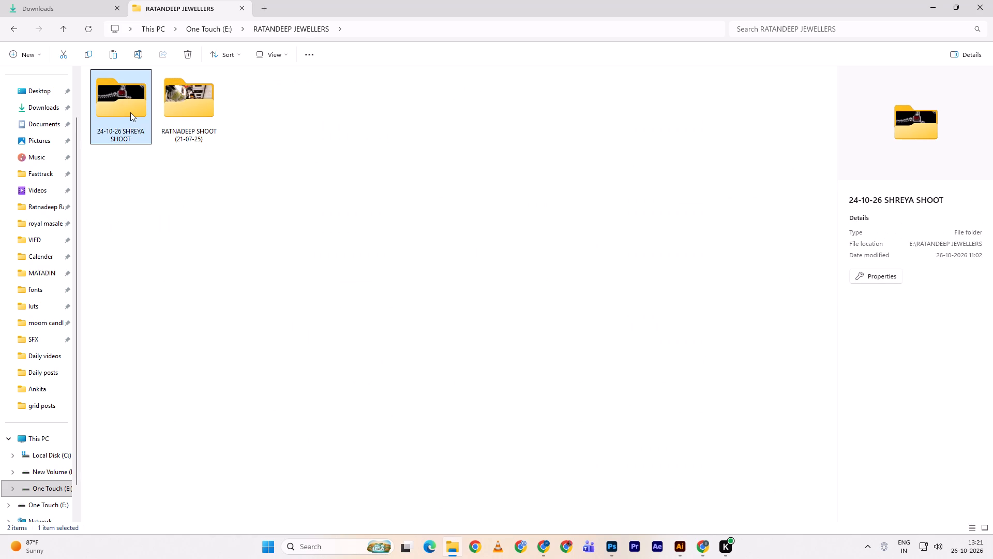
key("ctrl+c")
left_click(263, 10)
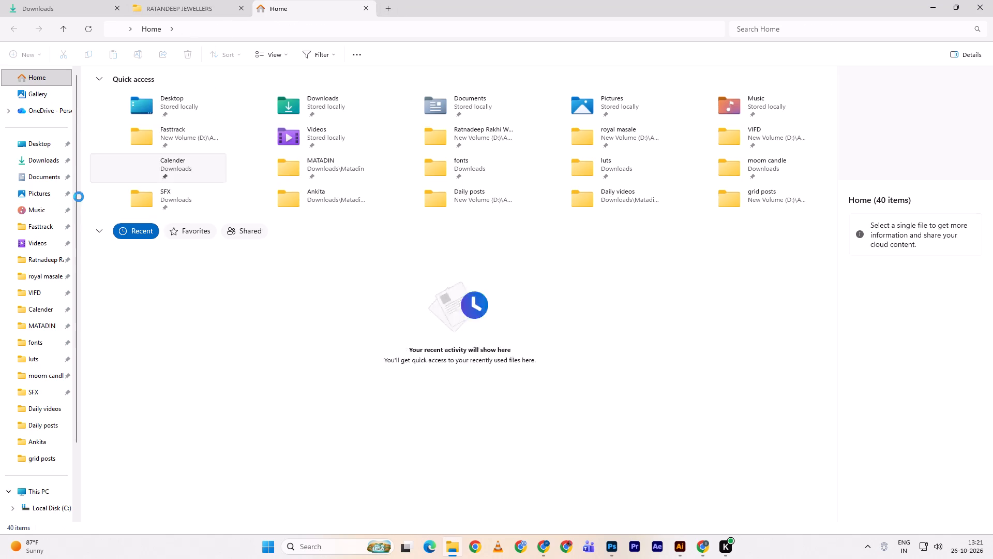
double_click(50, 260)
scroll(516, 290, "down", 5)
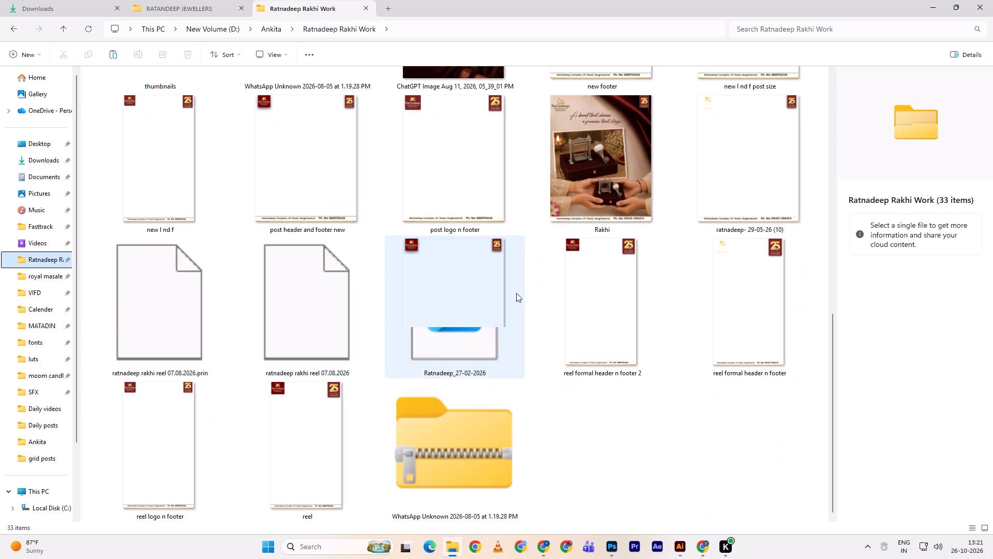
scroll(522, 315, "down", 2)
key("ctrl+v")
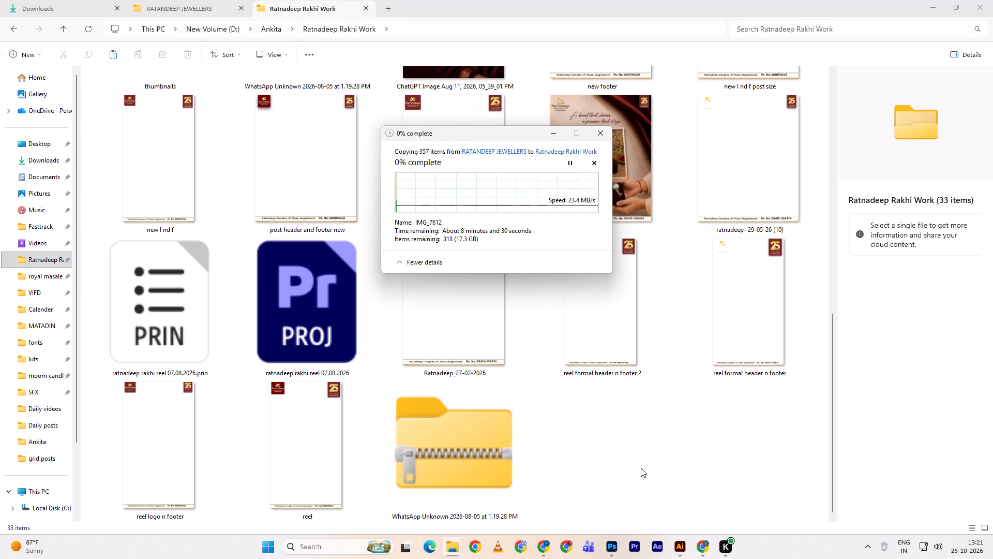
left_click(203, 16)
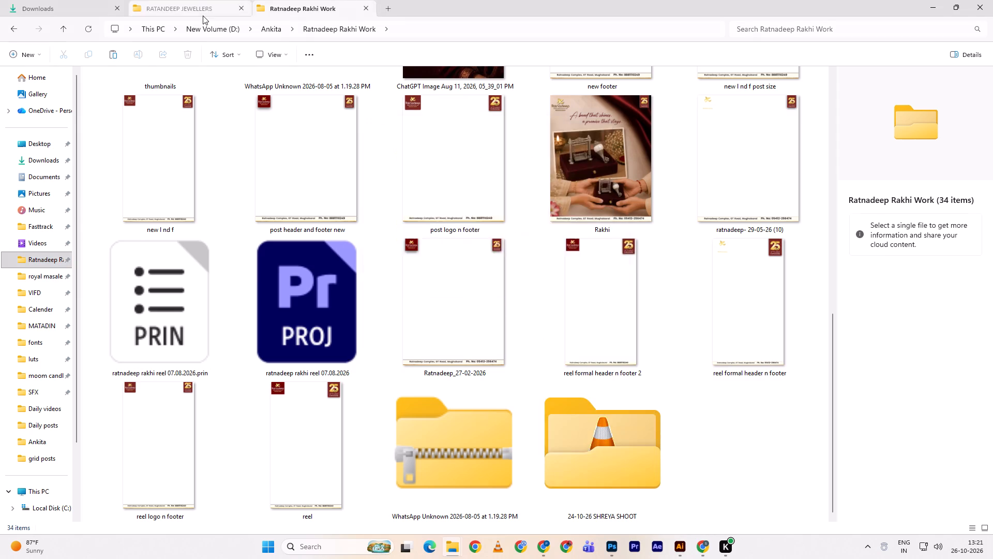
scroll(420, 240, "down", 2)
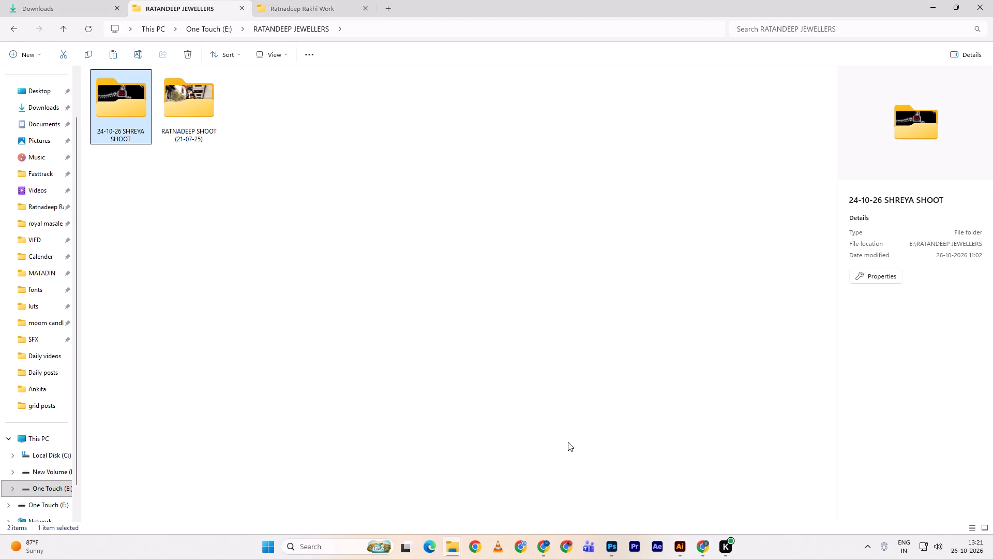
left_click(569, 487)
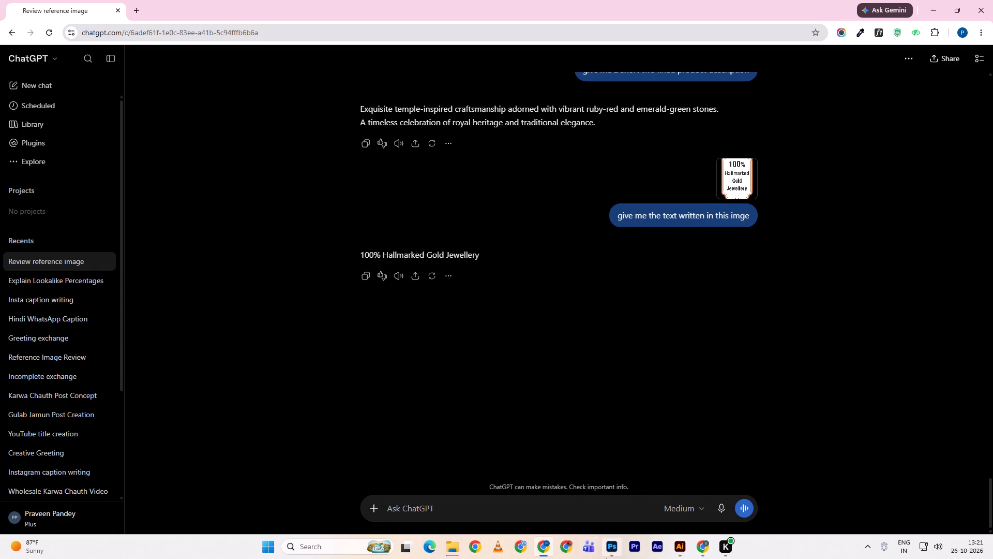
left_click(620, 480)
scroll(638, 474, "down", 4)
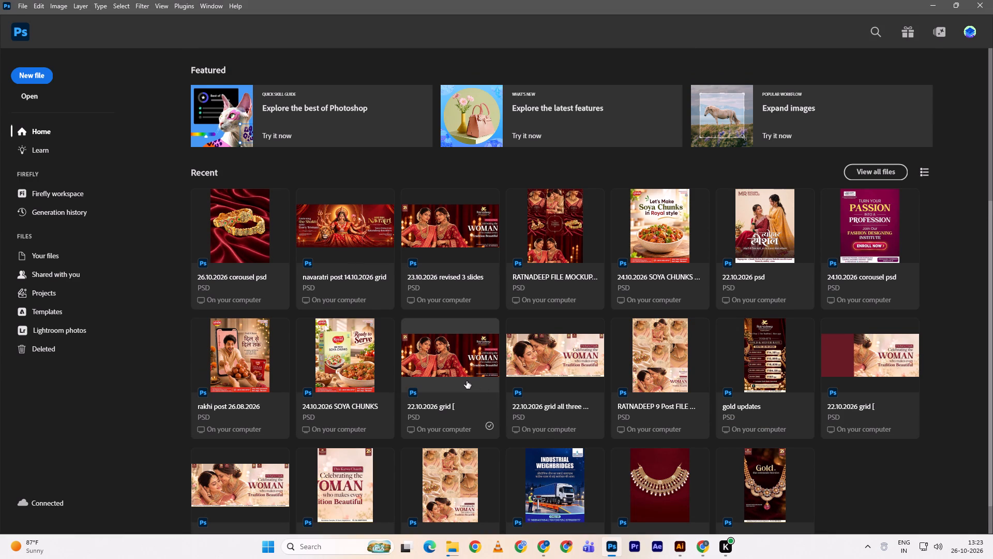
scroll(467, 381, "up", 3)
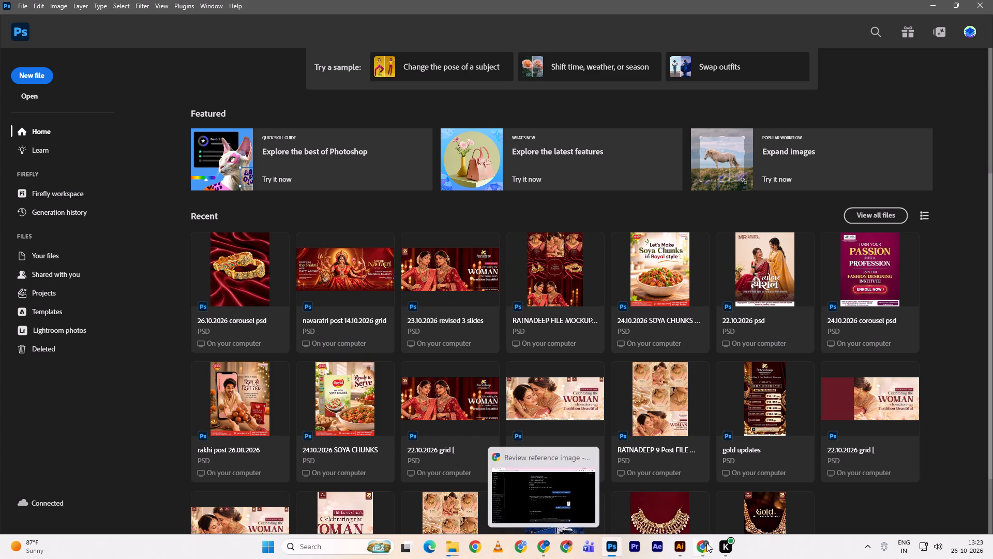
Switch to Chrome and go from the regaljewellers_in profile to Instagram's Explore feed.
left_click(705, 524)
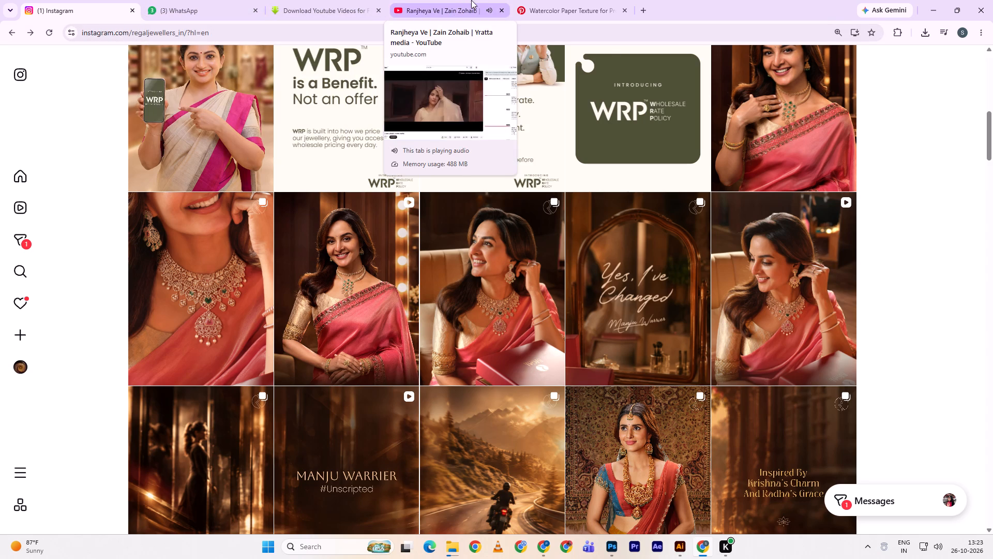
scroll(303, 276, "up", 3)
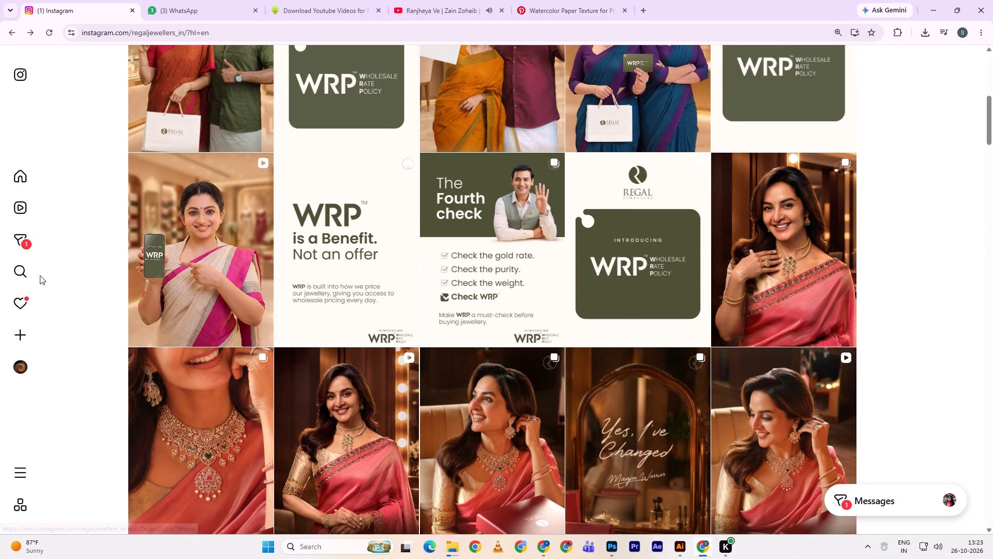
left_click(32, 272)
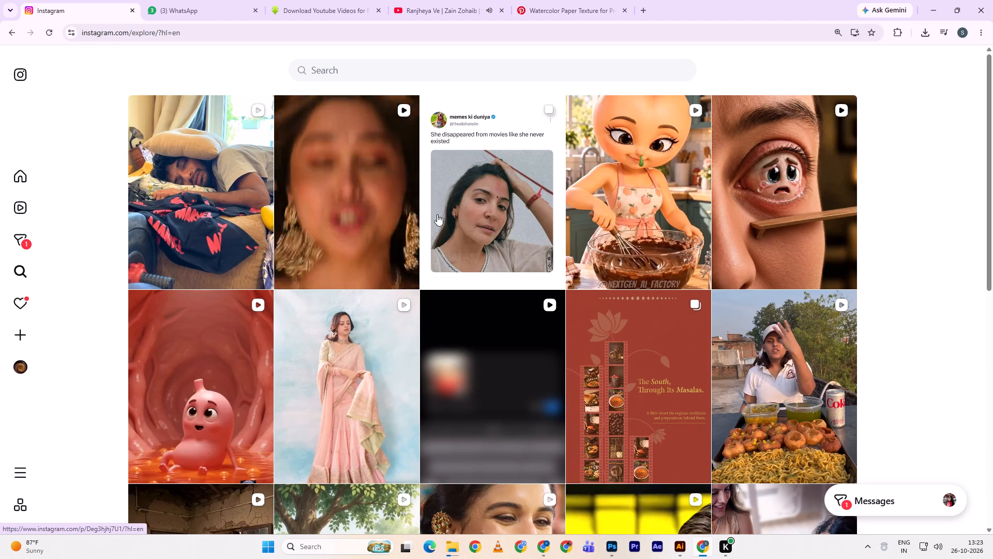
Open the indian.tweets carousel post about the actress who disappeared from movies, look through its slides, and close it.
left_click(485, 213)
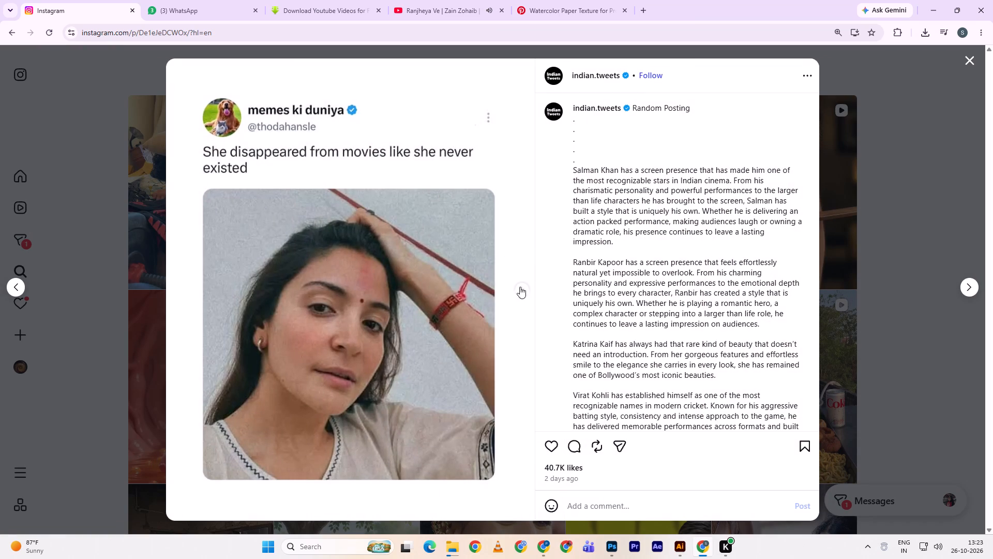
left_click(527, 285)
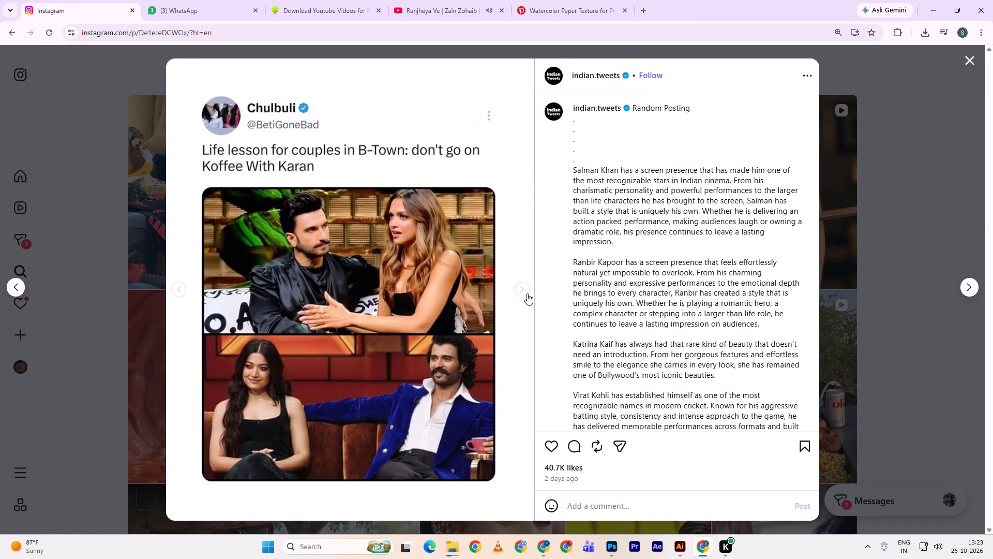
double_click(525, 295)
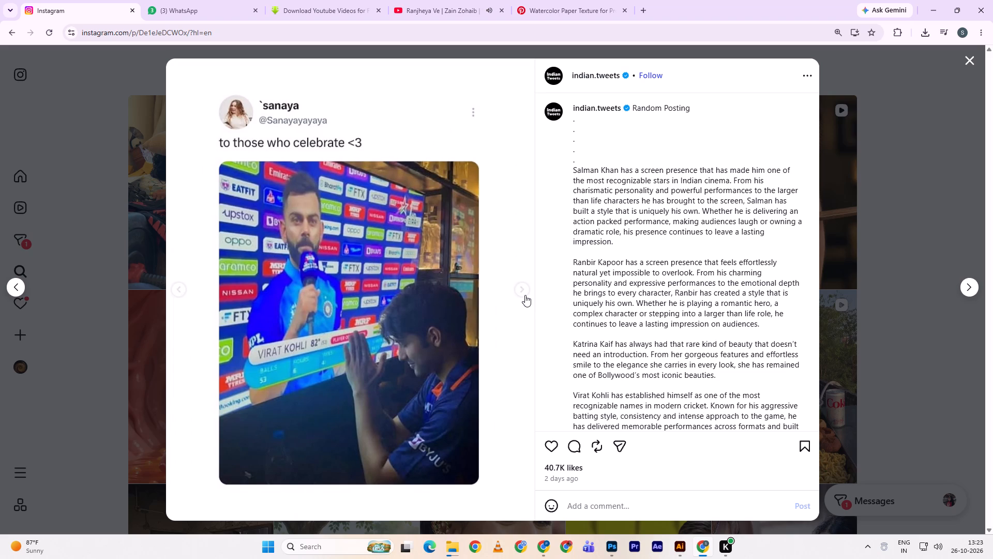
left_click(525, 295)
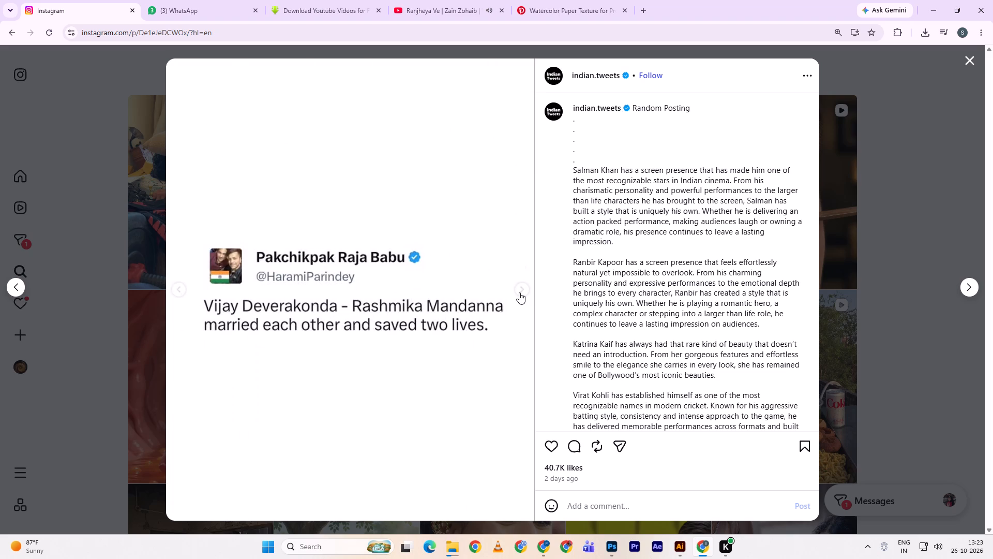
left_click(521, 290)
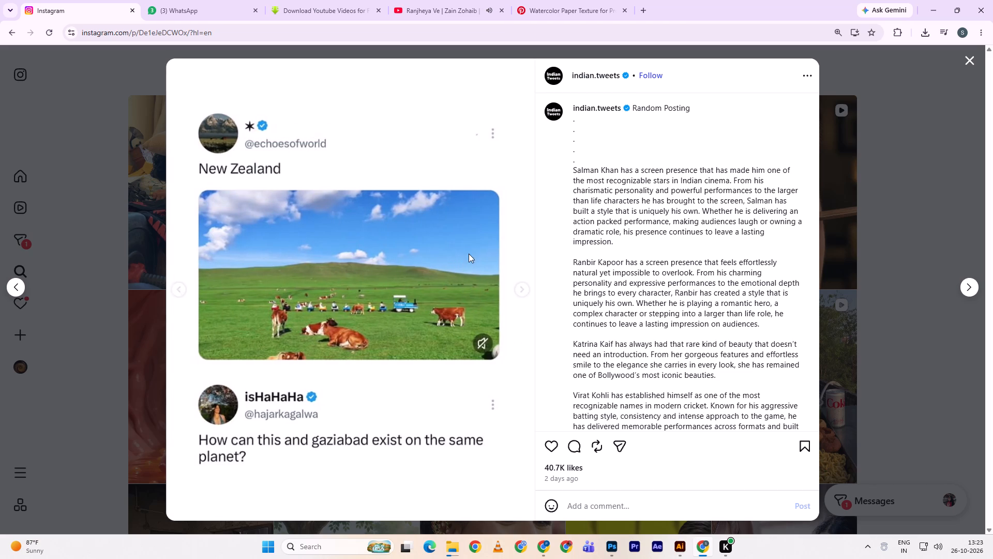
left_click(524, 287)
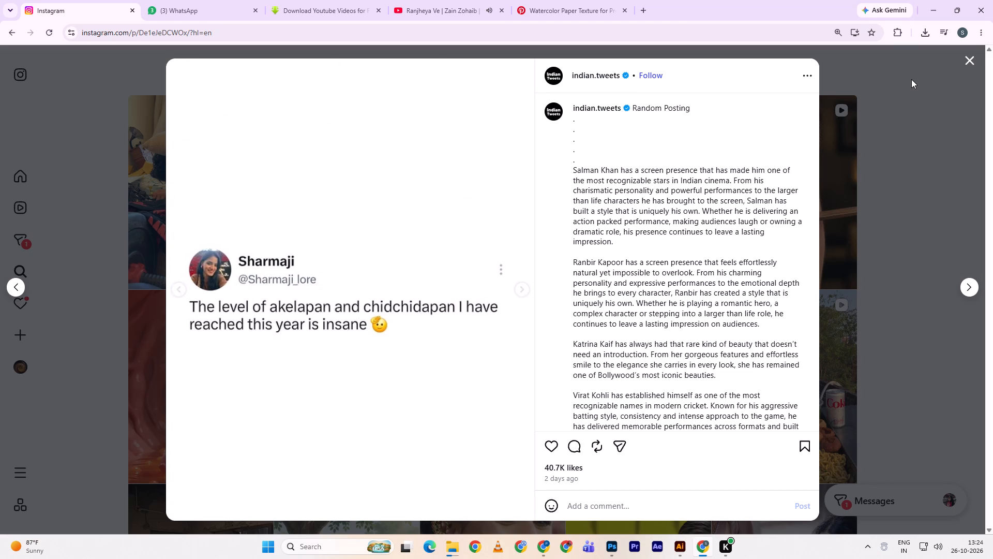
left_click(971, 62)
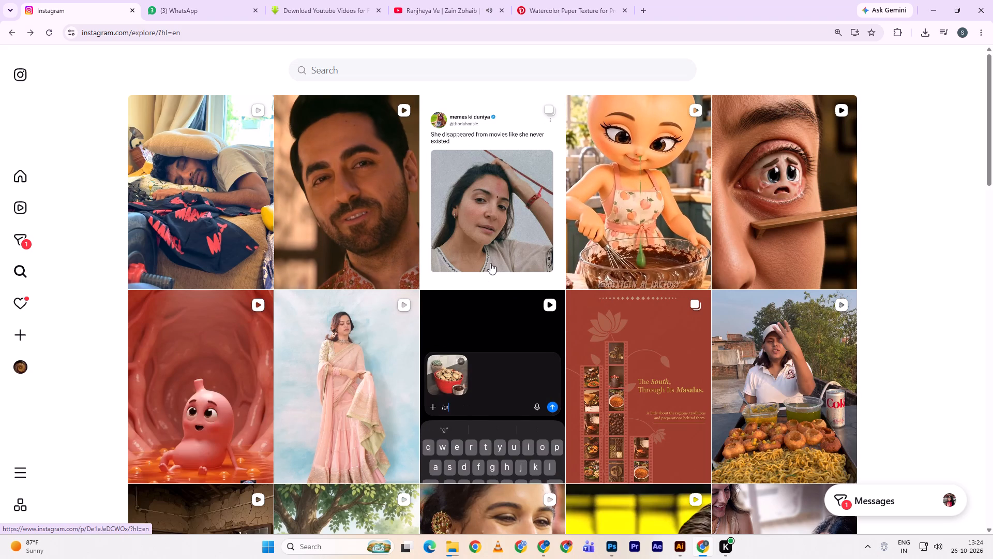
Open the kam_since1957 story from Instagram's recent searches and go through all its slides.
scroll(491, 259, "down", 3)
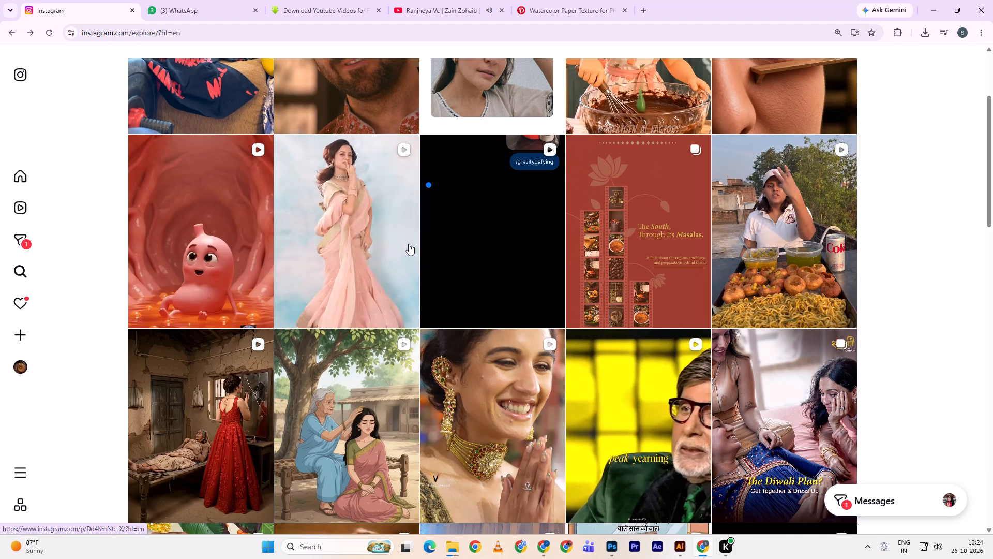
scroll(335, 209, "up", 8)
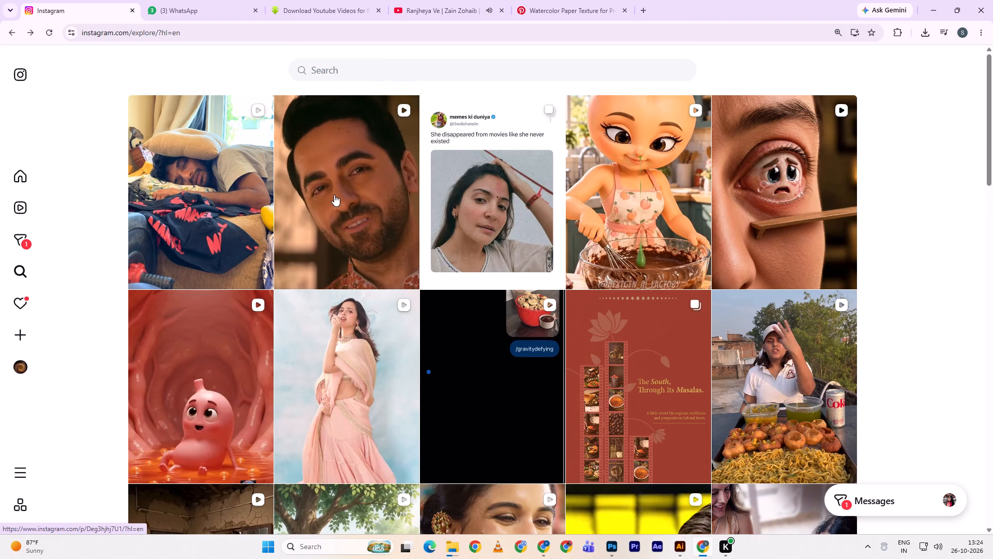
scroll(334, 195, "up", 2)
left_click(397, 66)
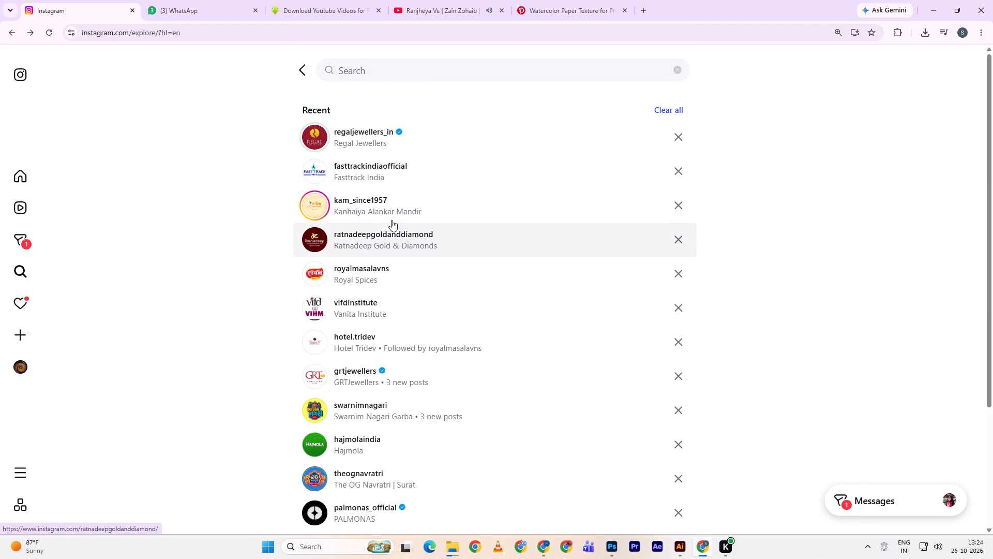
left_click(317, 209)
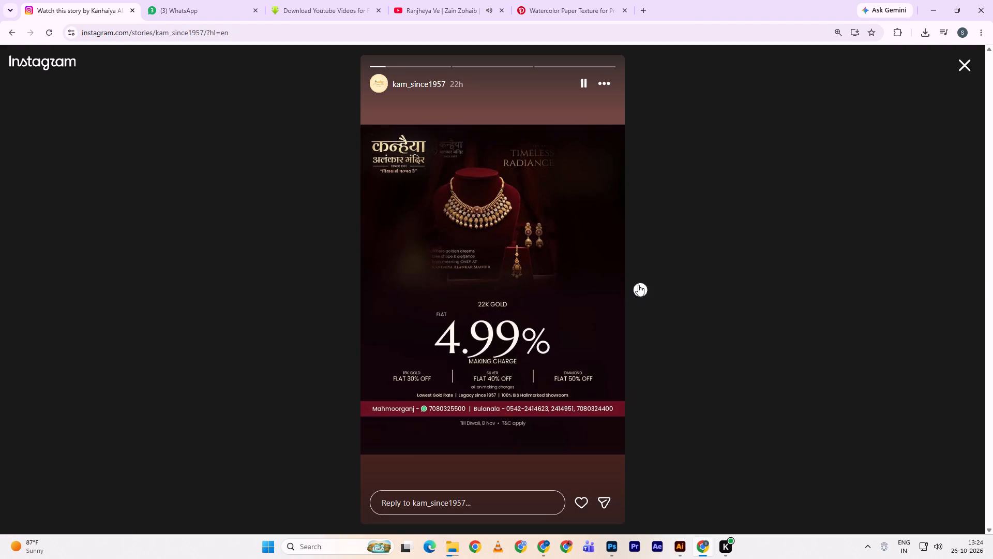
left_click(638, 285)
double_click(638, 285)
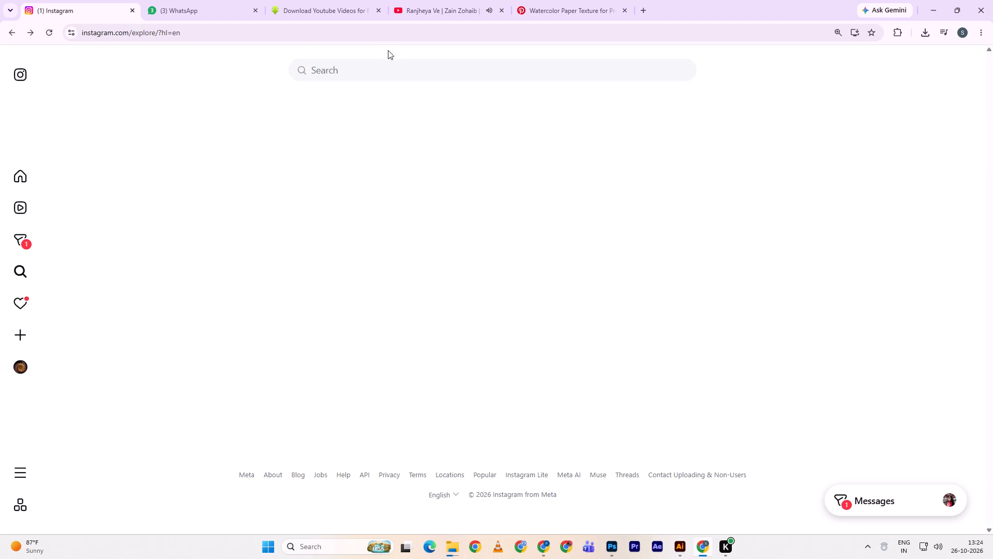
Bring up Instagram's recent account searches again.
left_click(319, 218)
scroll(342, 186, "down", 3)
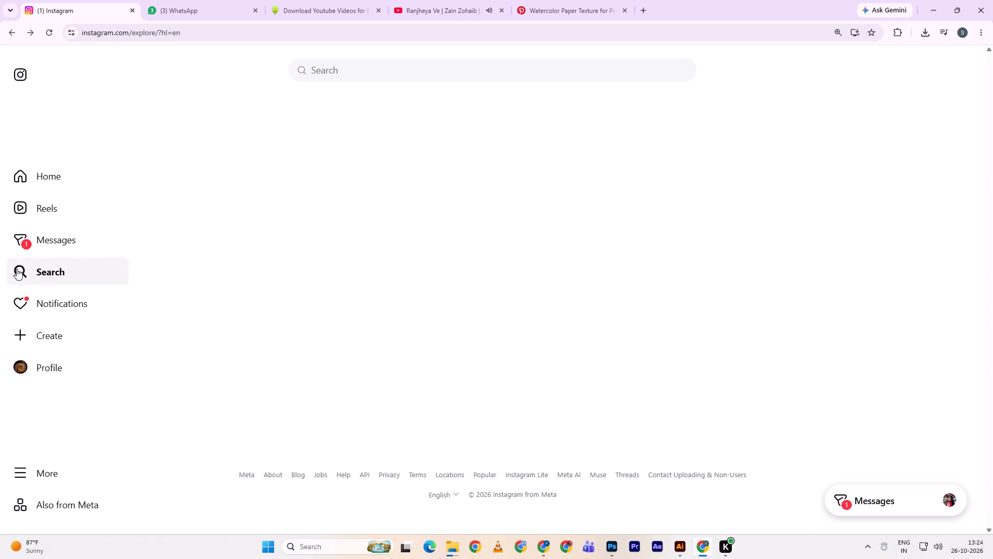
left_click(17, 269)
left_click(347, 68)
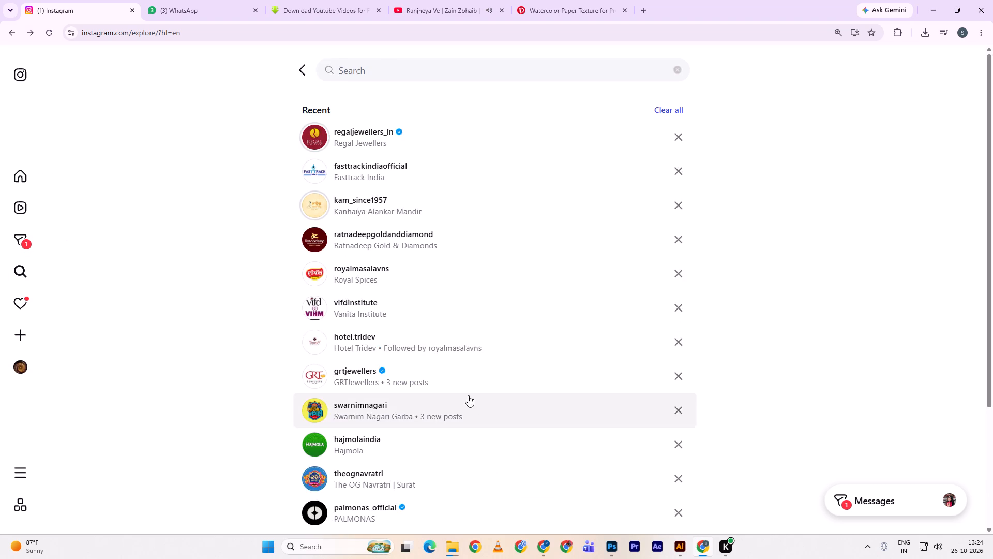